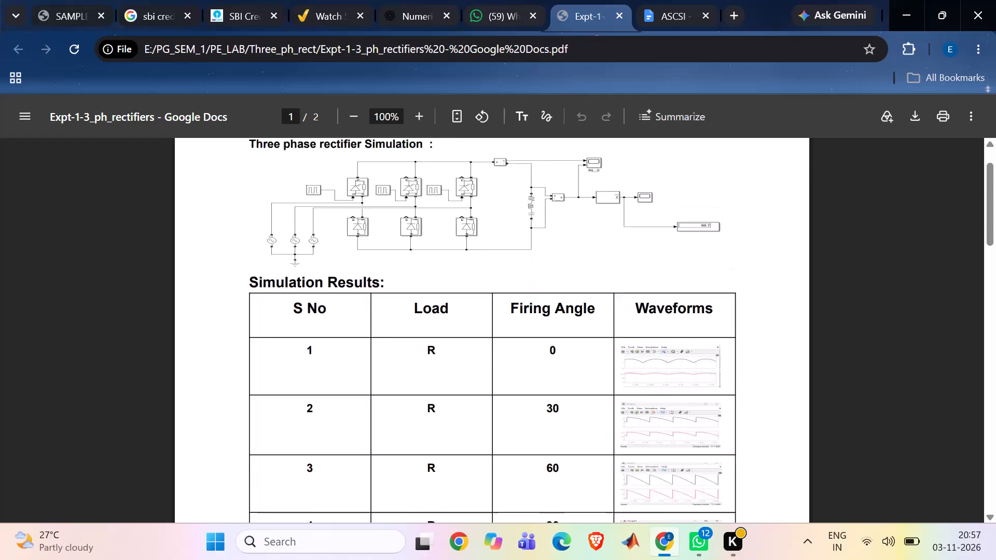
Review the simulation results tables through the end of the three-phase rectifier report and check the ASCSI document.
{"action": "scroll", "coordinate": [558, 391], "scroll_direction": "down", "scroll_amount": 3}
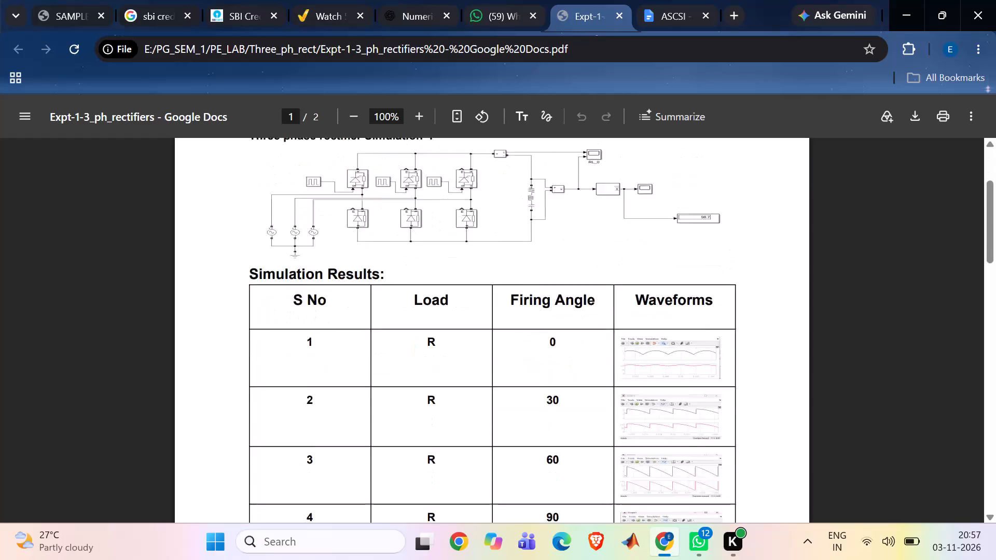
{"action": "scroll", "coordinate": [558, 391], "scroll_direction": "down", "scroll_amount": 11}
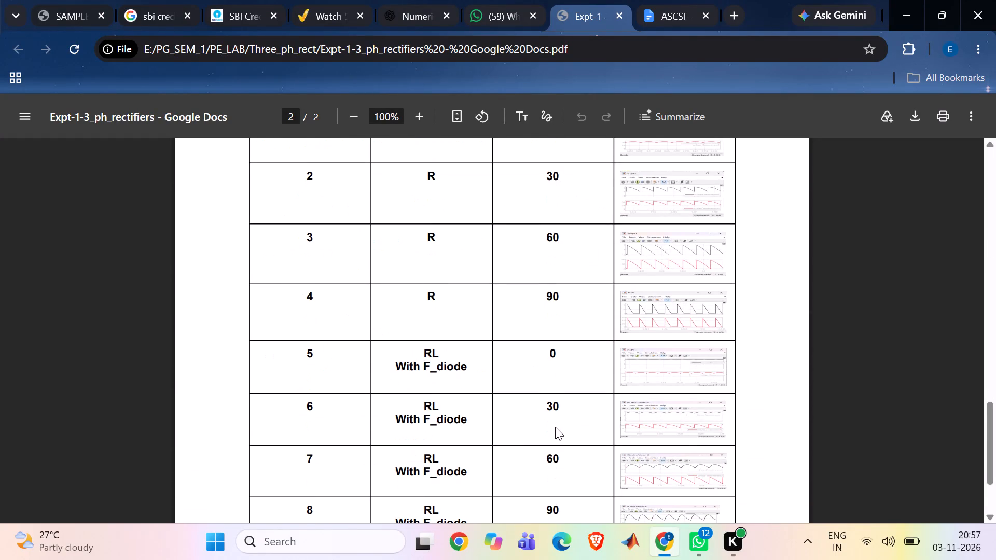
{"action": "scroll", "coordinate": [555, 427], "scroll_direction": "down", "scroll_amount": 8}
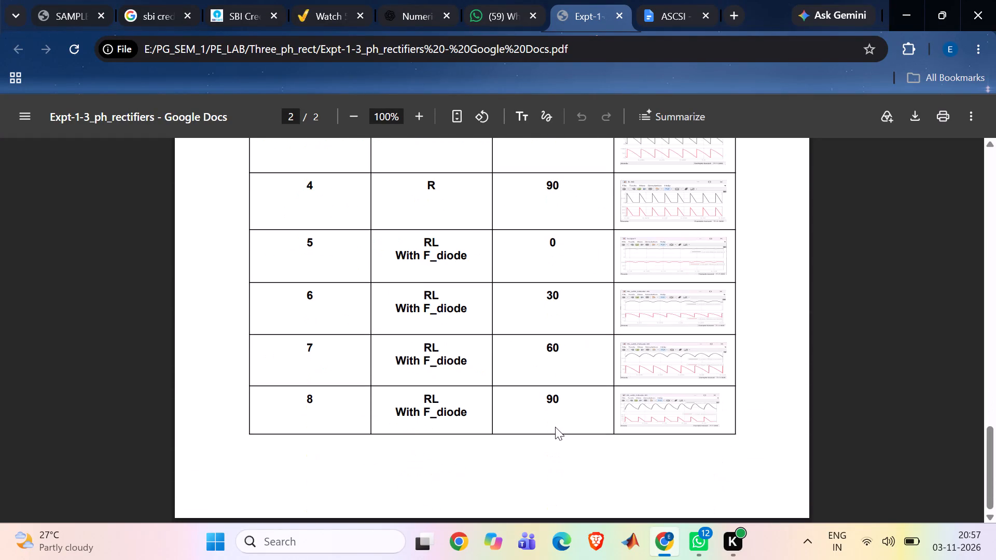
{"action": "left_click", "coordinate": [666, 16]}
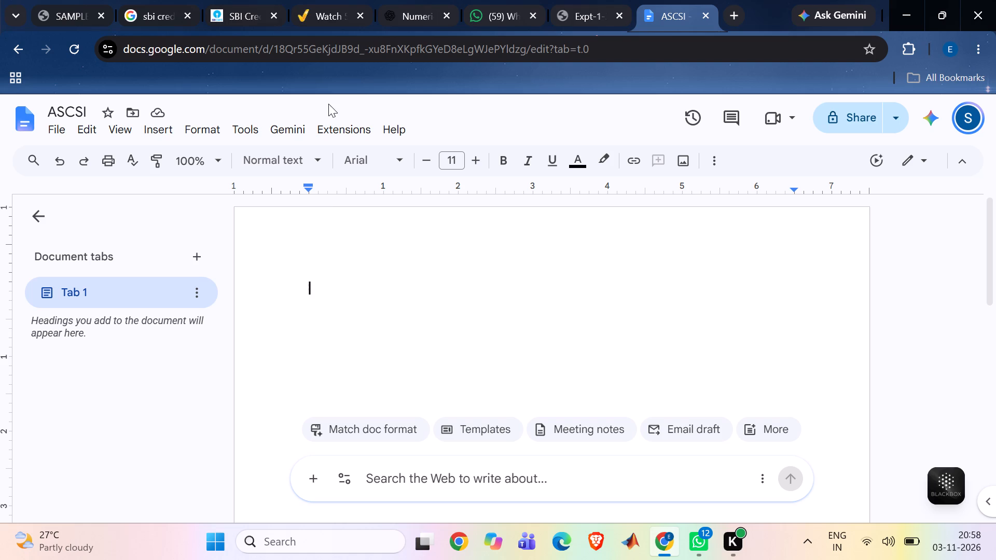
{"action": "left_click", "coordinate": [583, 17]}
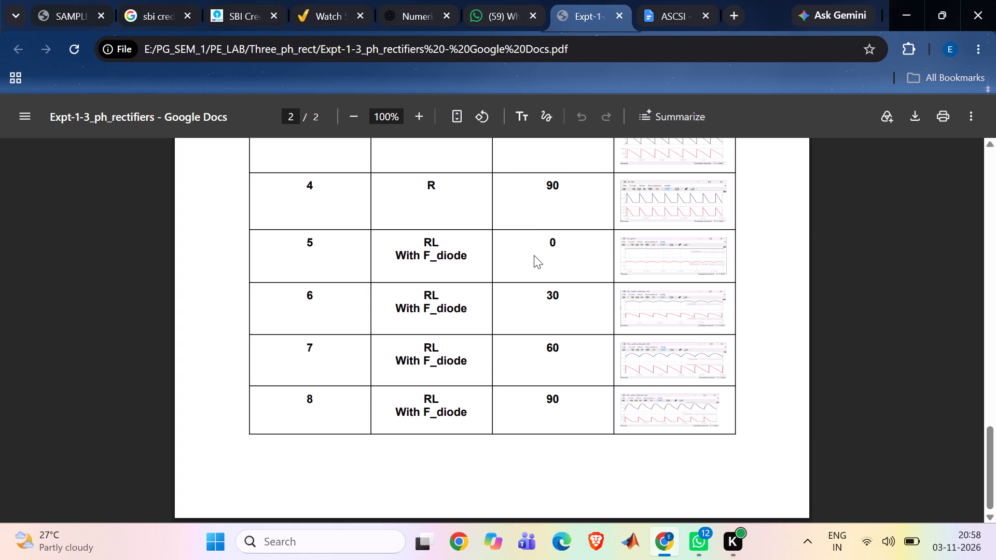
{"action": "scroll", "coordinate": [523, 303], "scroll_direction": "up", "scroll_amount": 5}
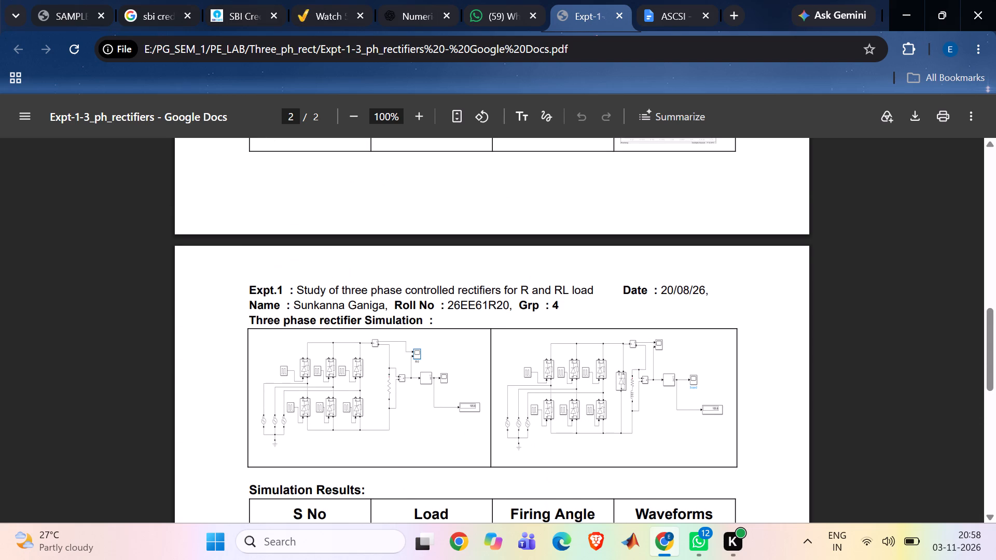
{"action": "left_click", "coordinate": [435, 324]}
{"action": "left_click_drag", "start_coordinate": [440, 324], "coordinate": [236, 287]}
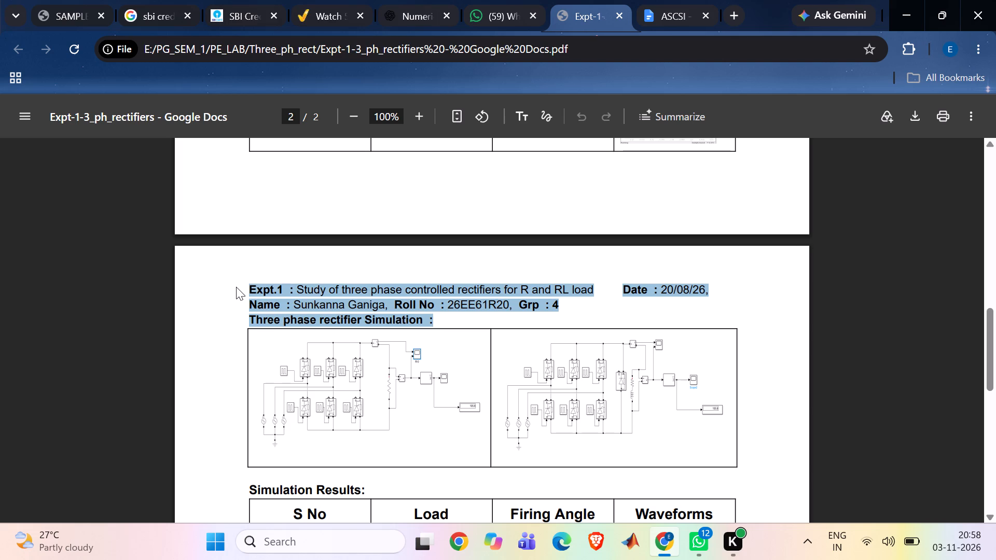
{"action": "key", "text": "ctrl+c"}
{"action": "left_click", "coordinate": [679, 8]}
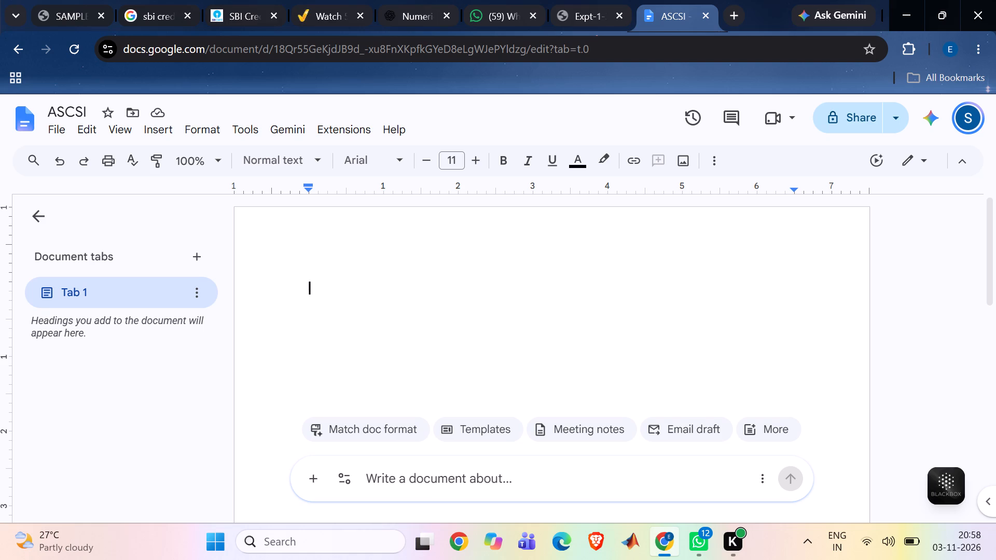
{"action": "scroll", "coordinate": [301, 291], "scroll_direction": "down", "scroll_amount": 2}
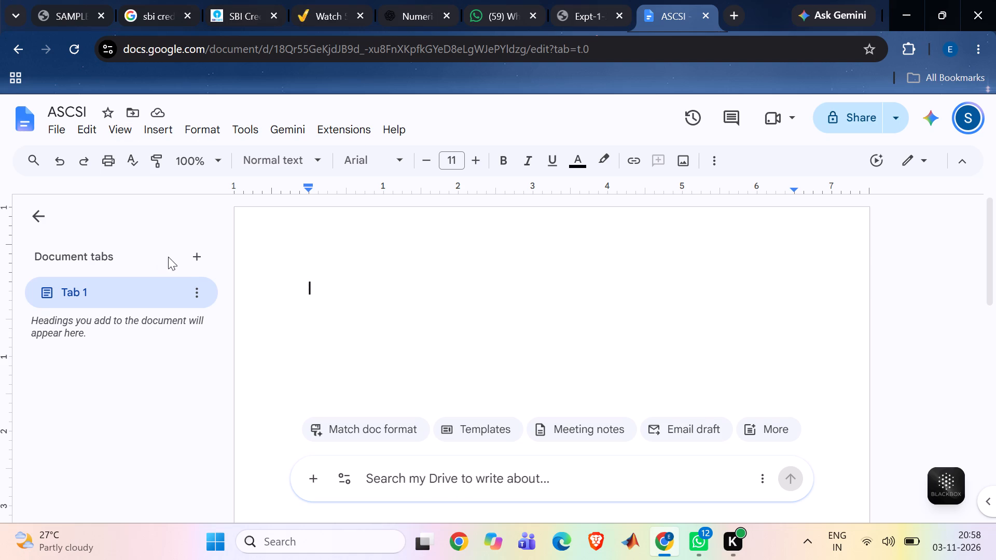
Add a second document tab to the ASCSI document and go back to Tab 1.
{"action": "left_click", "coordinate": [201, 262]}
{"action": "left_click", "coordinate": [118, 301]}
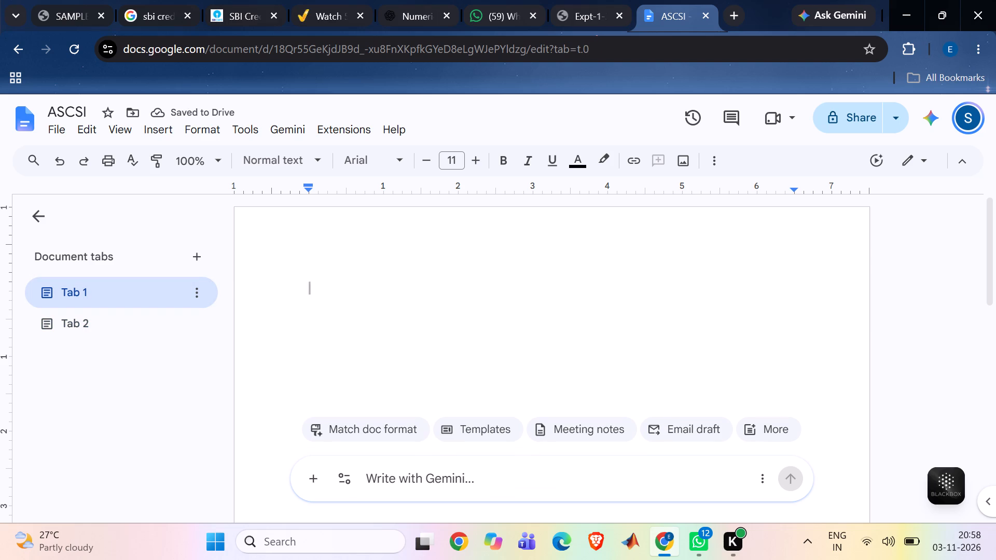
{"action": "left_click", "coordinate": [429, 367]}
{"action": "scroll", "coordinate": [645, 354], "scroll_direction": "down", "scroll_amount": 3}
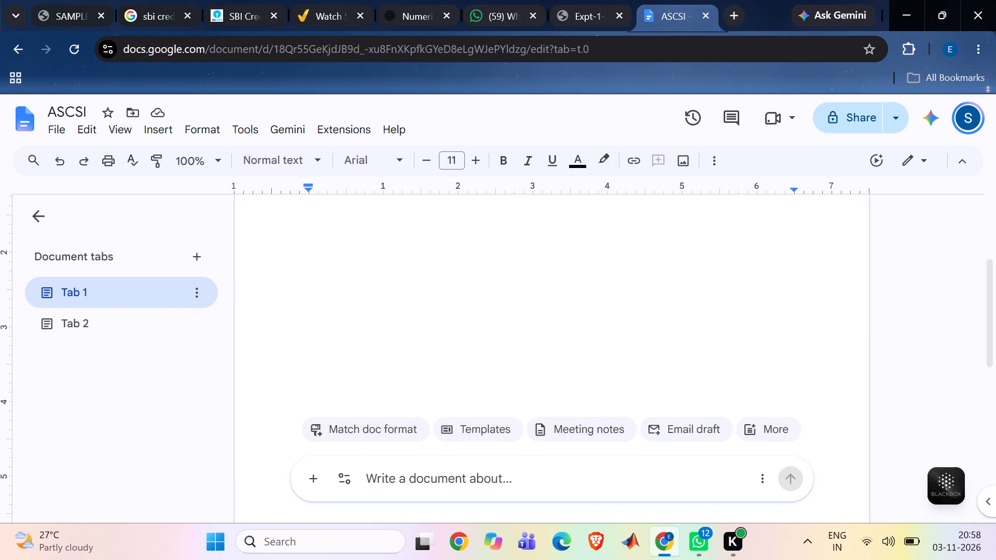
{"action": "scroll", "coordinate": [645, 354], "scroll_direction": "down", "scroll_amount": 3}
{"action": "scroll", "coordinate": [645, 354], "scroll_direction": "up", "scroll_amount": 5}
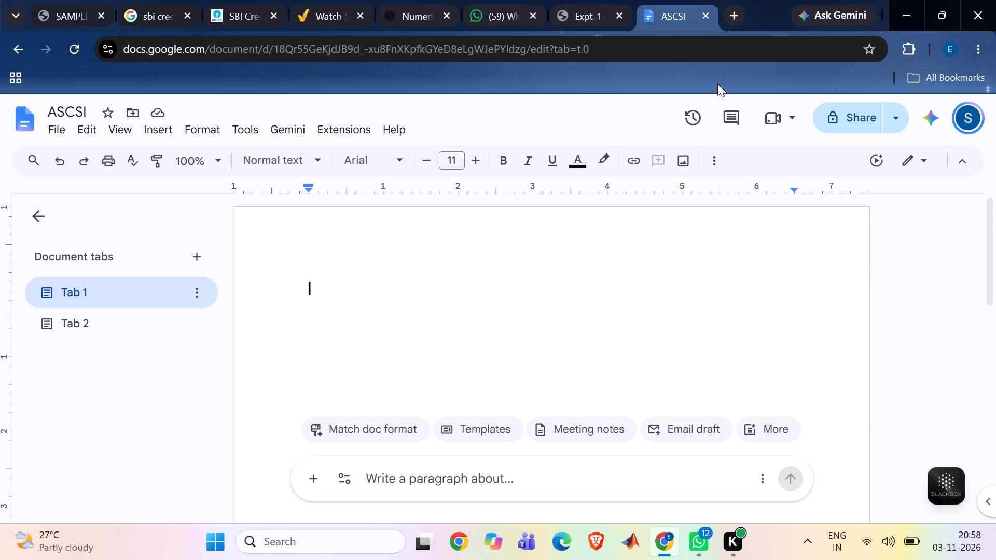
Close the ASCSI document and reopen it from the recent documents in Google Docs.
{"action": "left_click", "coordinate": [704, 18]}
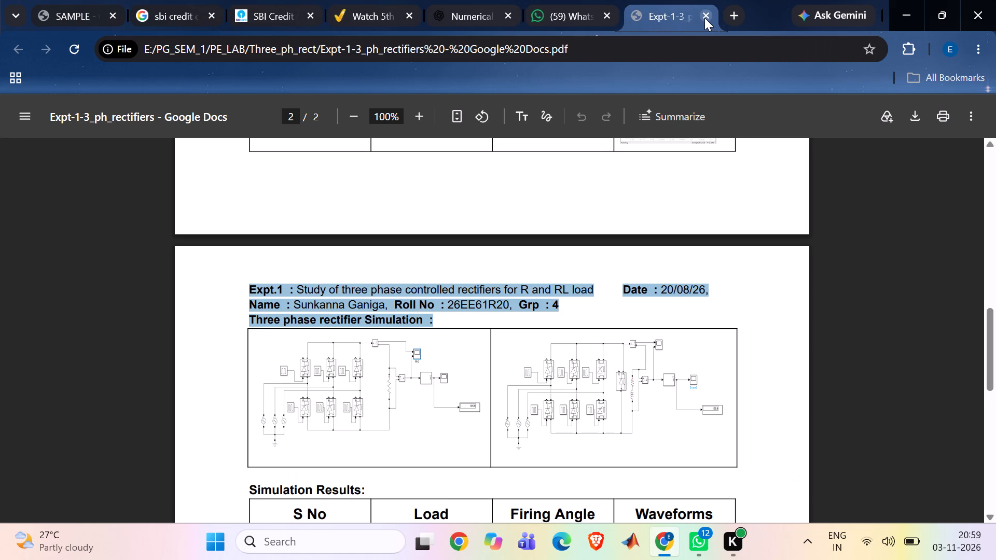
{"action": "left_click", "coordinate": [736, 17]}
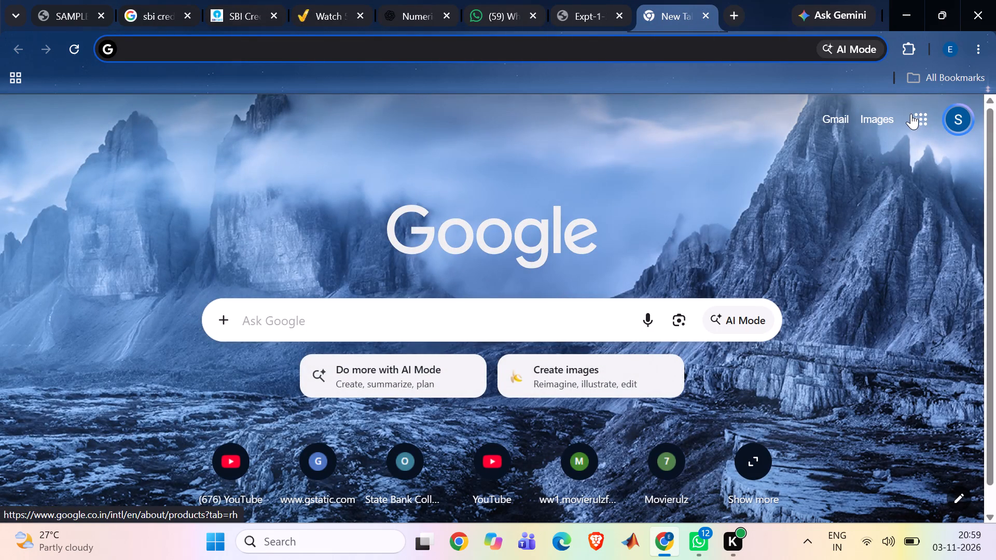
{"action": "left_click", "coordinate": [915, 118]}
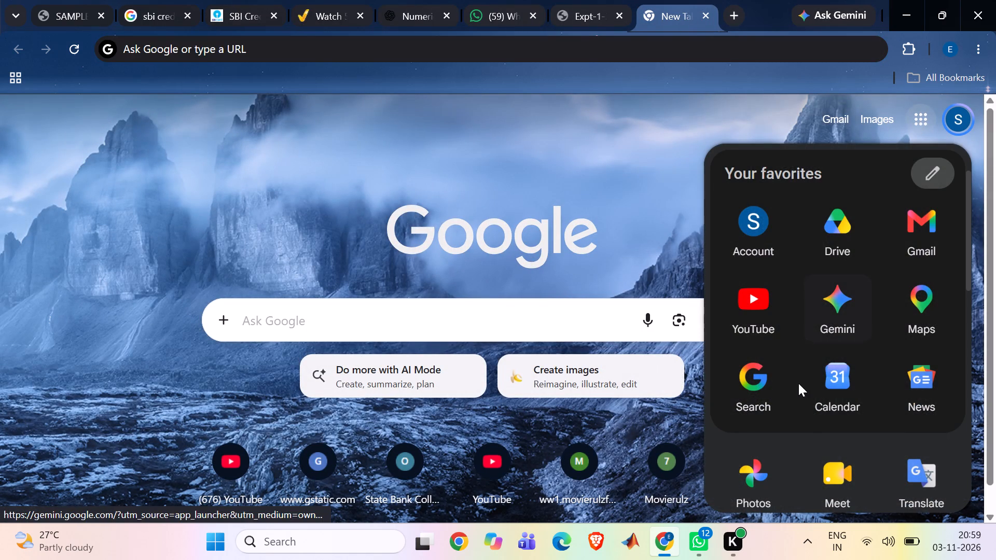
{"action": "scroll", "coordinate": [798, 383], "scroll_direction": "down", "scroll_amount": 1}
{"action": "scroll", "coordinate": [851, 418], "scroll_direction": "down", "scroll_amount": 1}
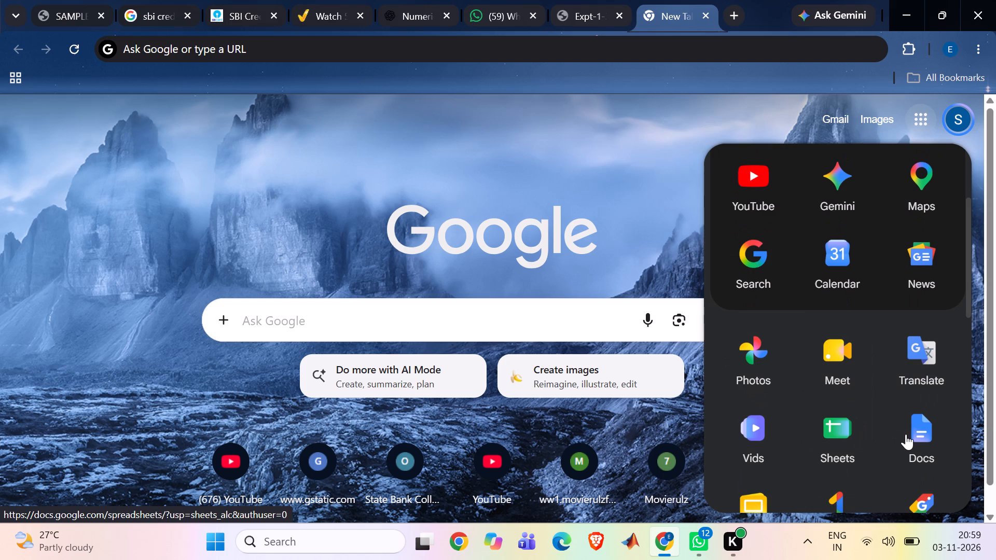
{"action": "left_click", "coordinate": [906, 434]}
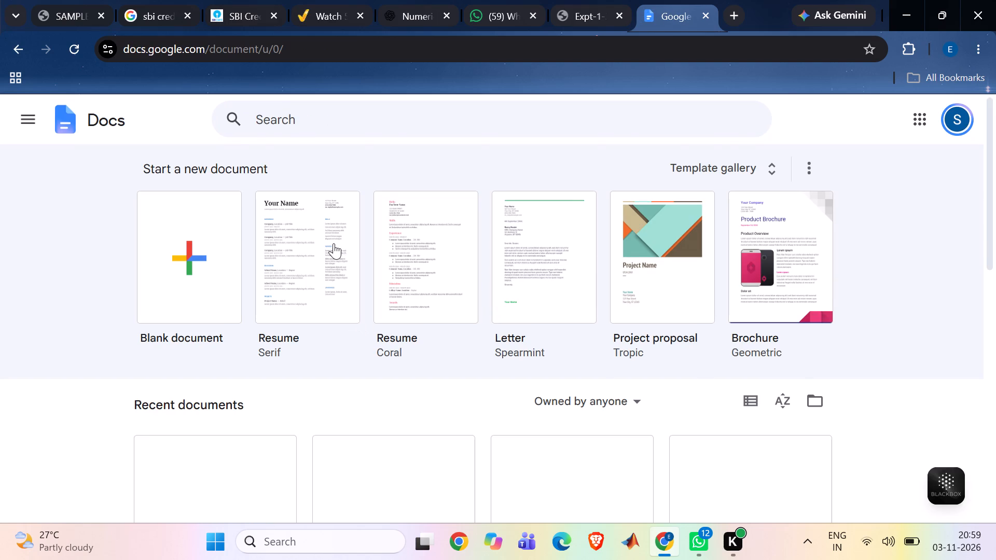
{"action": "scroll", "coordinate": [334, 243], "scroll_direction": "down", "scroll_amount": 2}
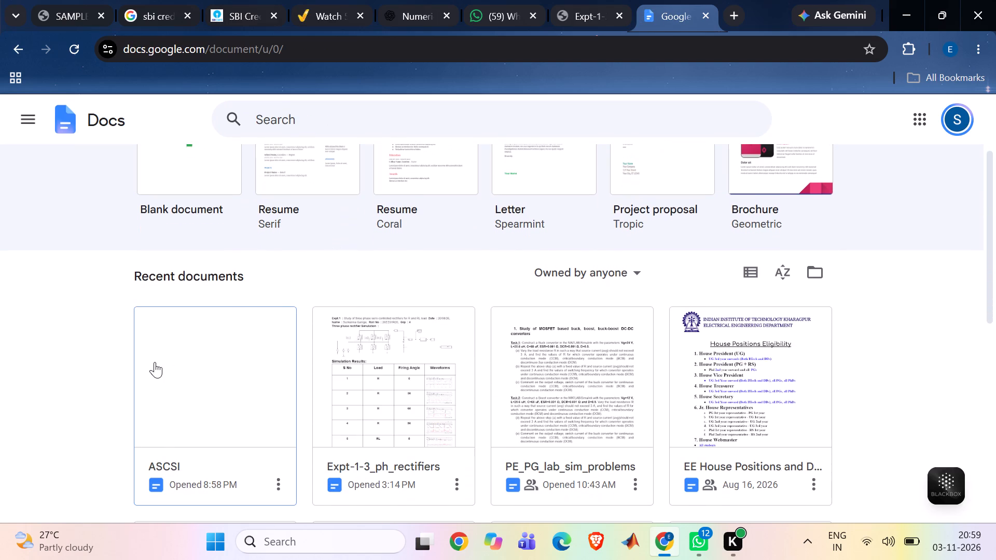
{"action": "left_click", "coordinate": [155, 362]}
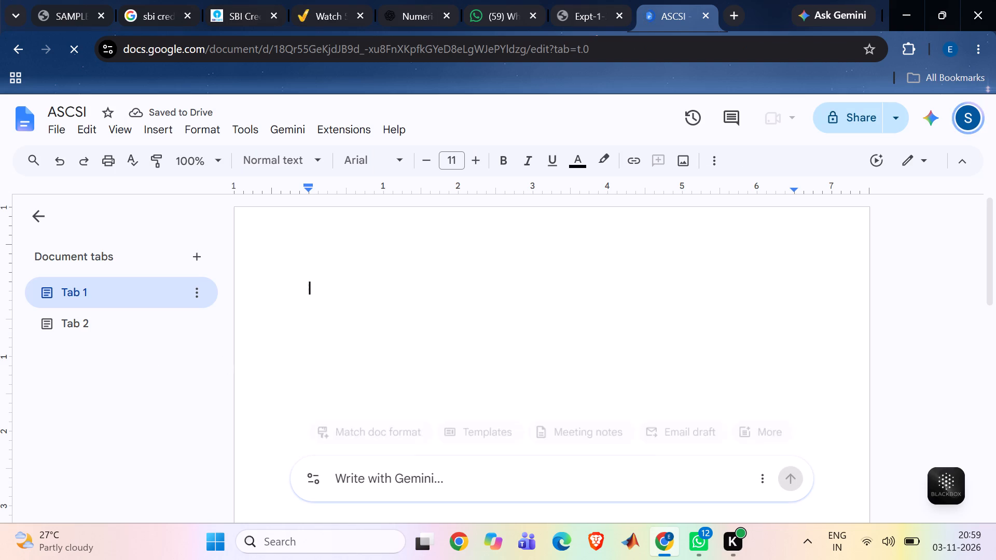
Paste the copied experiment header text into Tab 1 of the ASCSI document.
{"action": "key", "text": "ctrl+v"}
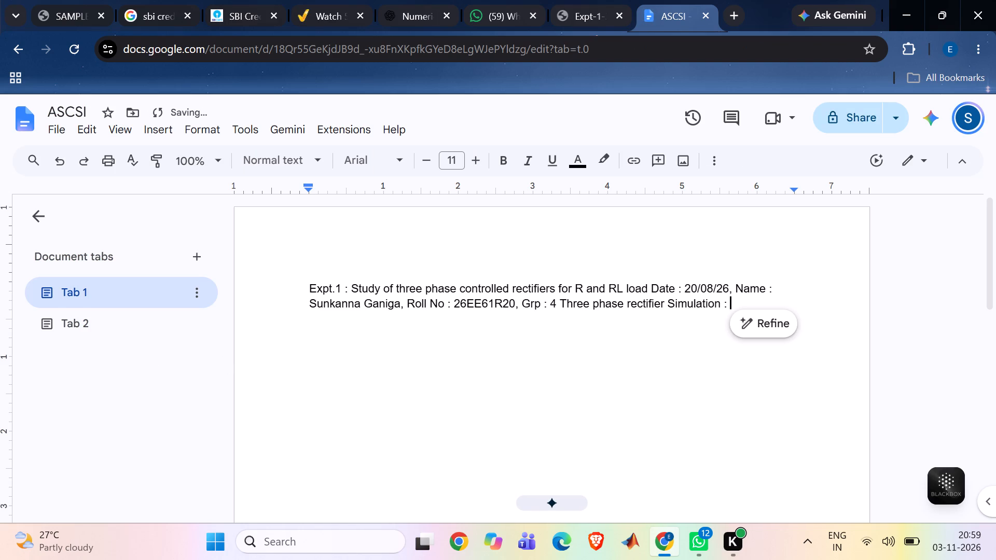
Move "Three phase rectifier Simulation :" onto its own line, directly after "Grp : 4".
{"action": "left_click", "coordinate": [559, 305]}
{"action": "key", "text": "shift+Return"}
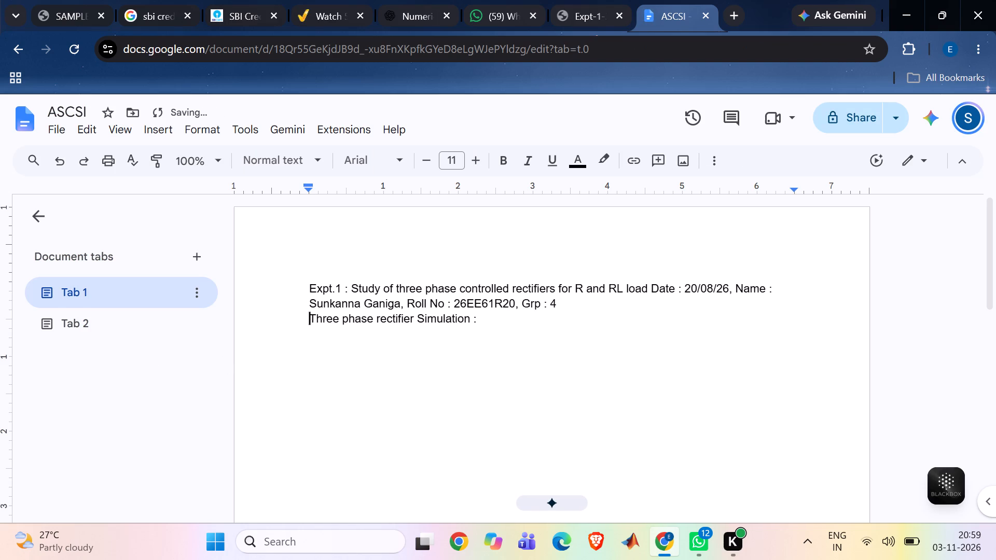
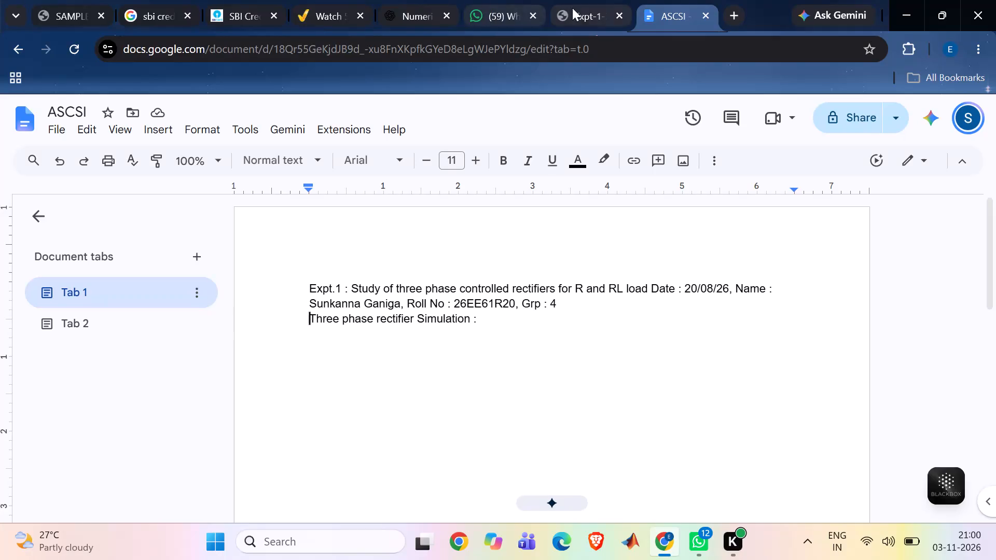
Review the simulation results tables and waveform images on both pages of the three-phase rectifier experiment PDF.
{"action": "left_click", "coordinate": [582, 9]}
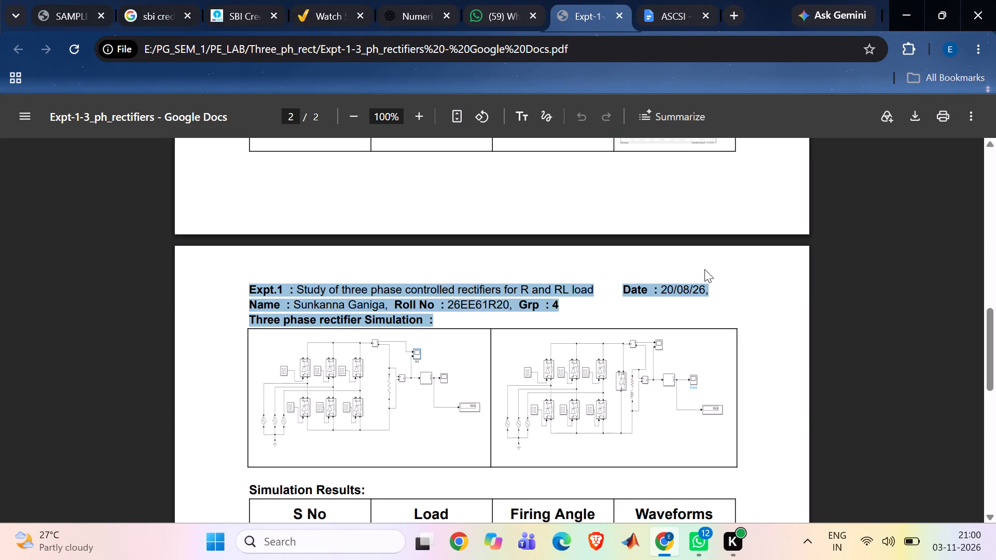
{"action": "left_click", "coordinate": [723, 281]}
{"action": "scroll", "coordinate": [621, 239], "scroll_direction": "up", "scroll_amount": 6}
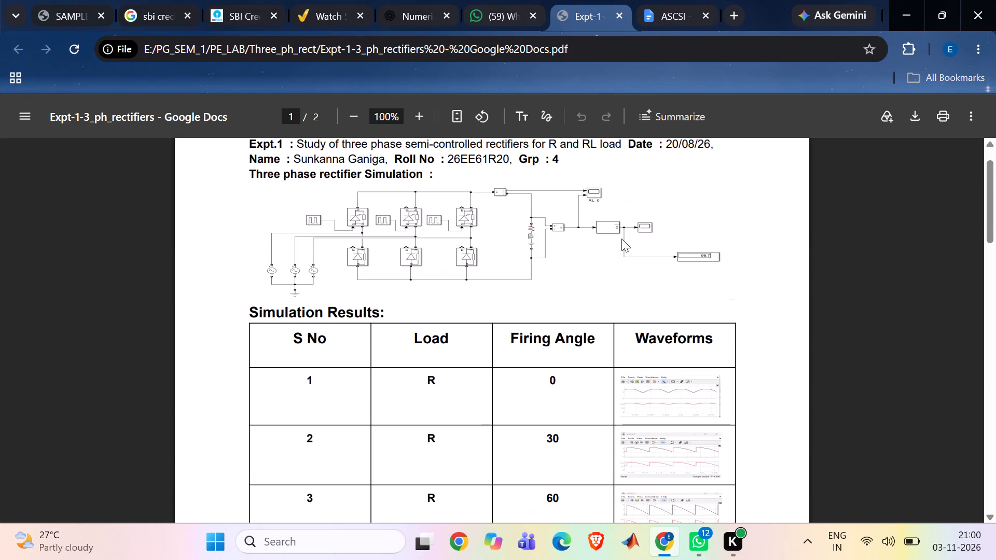
{"action": "scroll", "coordinate": [665, 394], "scroll_direction": "down", "scroll_amount": 1}
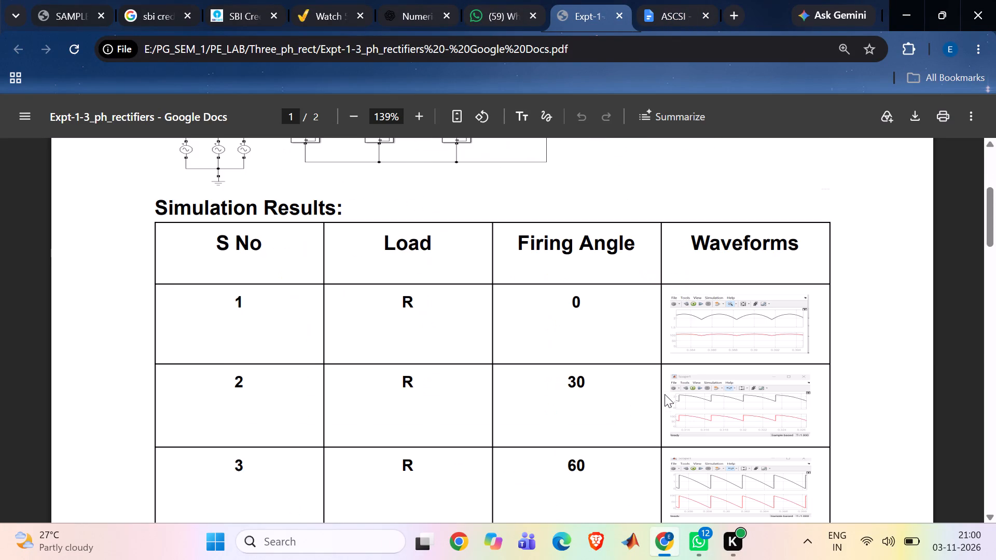
{"action": "scroll", "coordinate": [665, 394], "scroll_direction": "left", "scroll_amount": 1}
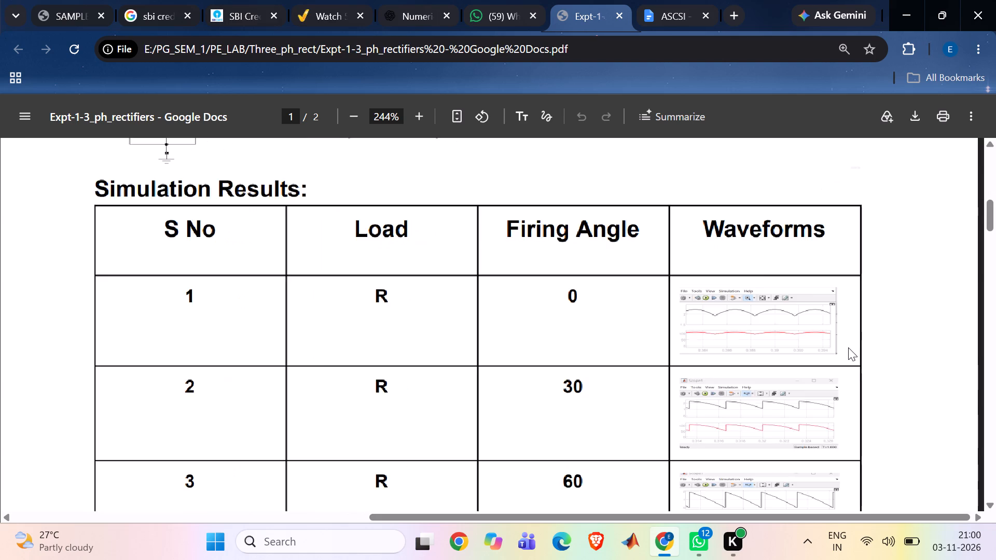
{"action": "scroll", "coordinate": [848, 347], "scroll_direction": "left", "scroll_amount": 3}
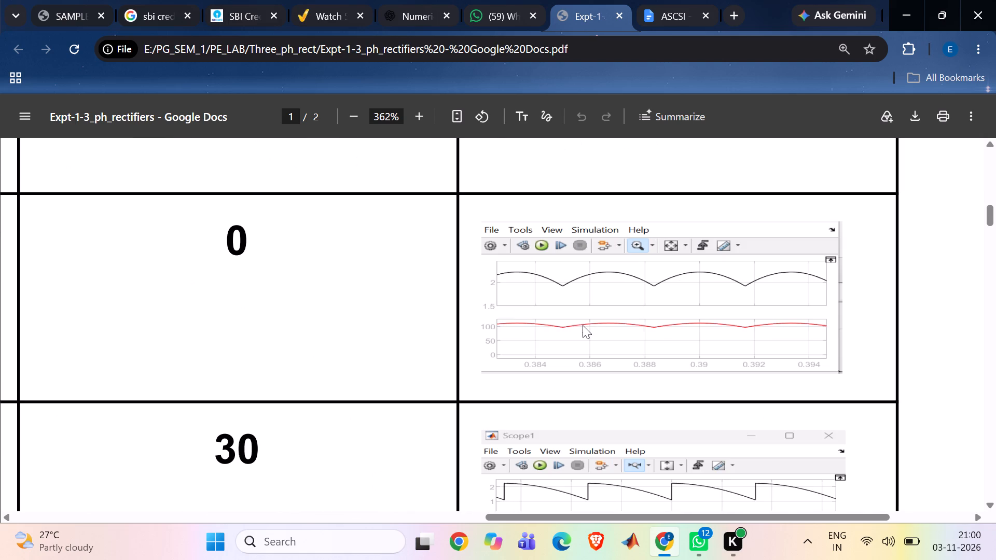
{"action": "scroll", "coordinate": [583, 325], "scroll_direction": "down", "scroll_amount": 18}
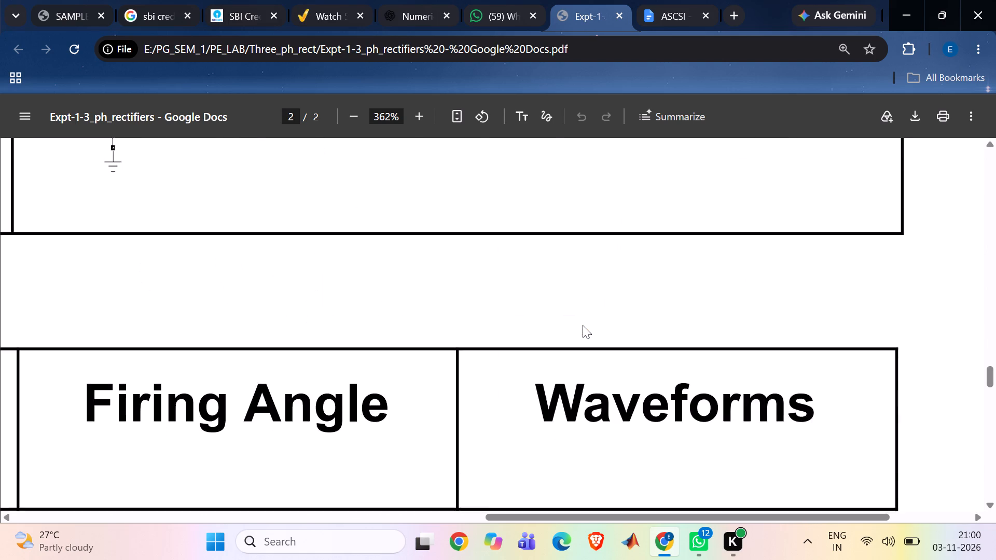
{"action": "scroll", "coordinate": [583, 325], "scroll_direction": "down", "scroll_amount": 2}
{"action": "scroll", "coordinate": [583, 325], "scroll_direction": "up", "scroll_amount": 1}
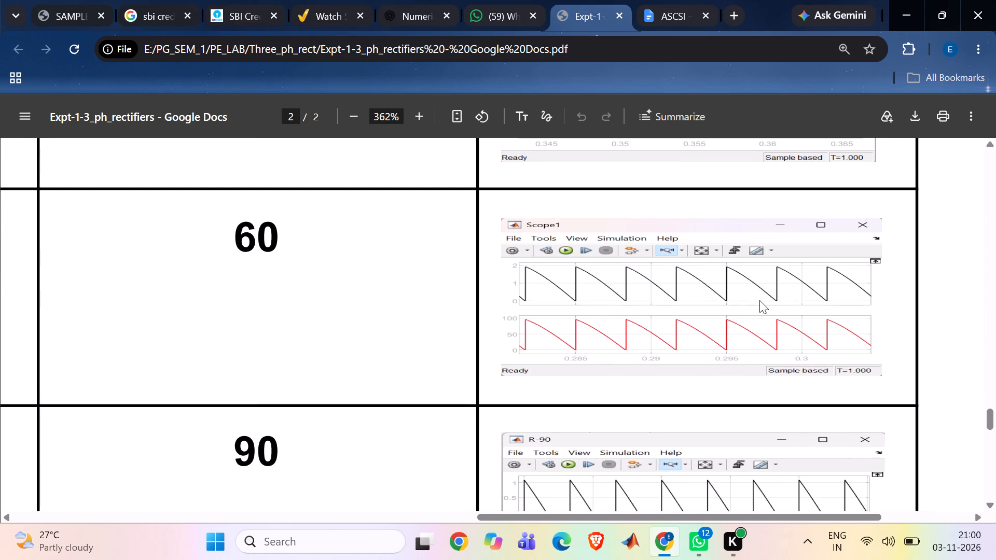
{"action": "scroll", "coordinate": [759, 300], "scroll_direction": "down", "scroll_amount": 6}
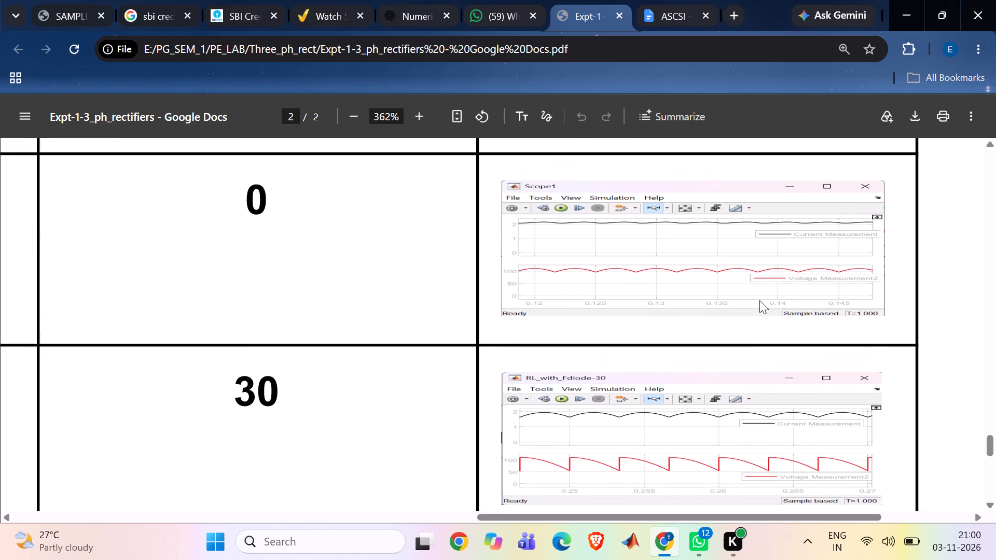
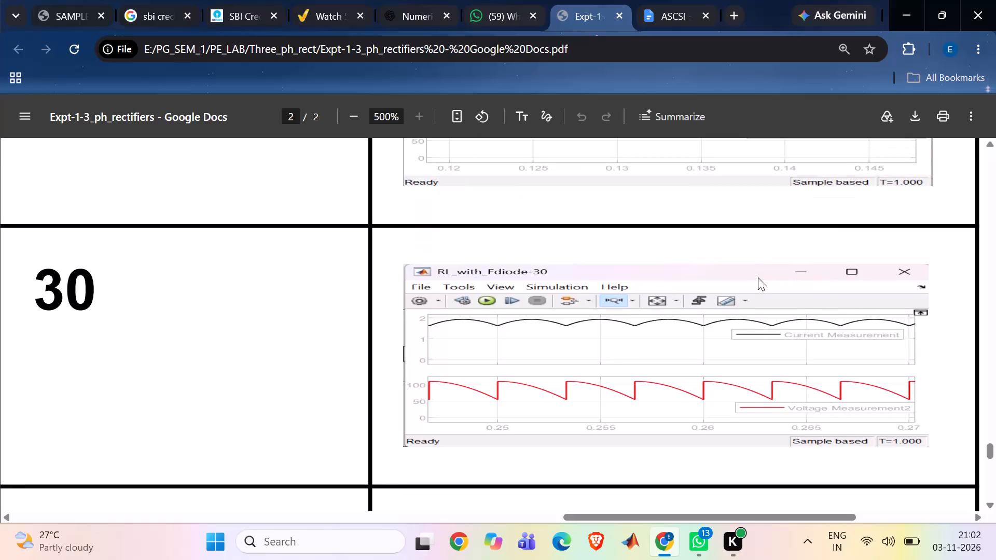
Examine the page 2 circuit diagrams and the simulation results tables by load and firing angle in the three-phase rectifier report.
{"action": "scroll", "coordinate": [758, 277], "scroll_direction": "down", "scroll_amount": 1}
{"action": "scroll", "coordinate": [758, 277], "scroll_direction": "right", "scroll_amount": 1}
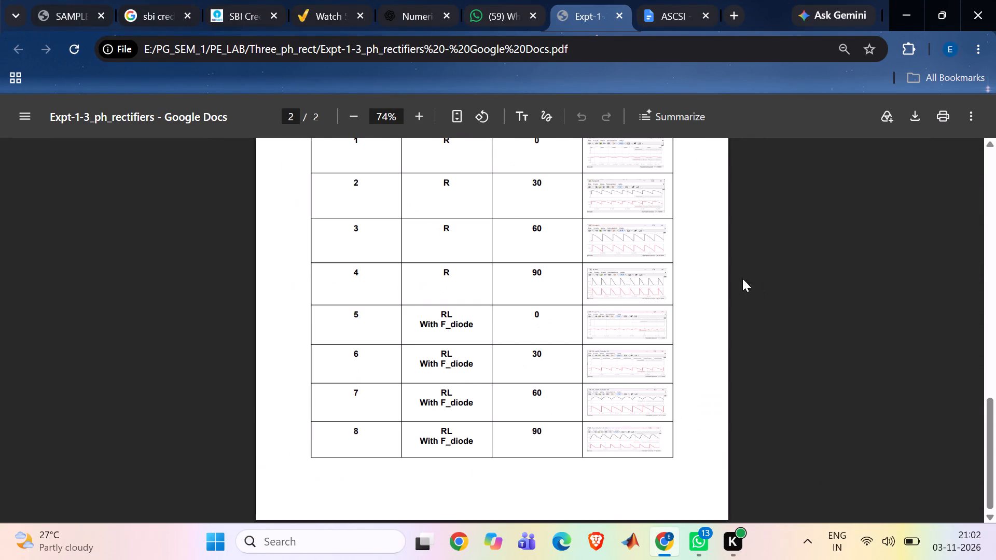
{"action": "scroll", "coordinate": [626, 259], "scroll_direction": "up", "scroll_amount": 3}
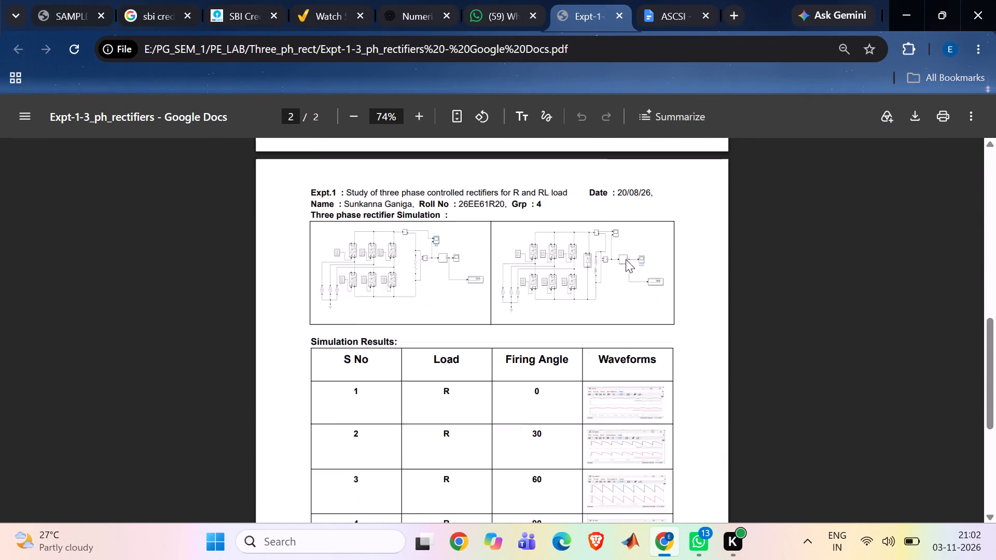
{"action": "scroll", "coordinate": [626, 259], "scroll_direction": "up", "scroll_amount": 1}
{"action": "scroll", "coordinate": [626, 259], "scroll_direction": "down", "scroll_amount": 3}
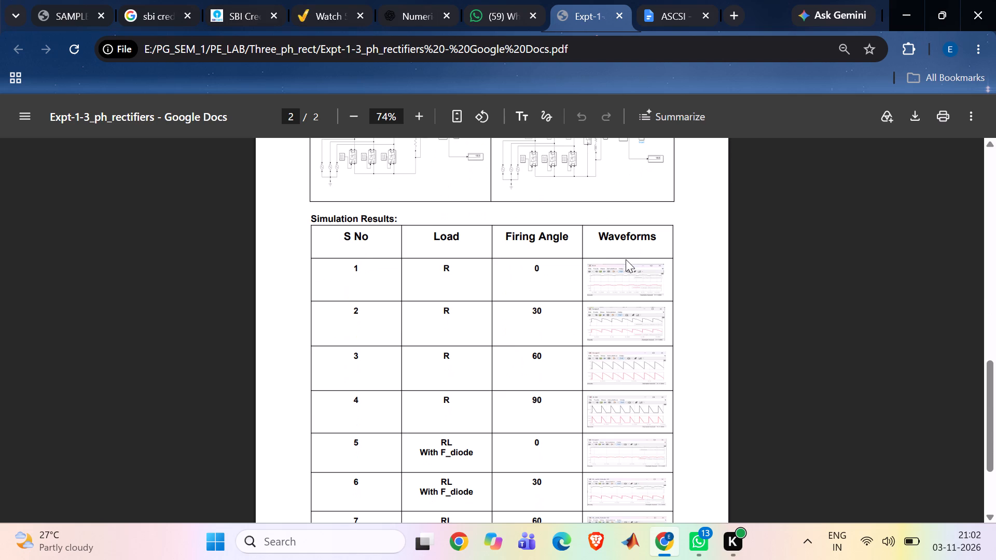
{"action": "left_click", "coordinate": [422, 118]}
{"action": "left_click", "coordinate": [422, 118]}
{"action": "left_click", "coordinate": [422, 118]}
{"action": "left_click", "coordinate": [422, 118]}
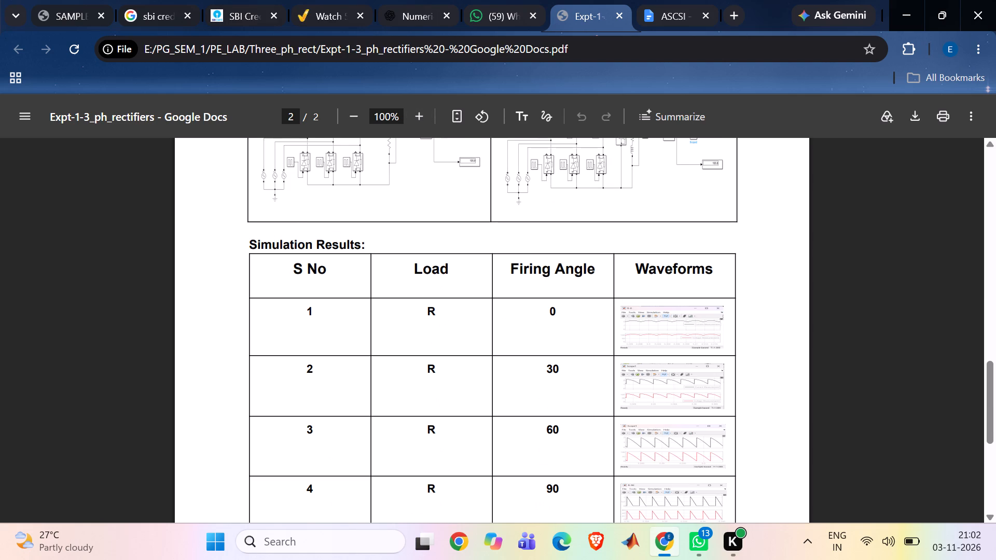
{"action": "scroll", "coordinate": [549, 317], "scroll_direction": "down", "scroll_amount": 2}
{"action": "scroll", "coordinate": [670, 427], "scroll_direction": "down", "scroll_amount": 1}
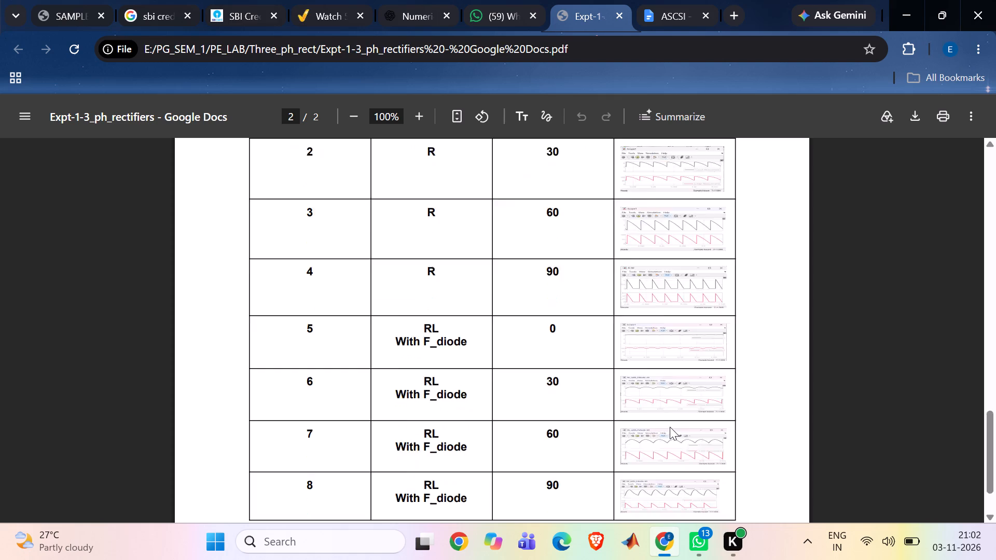
{"action": "scroll", "coordinate": [670, 427], "scroll_direction": "down", "scroll_amount": 2}
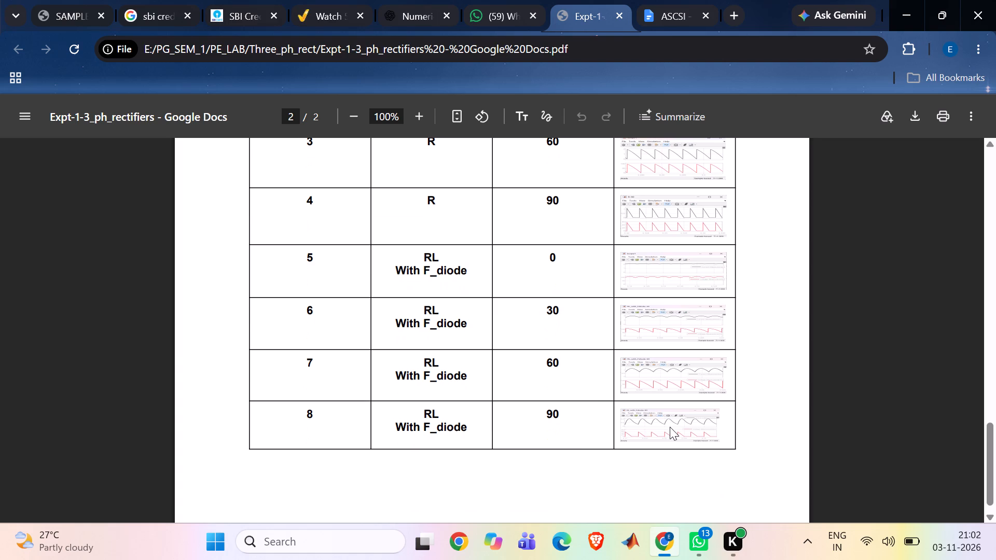
{"action": "scroll", "coordinate": [670, 427], "scroll_direction": "up", "scroll_amount": 5}
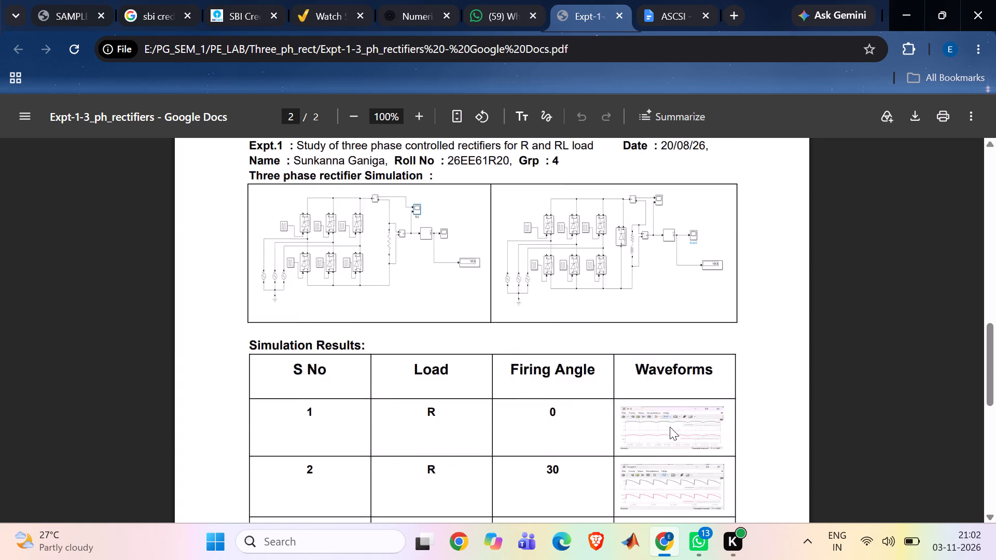
{"action": "scroll", "coordinate": [670, 427], "scroll_direction": "up", "scroll_amount": 5}
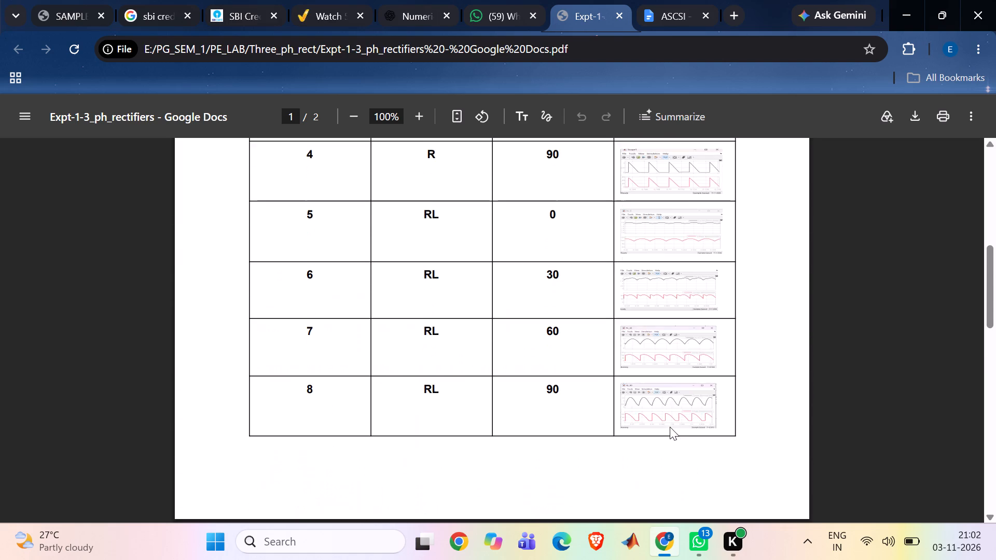
Review the page 1 results table back up to the experiment header and circuit diagram in the three-phase rectifier report.
{"action": "scroll", "coordinate": [670, 427], "scroll_direction": "up", "scroll_amount": 1}
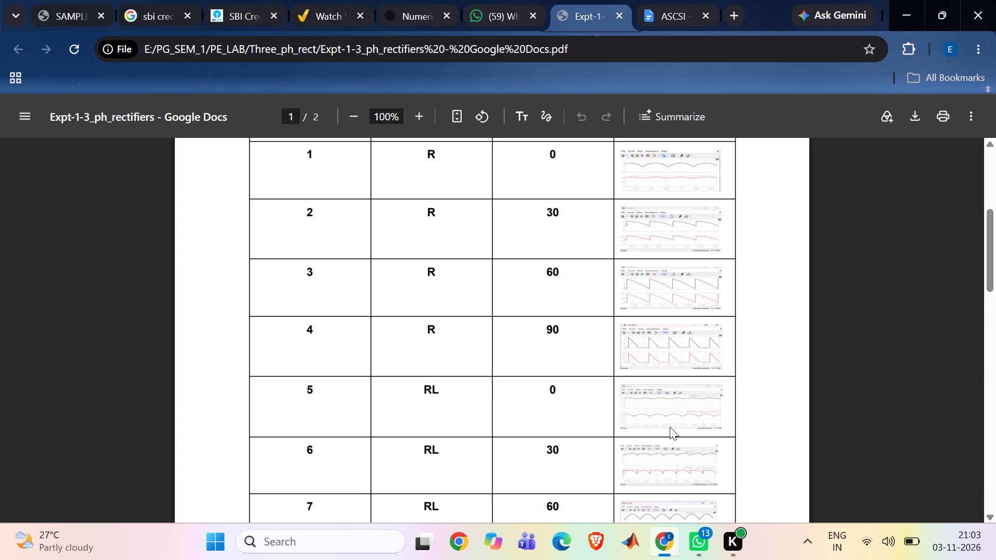
{"action": "scroll", "coordinate": [670, 427], "scroll_direction": "up", "scroll_amount": 8}
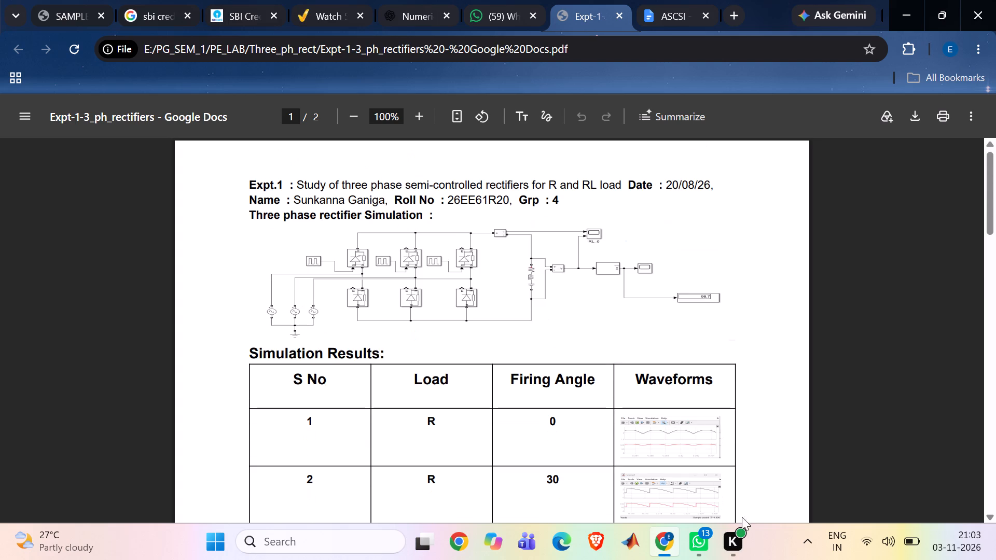
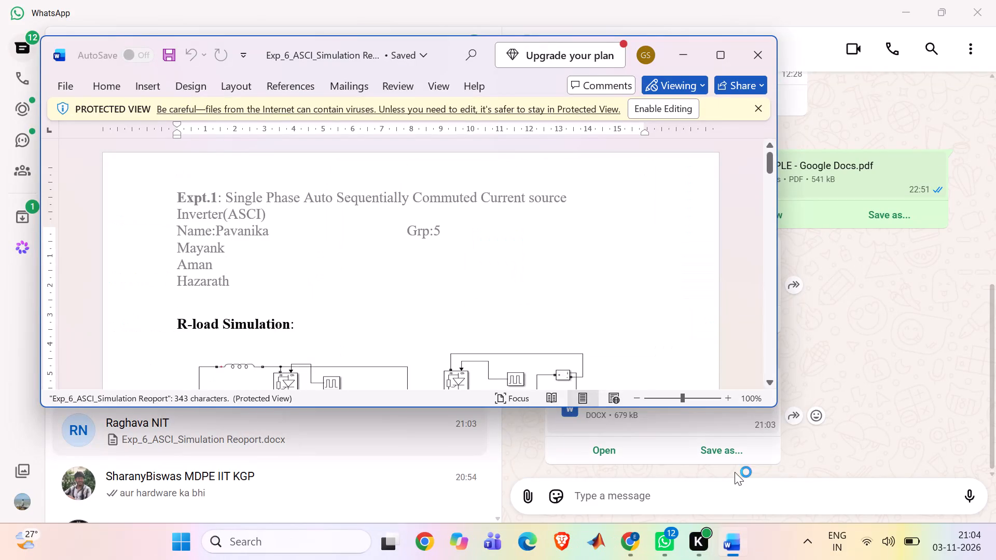
Maximize the Exp_6_ASCI_Simulation Reoport document and enable editing so it leaves Protected View.
{"action": "left_click", "coordinate": [714, 49]}
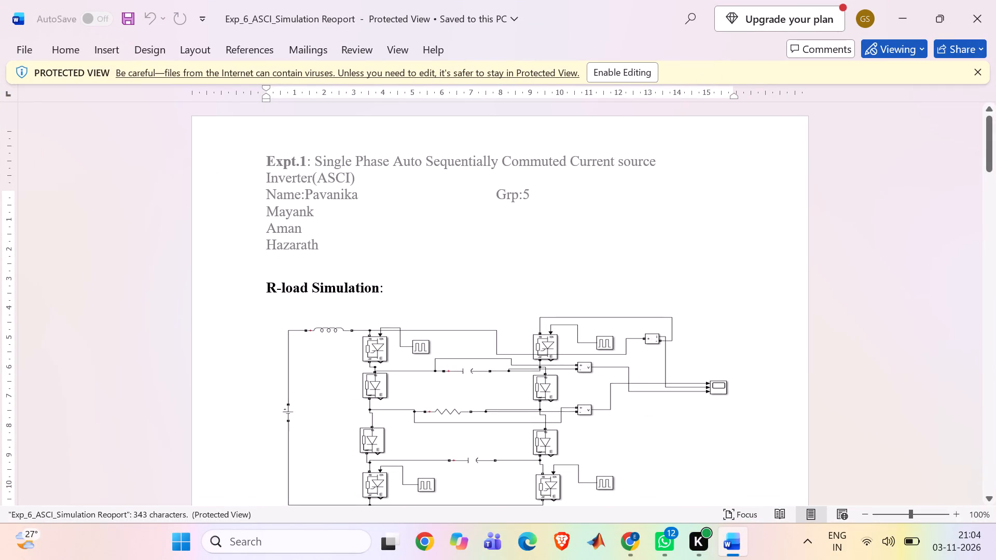
{"action": "left_click", "coordinate": [627, 75]}
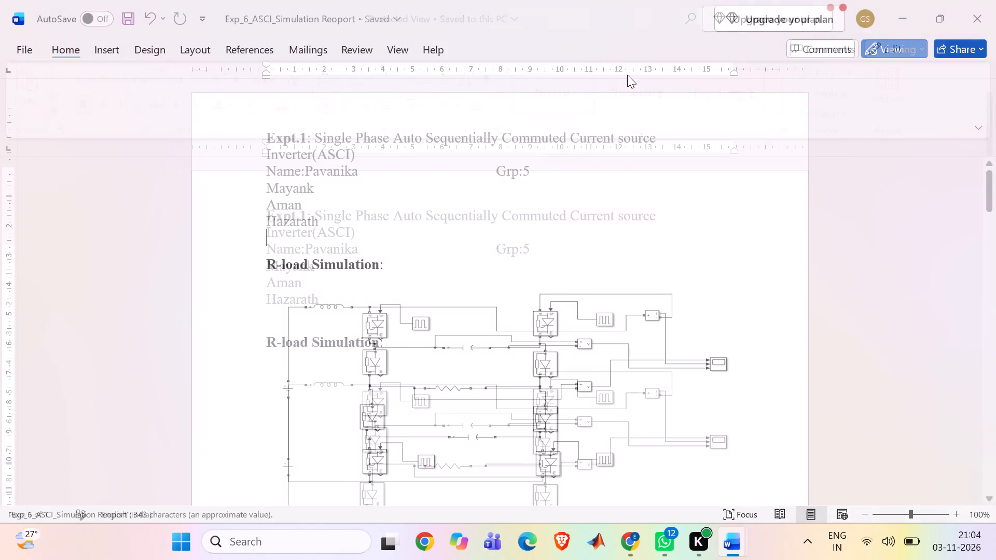
Examine the experiment header, circuit diagrams and Simulation Results tables with case parameters and waveforms in the Exp_6 ASCI simulation report.
{"action": "scroll", "coordinate": [630, 246], "scroll_direction": "down", "scroll_amount": 3}
{"action": "scroll", "coordinate": [630, 246], "scroll_direction": "up", "scroll_amount": 1}
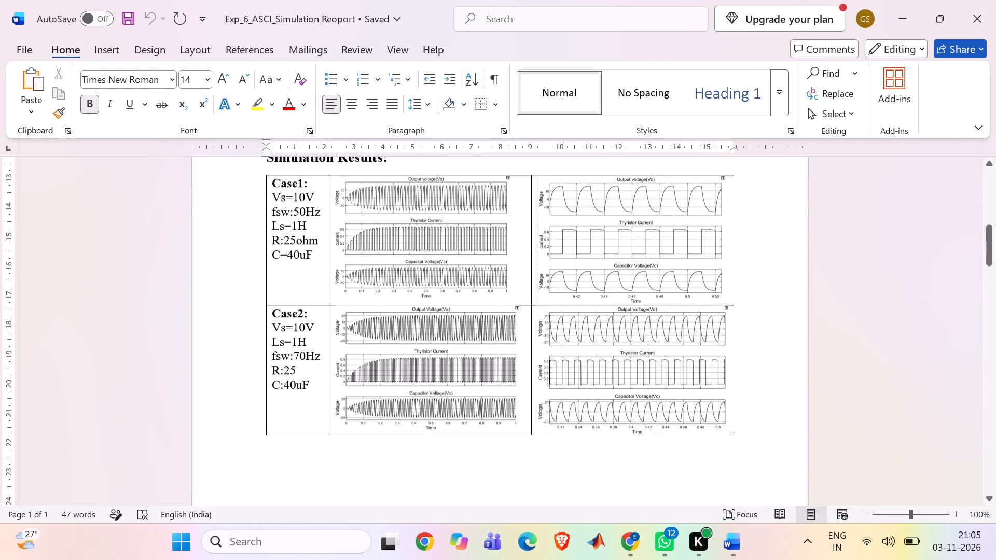
{"action": "scroll", "coordinate": [630, 246], "scroll_direction": "up", "scroll_amount": 1}
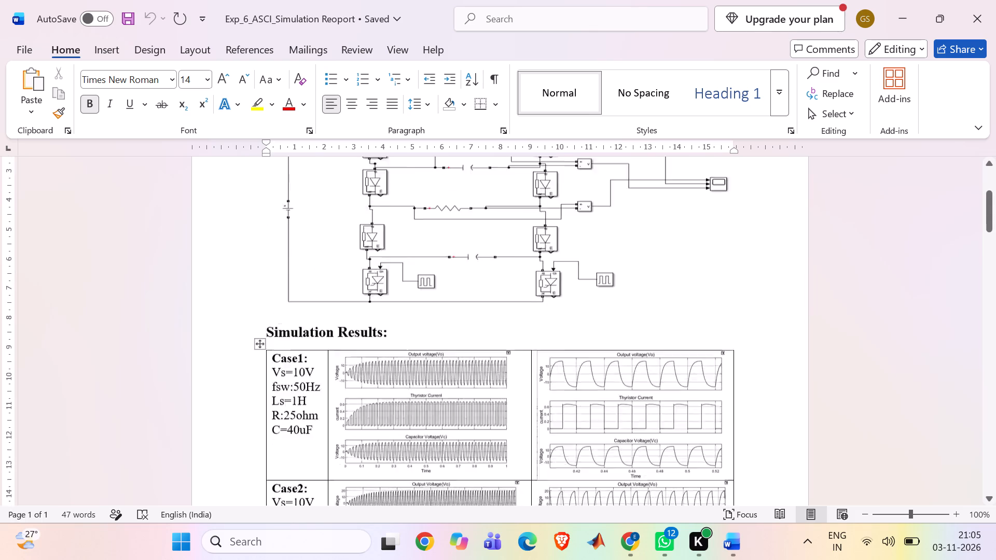
{"action": "scroll", "coordinate": [630, 246], "scroll_direction": "up", "scroll_amount": 4}
{"action": "scroll", "coordinate": [630, 246], "scroll_direction": "down", "scroll_amount": 6}
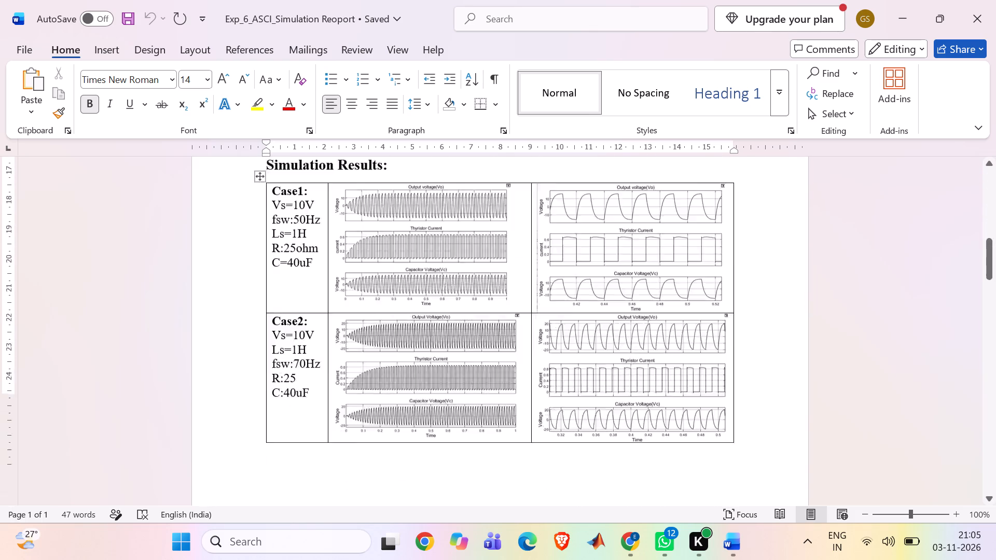
{"action": "scroll", "coordinate": [630, 246], "scroll_direction": "down", "scroll_amount": 2}
{"action": "scroll", "coordinate": [630, 246], "scroll_direction": "up", "scroll_amount": 1}
{"action": "scroll", "coordinate": [630, 246], "scroll_direction": "down", "scroll_amount": 1}
{"action": "scroll", "coordinate": [630, 246], "scroll_direction": "up", "scroll_amount": 1}
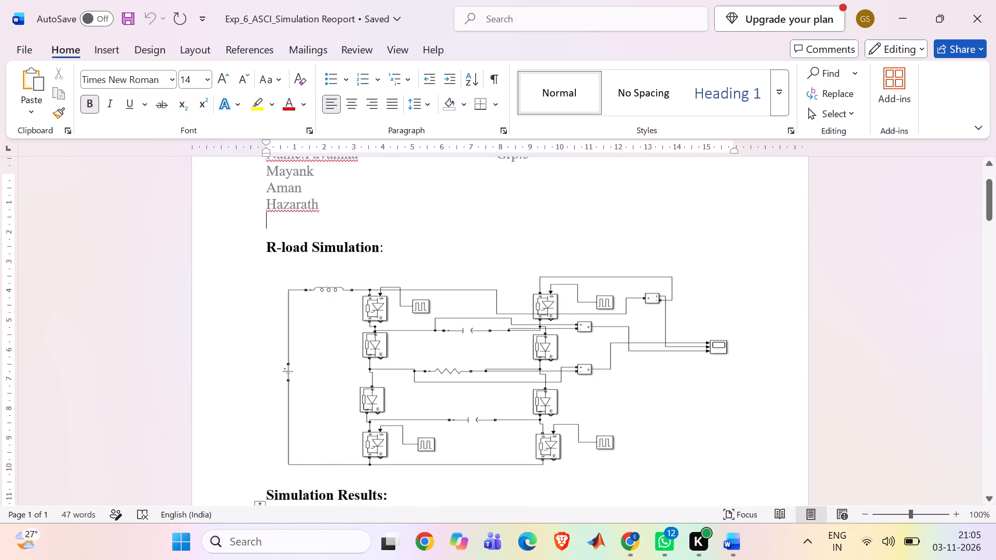
{"action": "scroll", "coordinate": [630, 246], "scroll_direction": "up", "scroll_amount": 7}
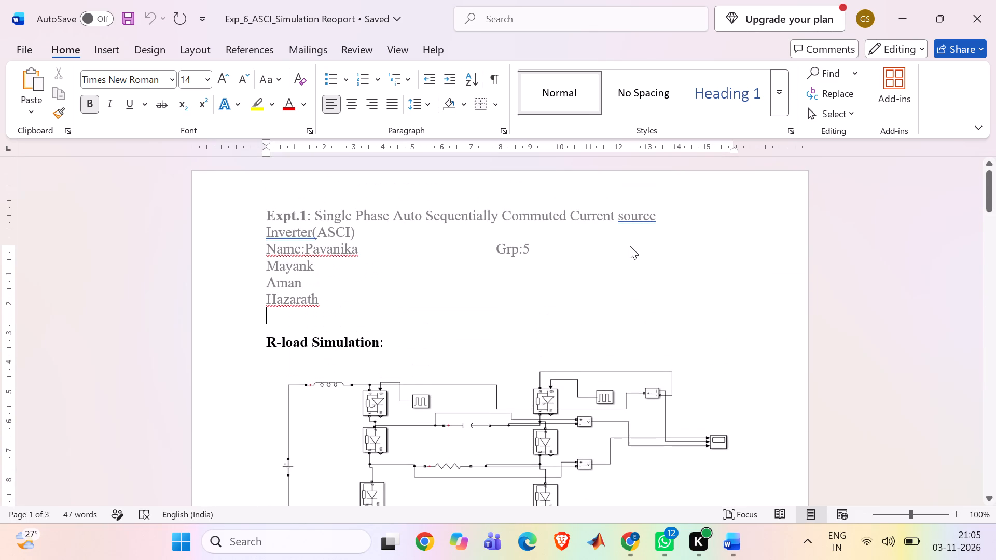
{"action": "scroll", "coordinate": [630, 246], "scroll_direction": "down", "scroll_amount": 8}
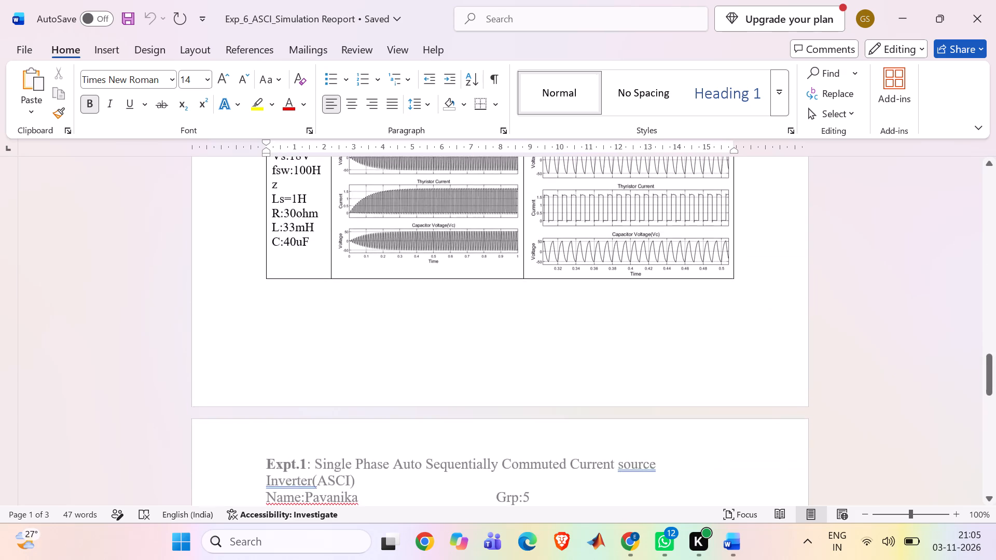
{"action": "scroll", "coordinate": [630, 246], "scroll_direction": "down", "scroll_amount": 2}
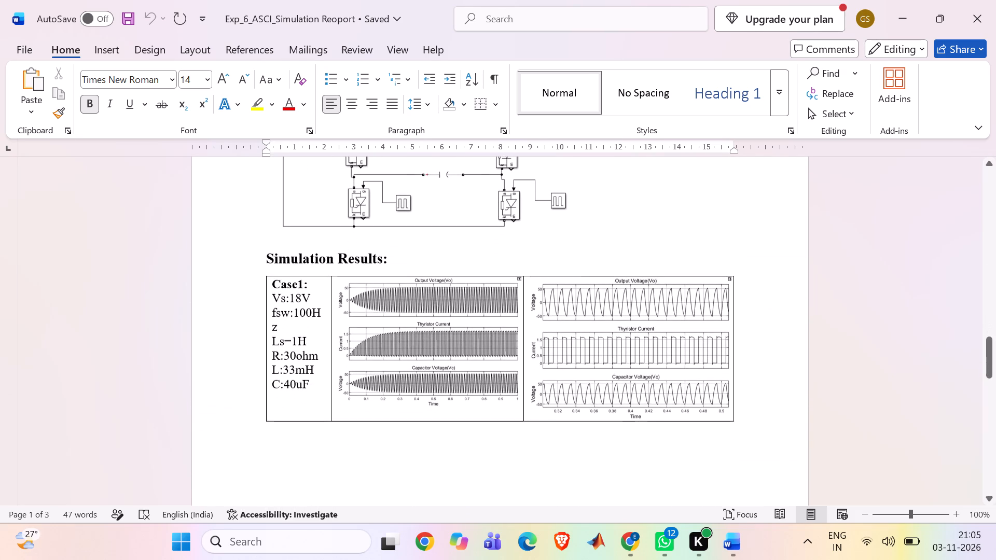
{"action": "scroll", "coordinate": [630, 246], "scroll_direction": "down", "scroll_amount": 1}
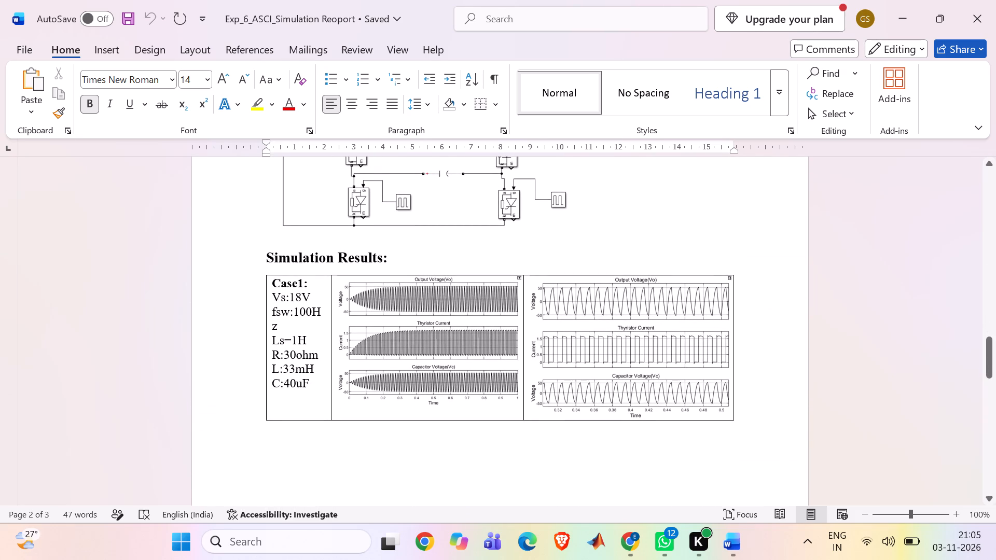
Examine the ASCI simulation report's header, circuit diagrams and simulation results cases across its pages.
{"action": "scroll", "coordinate": [530, 251], "scroll_direction": "up", "scroll_amount": 4}
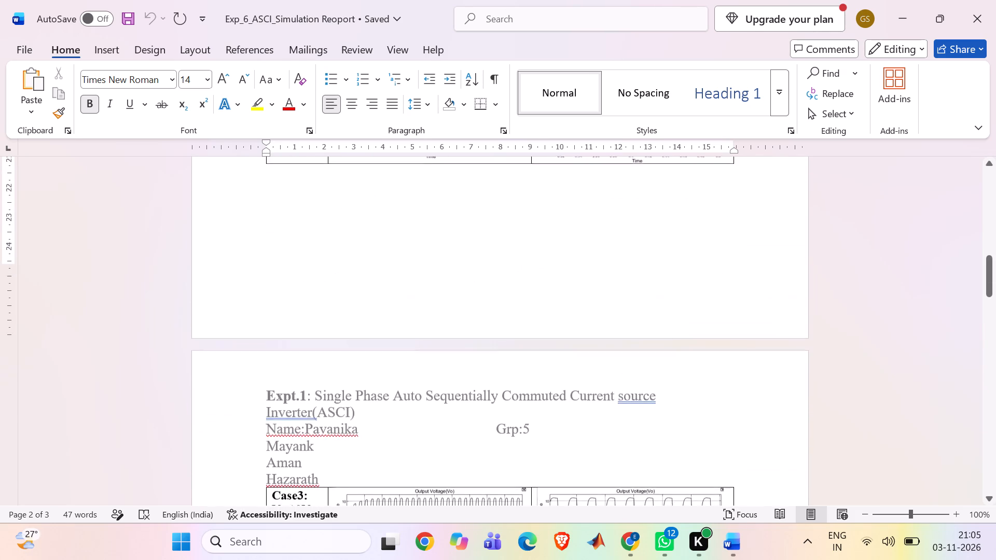
{"action": "scroll", "coordinate": [530, 251], "scroll_direction": "up", "scroll_amount": 8}
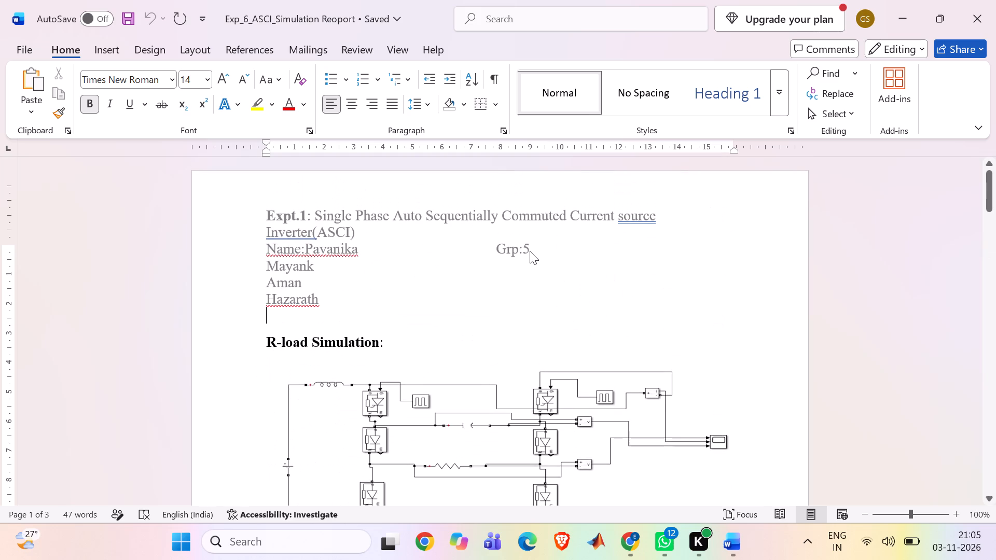
{"action": "scroll", "coordinate": [530, 251], "scroll_direction": "down", "scroll_amount": 2}
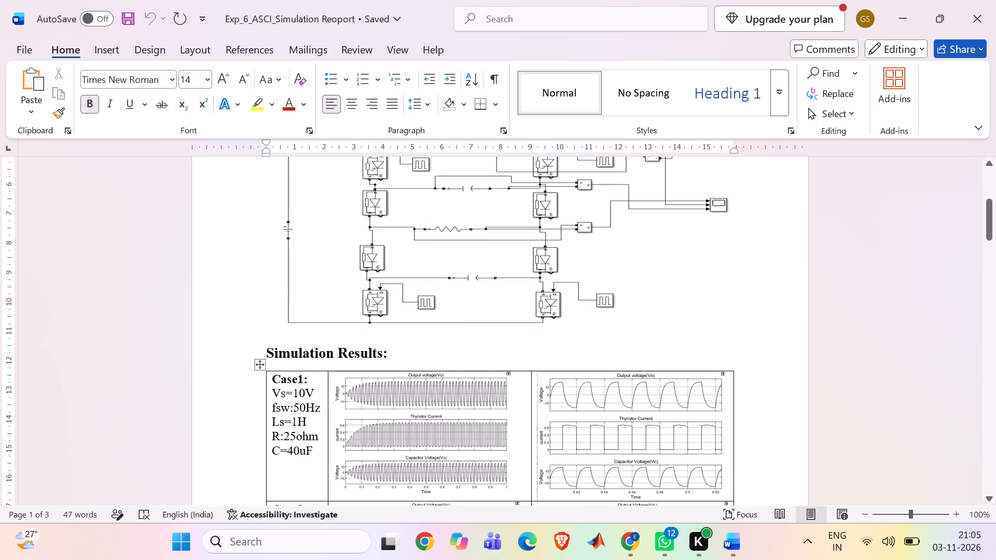
{"action": "scroll", "coordinate": [530, 251], "scroll_direction": "down", "scroll_amount": 2}
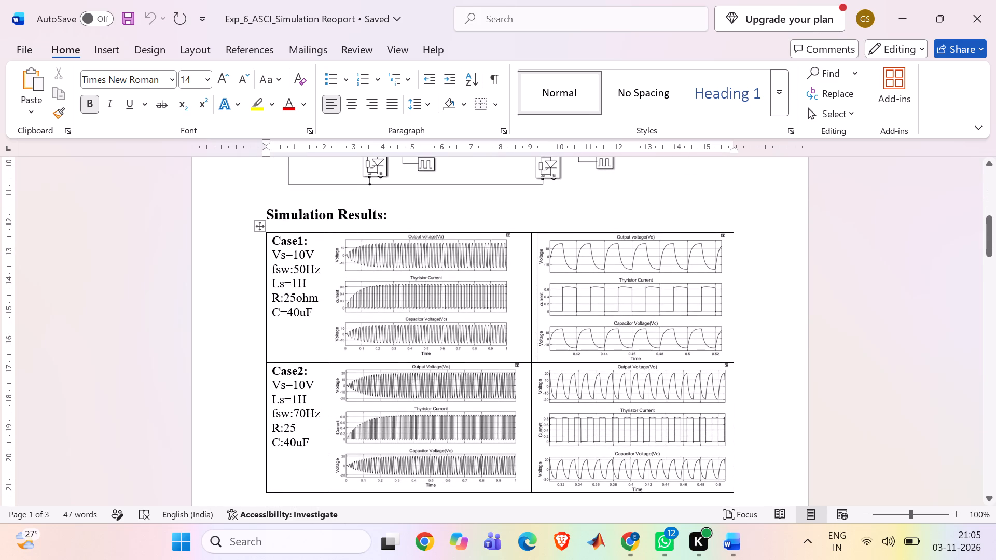
{"action": "scroll", "coordinate": [530, 251], "scroll_direction": "down", "scroll_amount": 1}
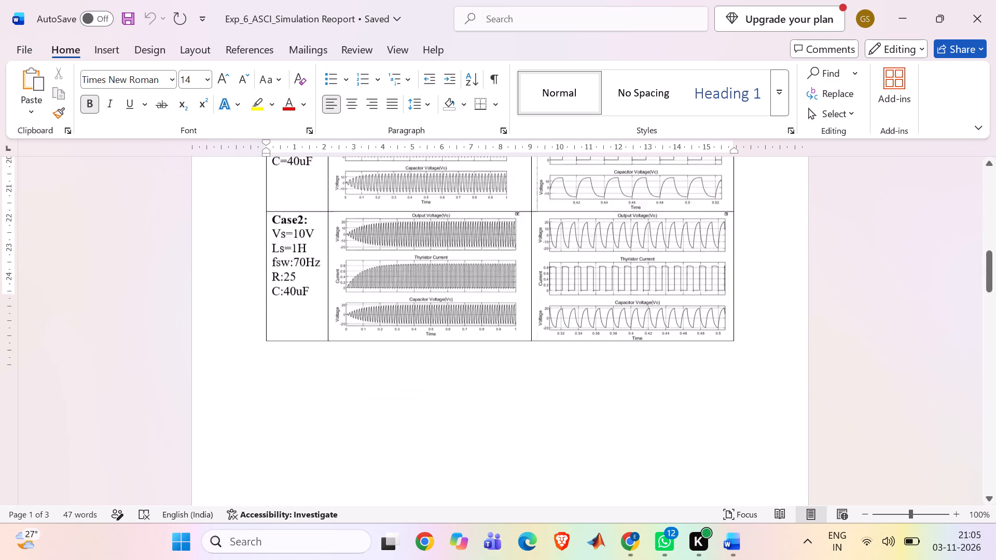
{"action": "scroll", "coordinate": [530, 251], "scroll_direction": "down", "scroll_amount": 9}
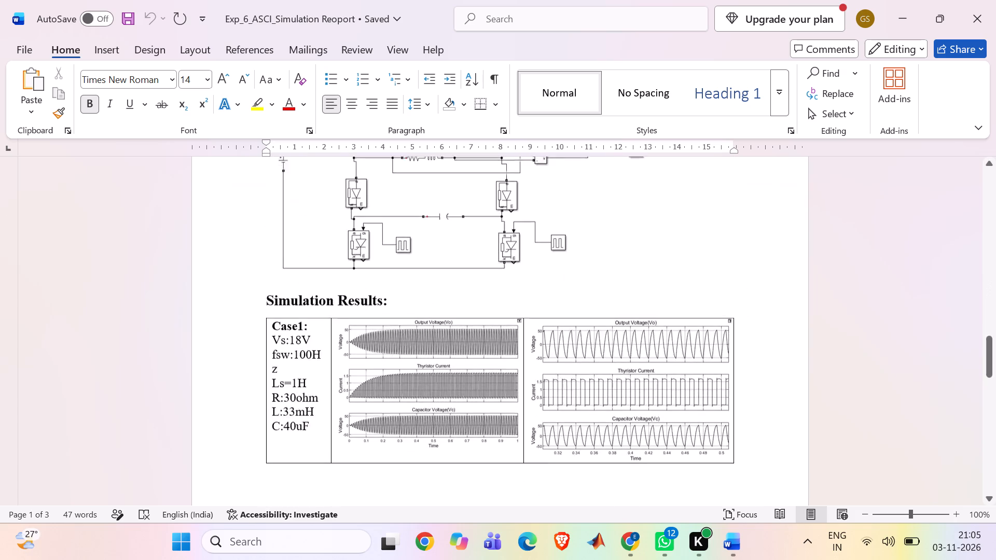
{"action": "scroll", "coordinate": [530, 251], "scroll_direction": "down", "scroll_amount": 5}
{"action": "scroll", "coordinate": [530, 251], "scroll_direction": "up", "scroll_amount": 6}
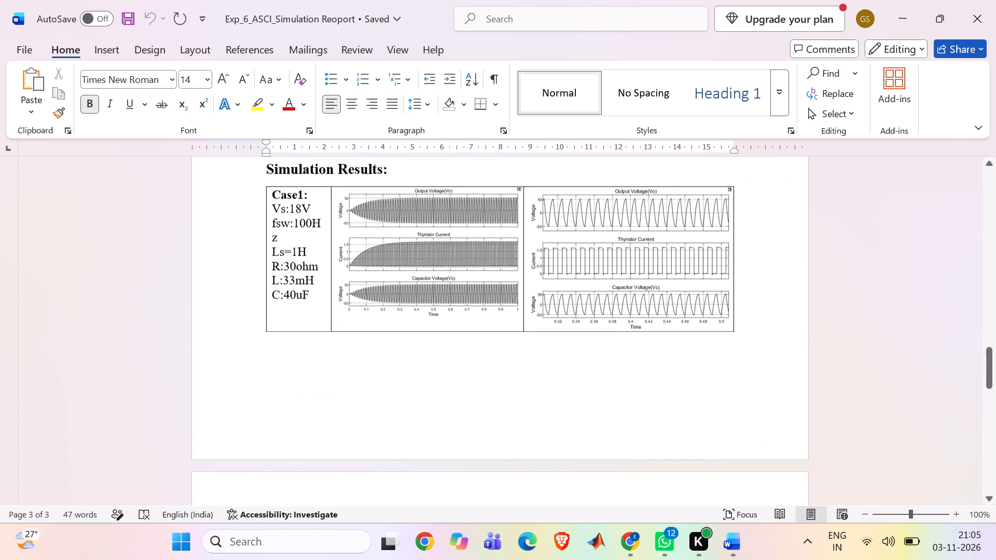
{"action": "scroll", "coordinate": [530, 251], "scroll_direction": "up", "scroll_amount": 7}
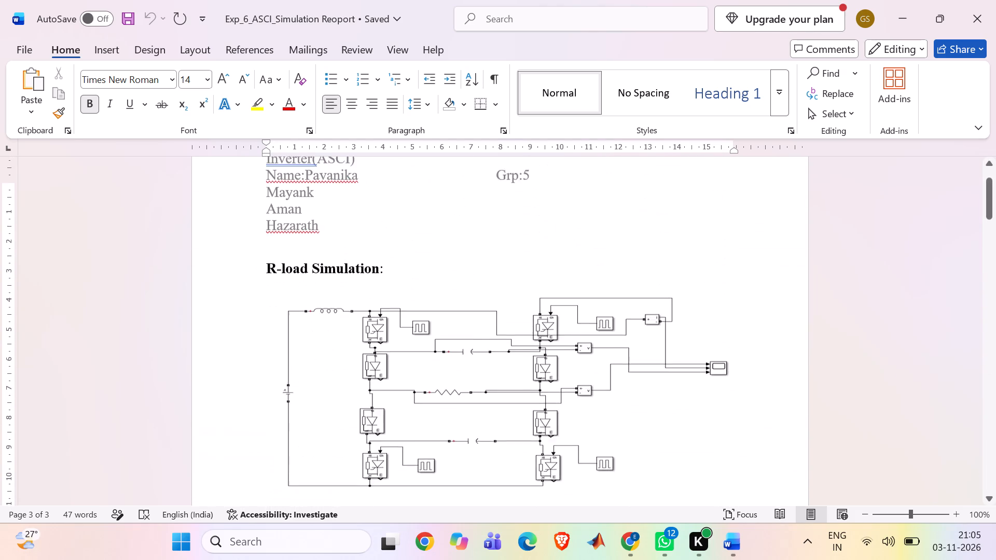
{"action": "scroll", "coordinate": [530, 251], "scroll_direction": "up", "scroll_amount": 2}
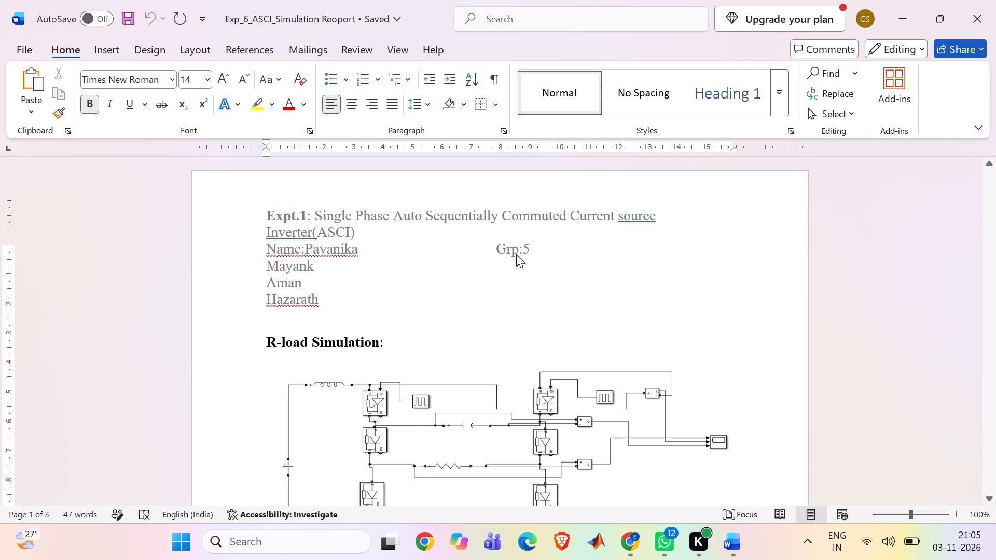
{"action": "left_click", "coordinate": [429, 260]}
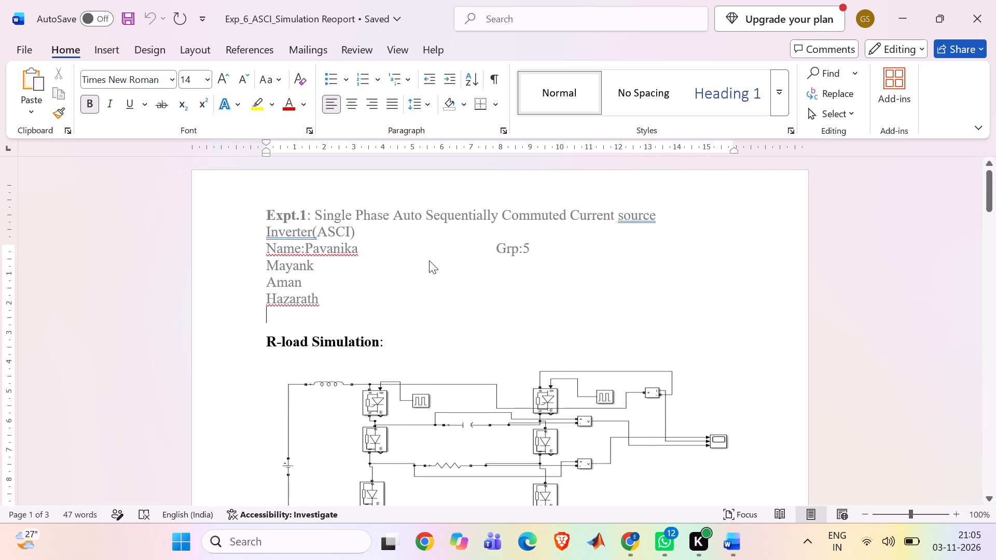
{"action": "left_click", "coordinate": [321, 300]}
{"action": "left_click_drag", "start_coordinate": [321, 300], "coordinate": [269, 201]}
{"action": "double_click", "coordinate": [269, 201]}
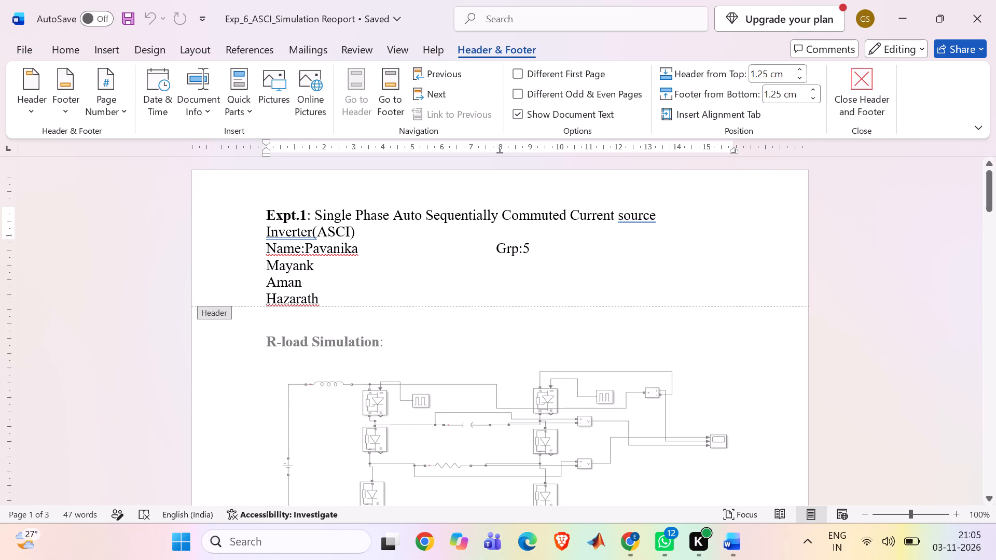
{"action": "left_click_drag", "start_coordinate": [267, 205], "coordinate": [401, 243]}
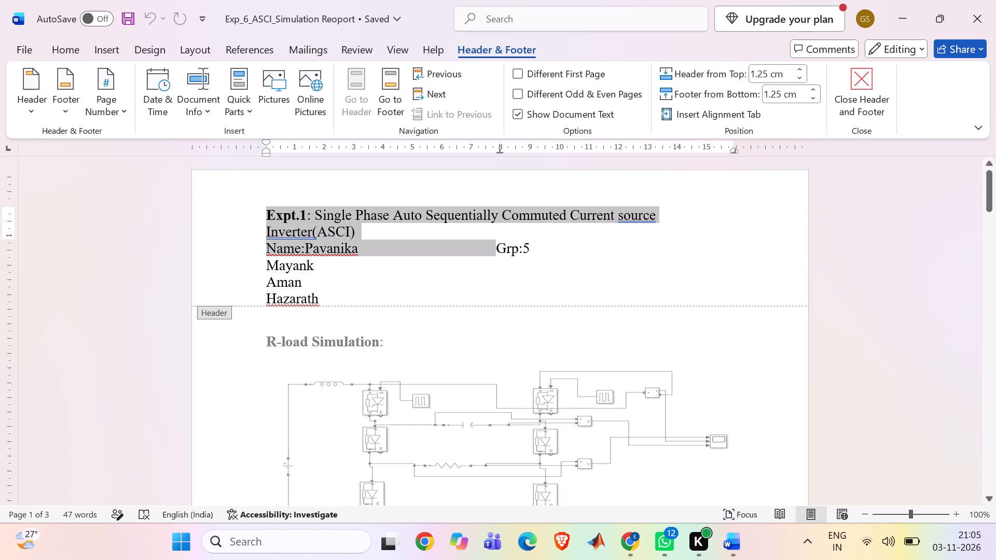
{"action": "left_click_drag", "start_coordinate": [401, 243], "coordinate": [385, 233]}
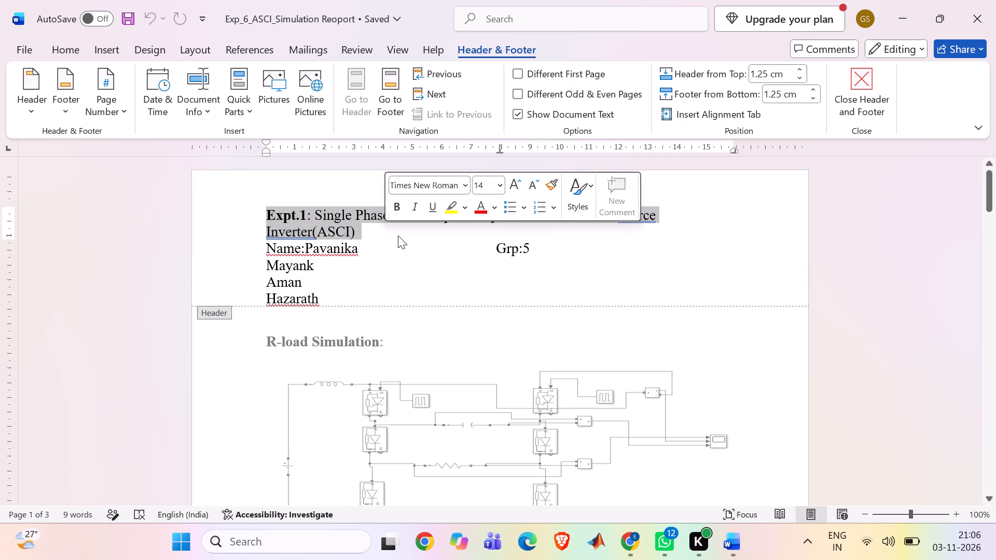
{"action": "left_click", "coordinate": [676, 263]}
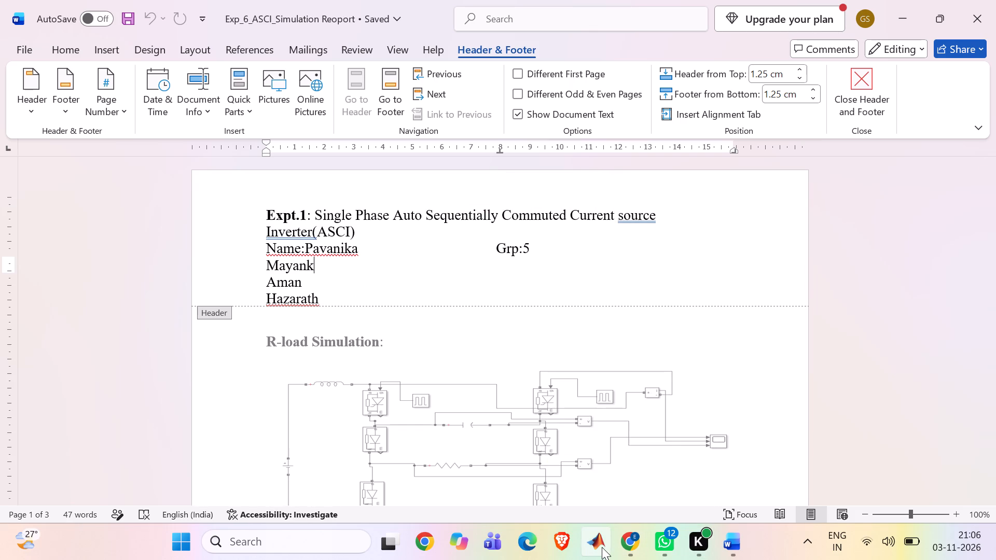
Switch to the ASCSI document in Google Docs and bold "Three phase rectifier Simulation :", "Expt.1 :" and "Date : 20/08/26".
{"action": "left_click", "coordinate": [629, 531]}
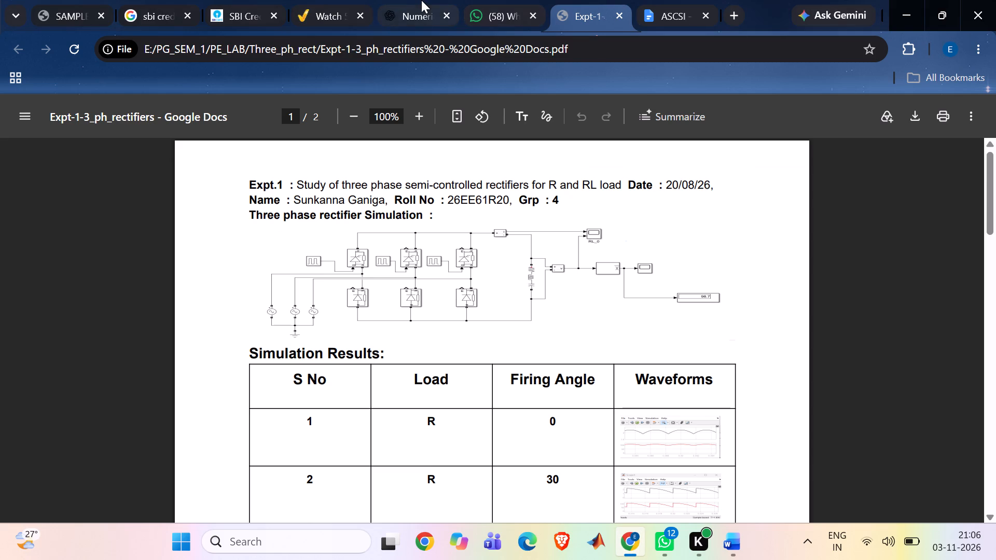
{"action": "left_click", "coordinate": [654, 20]}
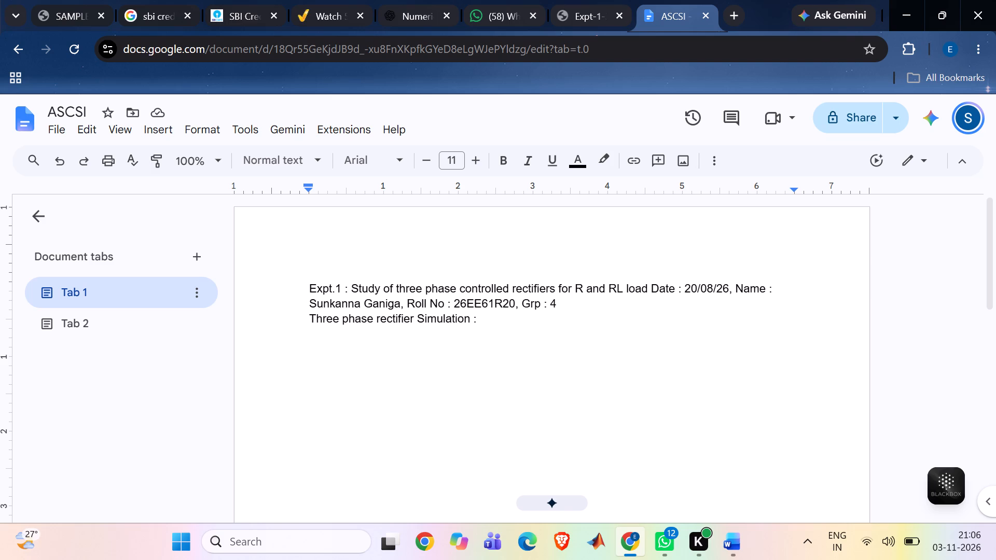
{"action": "left_click_drag", "start_coordinate": [484, 323], "coordinate": [308, 316]}
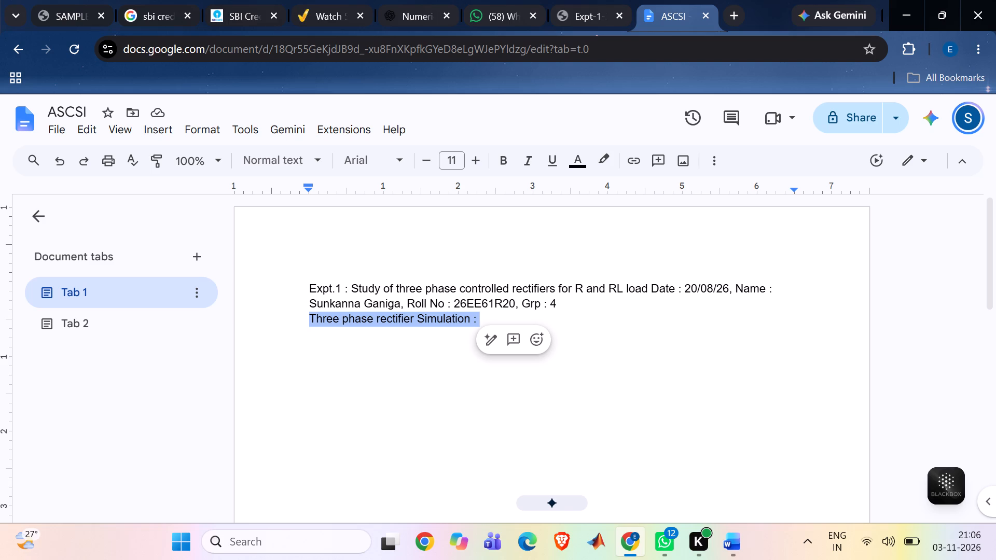
{"action": "left_click", "coordinate": [504, 156]}
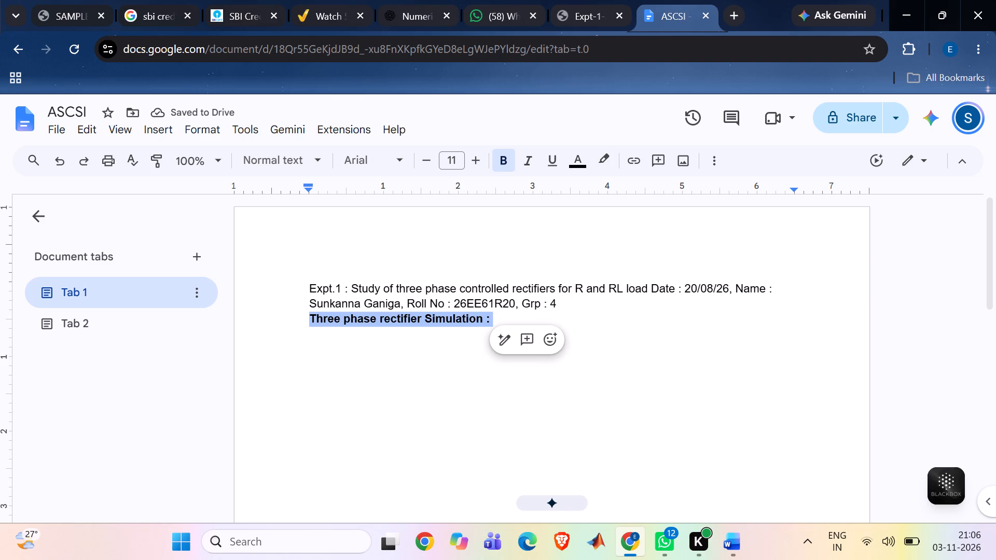
{"action": "left_click_drag", "start_coordinate": [349, 288], "coordinate": [312, 287]}
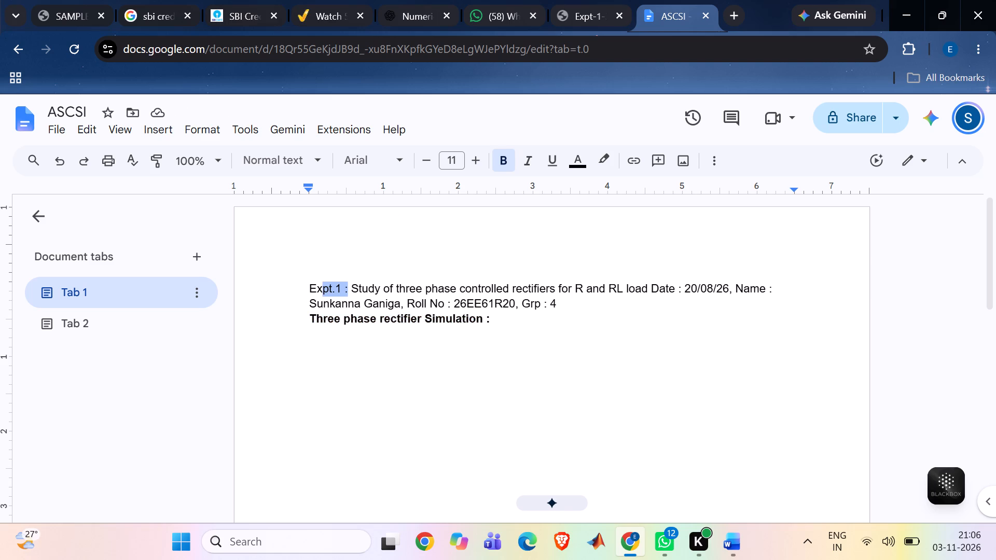
{"action": "left_click_drag", "start_coordinate": [312, 287], "coordinate": [309, 286]}
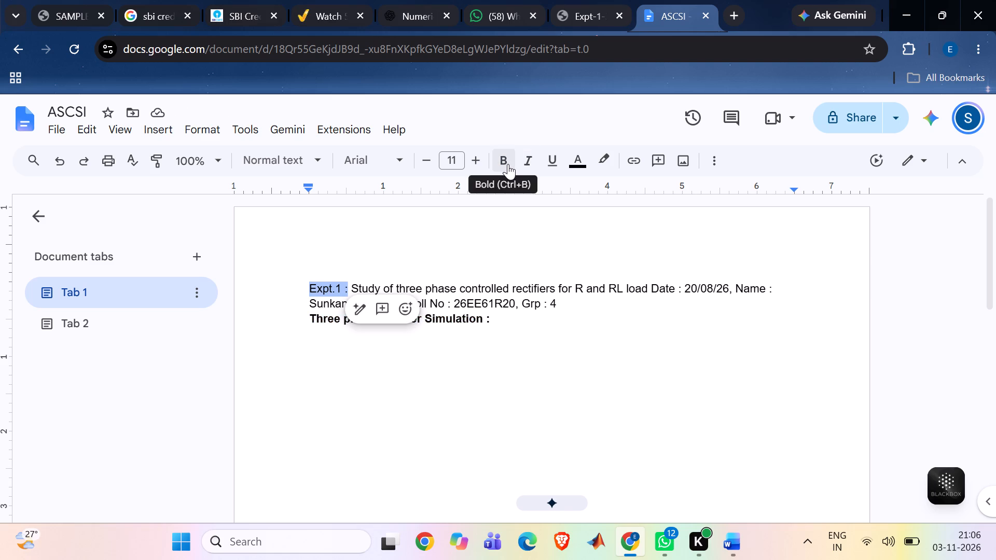
{"action": "left_click", "coordinate": [508, 164]}
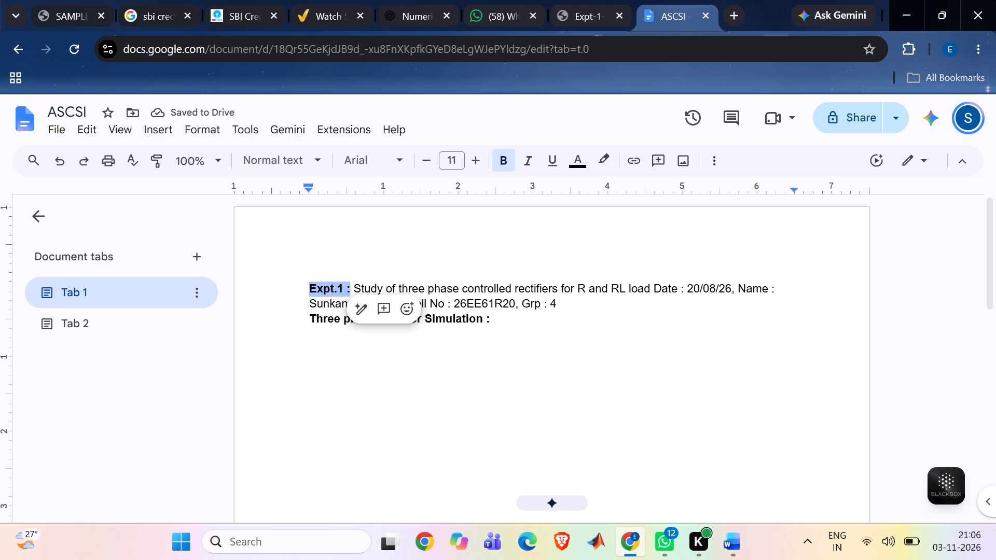
{"action": "left_click_drag", "start_coordinate": [655, 289], "coordinate": [739, 288]}
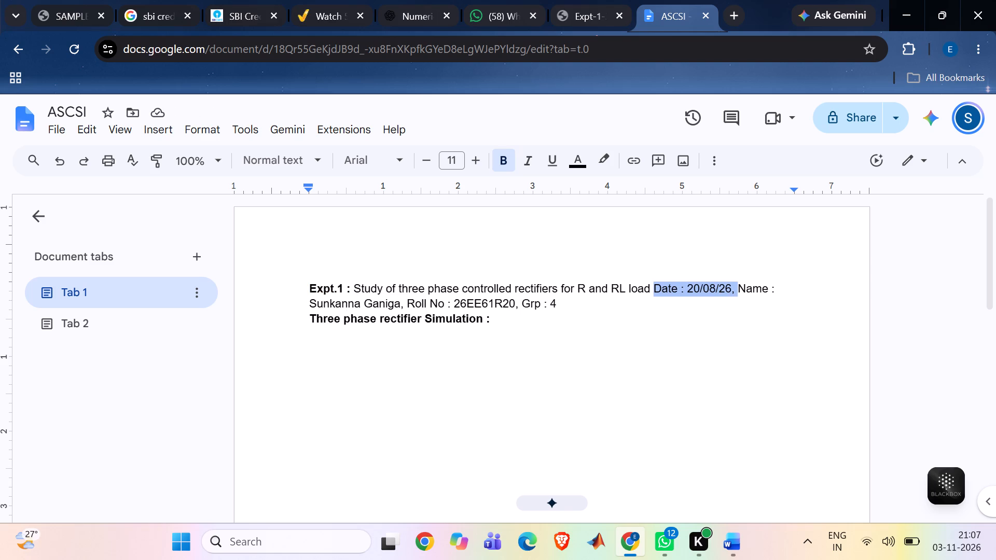
{"action": "left_click_drag", "start_coordinate": [739, 288], "coordinate": [729, 288]}
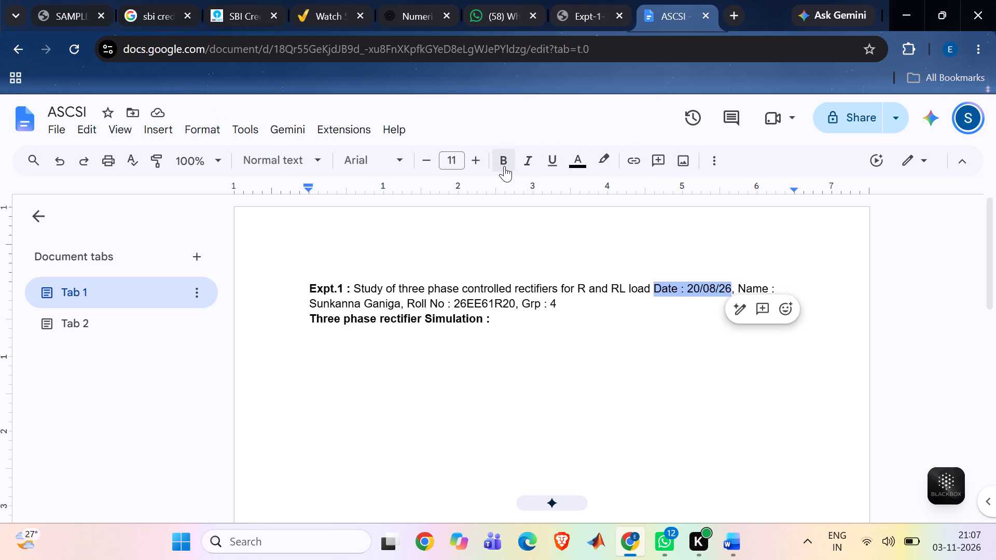
{"action": "left_click", "coordinate": [504, 166]}
Replace the comma and space after the date with a line break so the name details start a new line.
{"action": "left_click", "coordinate": [740, 281]}
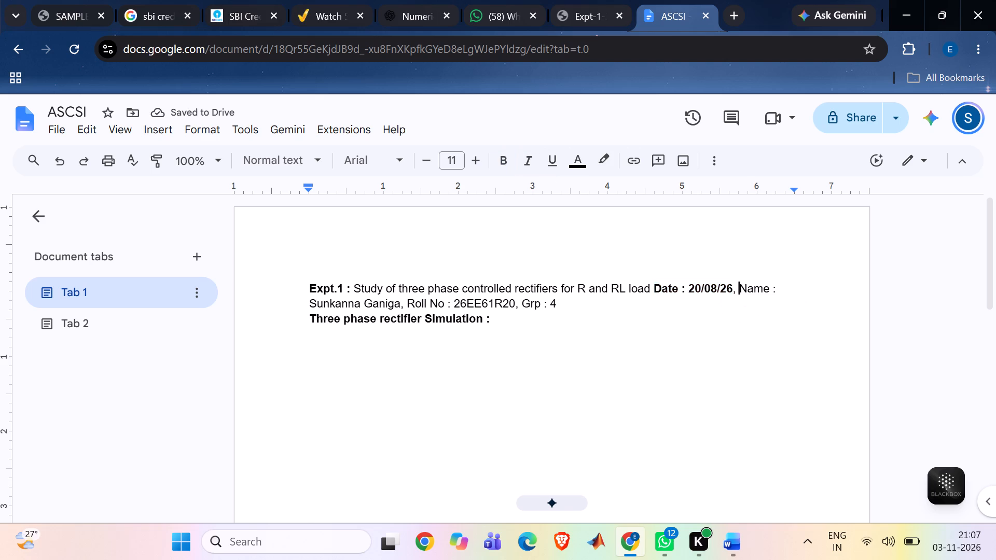
{"action": "key", "text": "BackSpace"}
{"action": "key", "text": "BackSpace"}
{"action": "key", "text": "Return"}
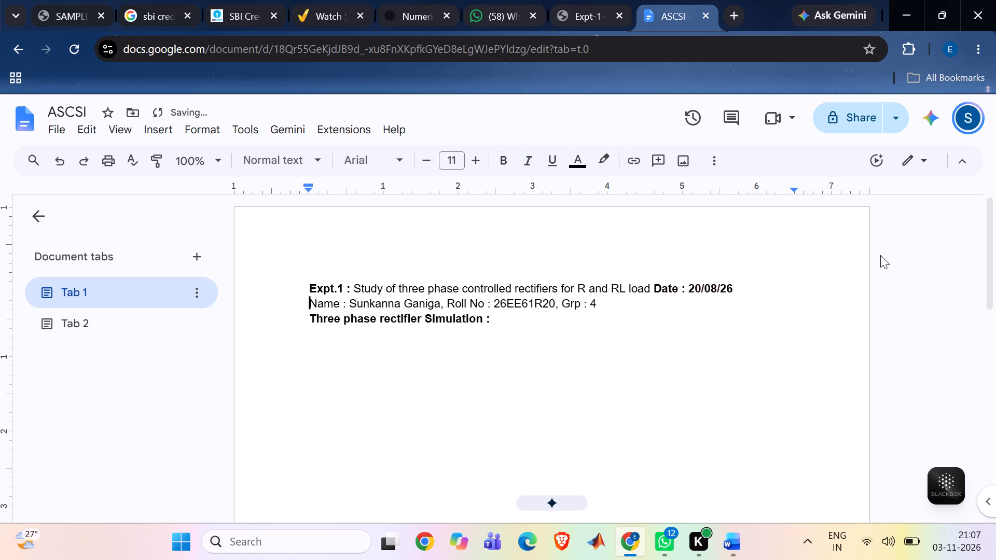
Insert twelve extra spaces before "Date : 20/08/26" to set it apart from the experiment title.
{"action": "left_click", "coordinate": [654, 287]}
{"action": "key", "text": "space"}
{"action": "key", "text": "space"}
{"action": "key", "text": "space"}
{"action": "key", "text": "space"}
{"action": "key", "text": "space"}
{"action": "key", "text": "space"}
{"action": "key", "text": "space"}
{"action": "key", "text": "space"}
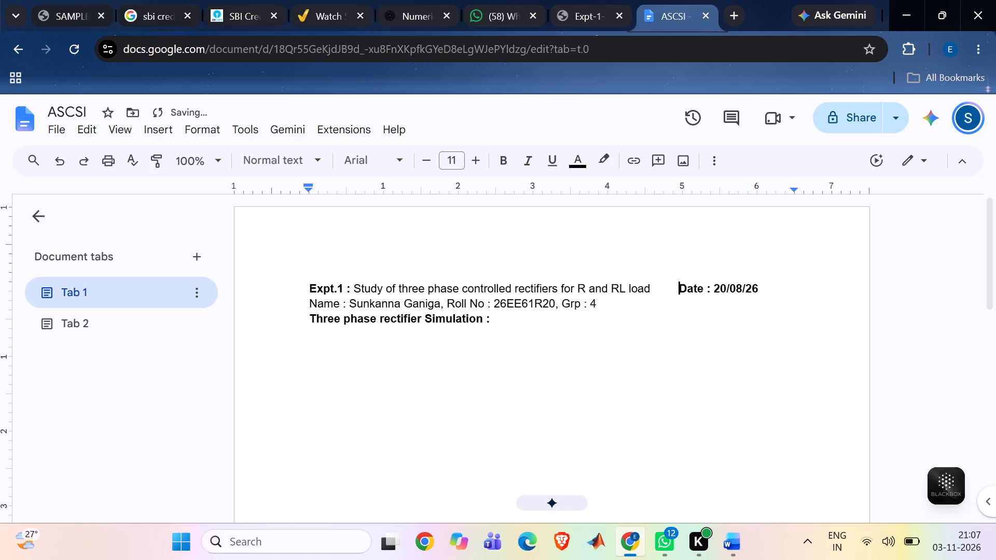
{"action": "key", "text": "space"}
{"action": "key", "text": "space"}
{"action": "key", "text": "space"}
{"action": "key", "text": "space"}
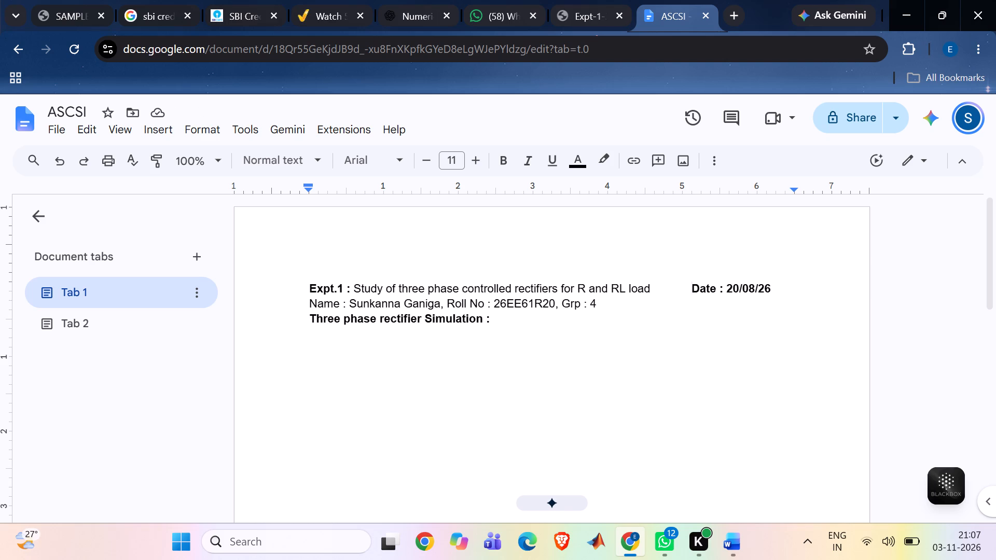
Bold the "Name :" and "Roll No :" labels in the second header line.
{"action": "left_click_drag", "start_coordinate": [350, 304], "coordinate": [306, 298]}
{"action": "left_click", "coordinate": [508, 160]}
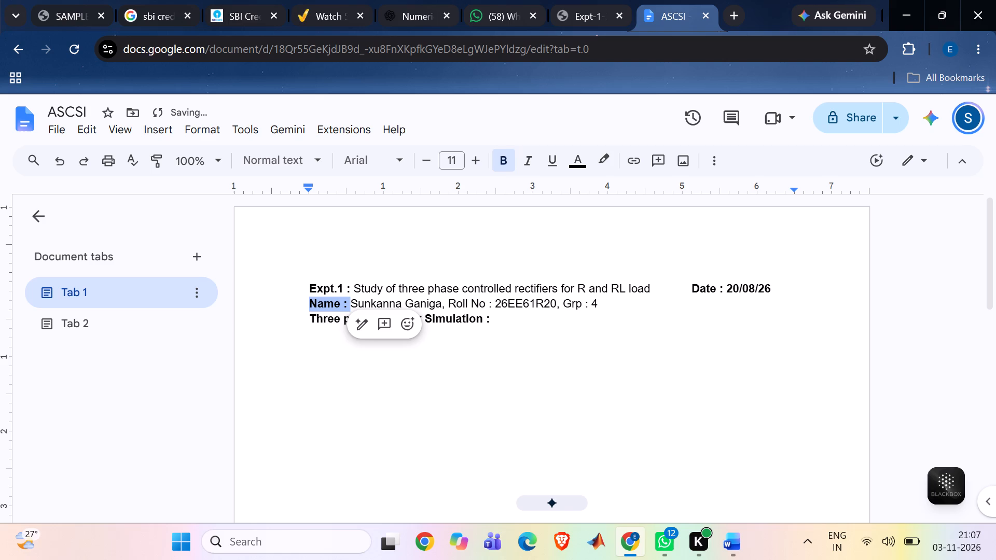
{"action": "left_click_drag", "start_coordinate": [448, 303], "coordinate": [490, 301]}
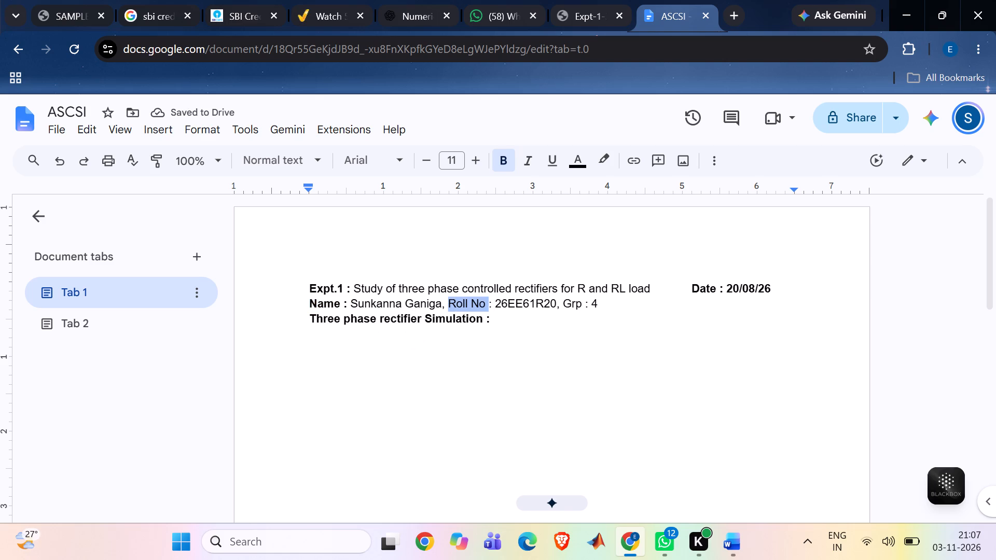
{"action": "left_click_drag", "start_coordinate": [490, 301], "coordinate": [491, 300]}
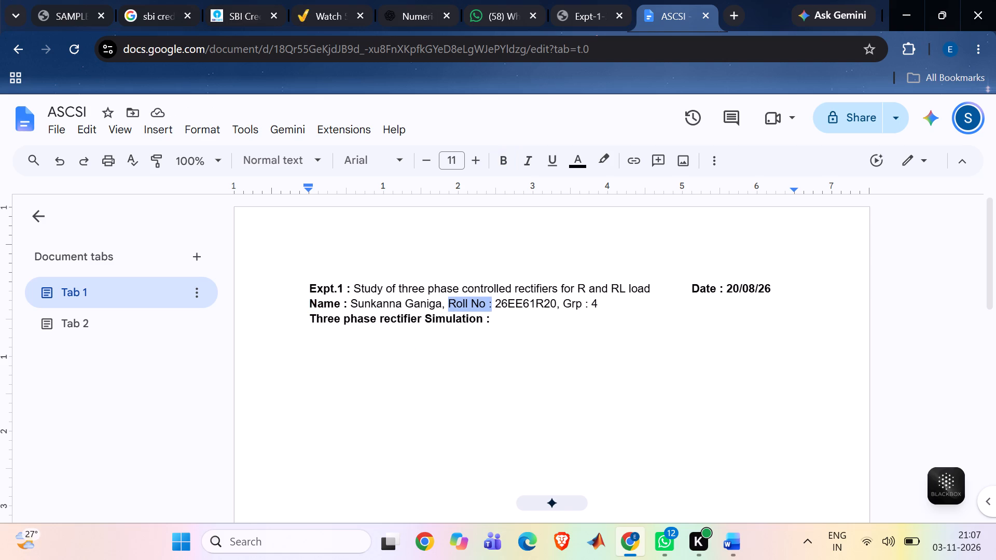
Bold the "Roll No :" label and insert six extra spaces before it to separate it from the name.
{"action": "left_click", "coordinate": [505, 170]}
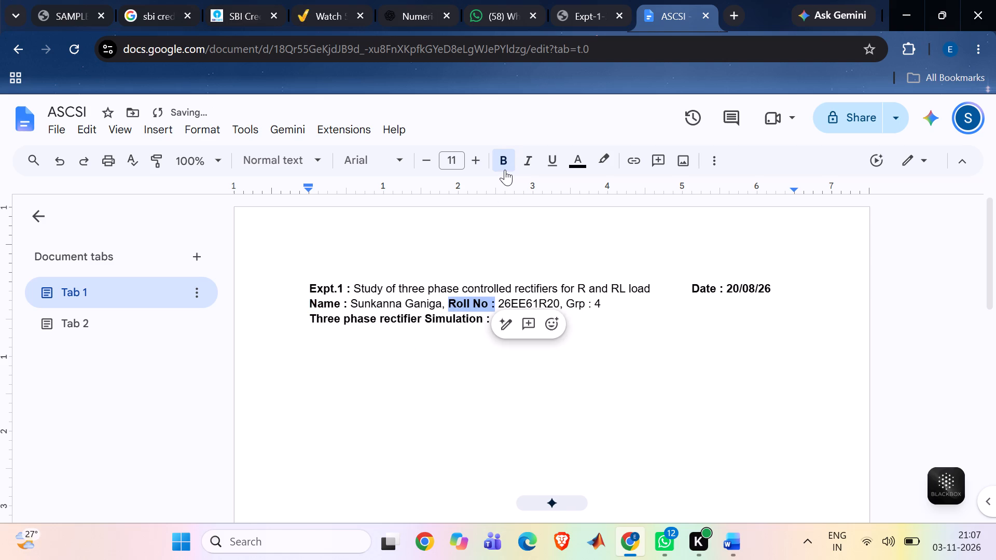
{"action": "left_click", "coordinate": [449, 302]}
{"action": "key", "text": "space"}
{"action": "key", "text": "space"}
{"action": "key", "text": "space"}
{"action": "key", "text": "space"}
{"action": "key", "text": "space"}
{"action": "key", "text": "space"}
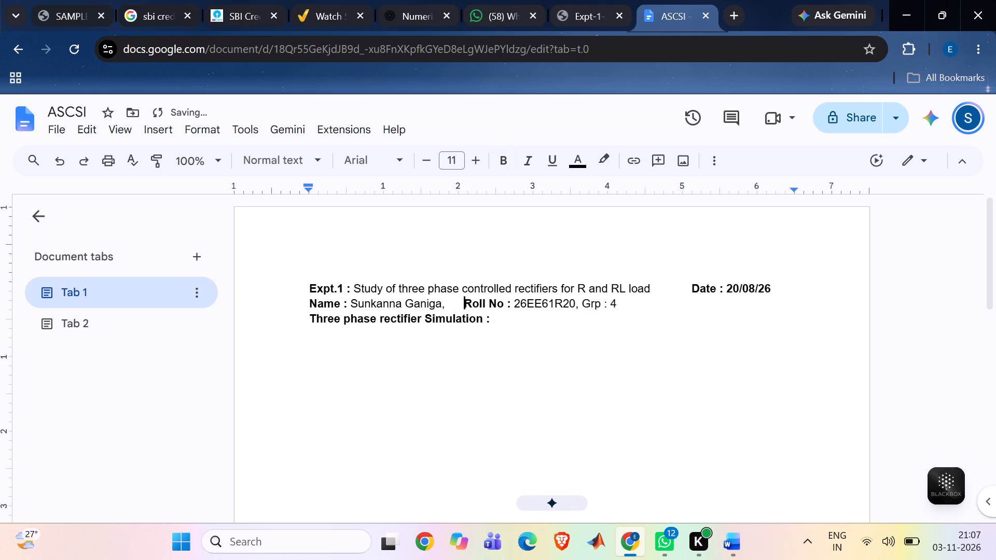
Bold "Grp : 4" in the second header line and insert five extra spaces before it.
{"action": "left_click", "coordinate": [591, 301]}
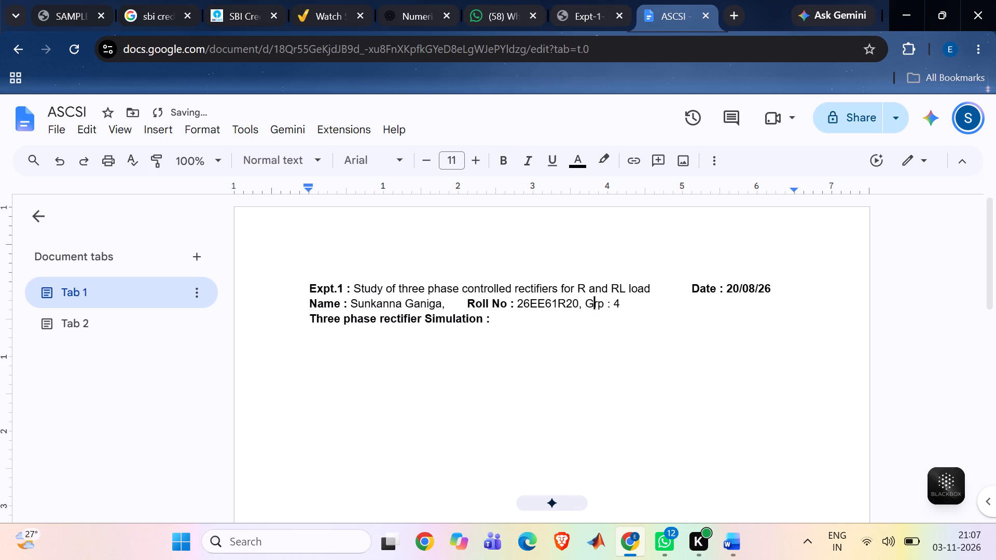
{"action": "left_click_drag", "start_coordinate": [585, 302], "coordinate": [658, 306]}
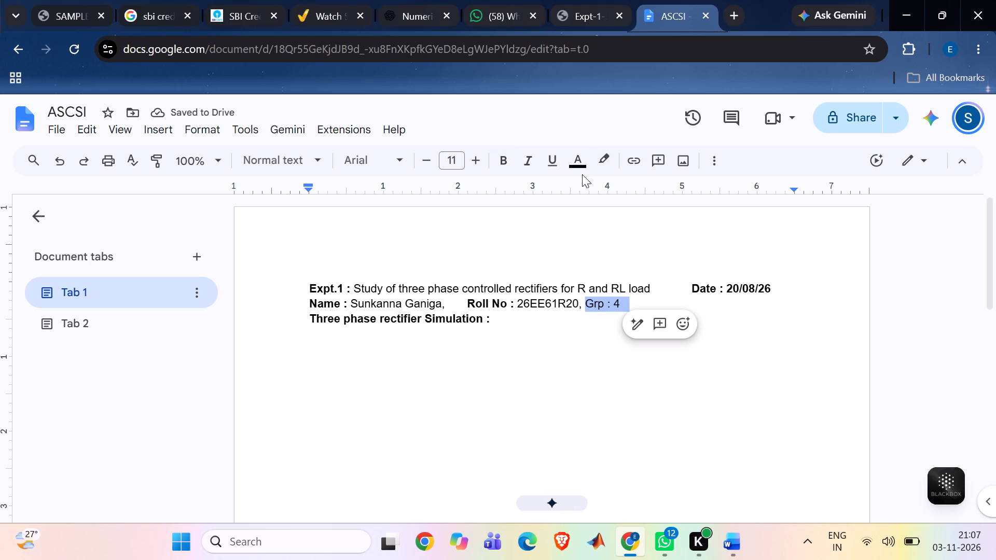
{"action": "left_click", "coordinate": [497, 156]}
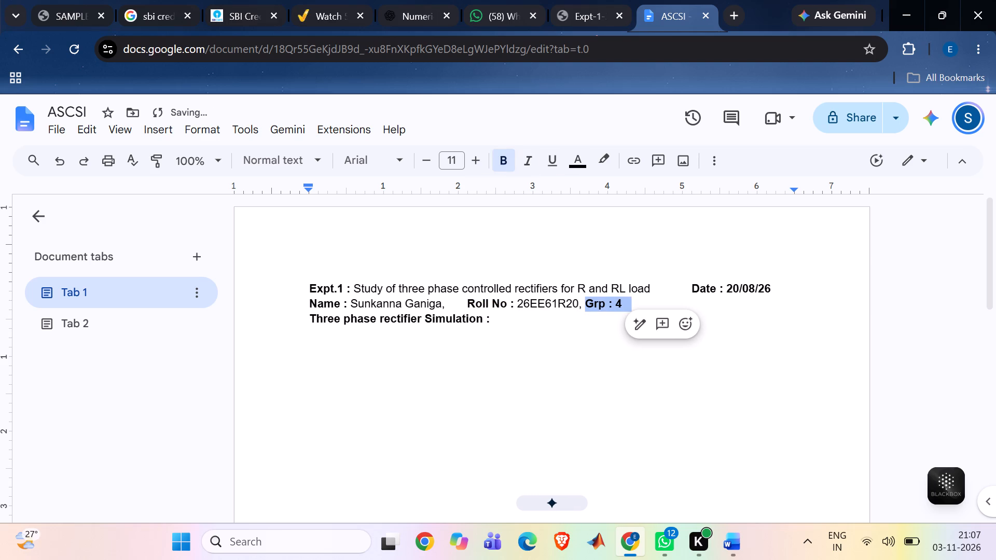
{"action": "left_click", "coordinate": [581, 372]}
{"action": "left_click", "coordinate": [584, 304]}
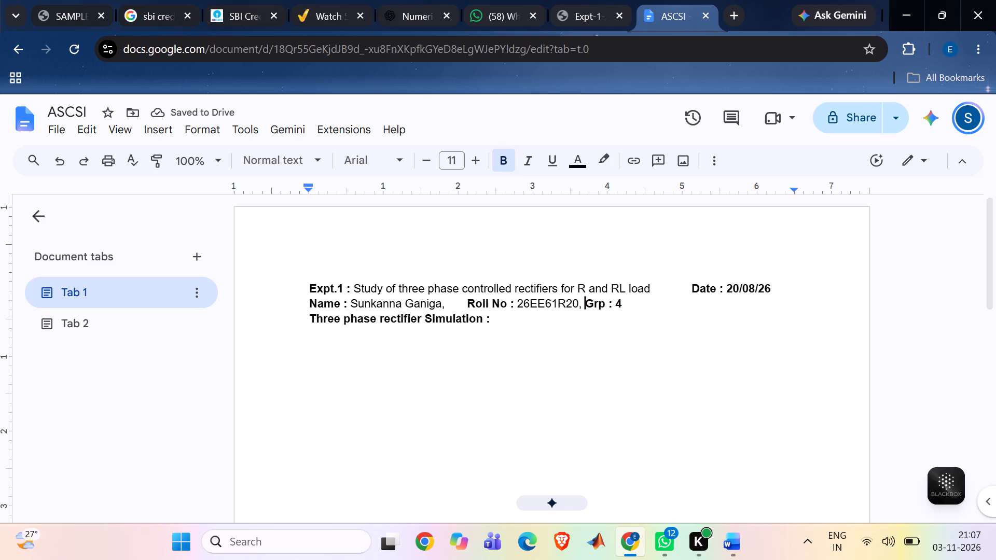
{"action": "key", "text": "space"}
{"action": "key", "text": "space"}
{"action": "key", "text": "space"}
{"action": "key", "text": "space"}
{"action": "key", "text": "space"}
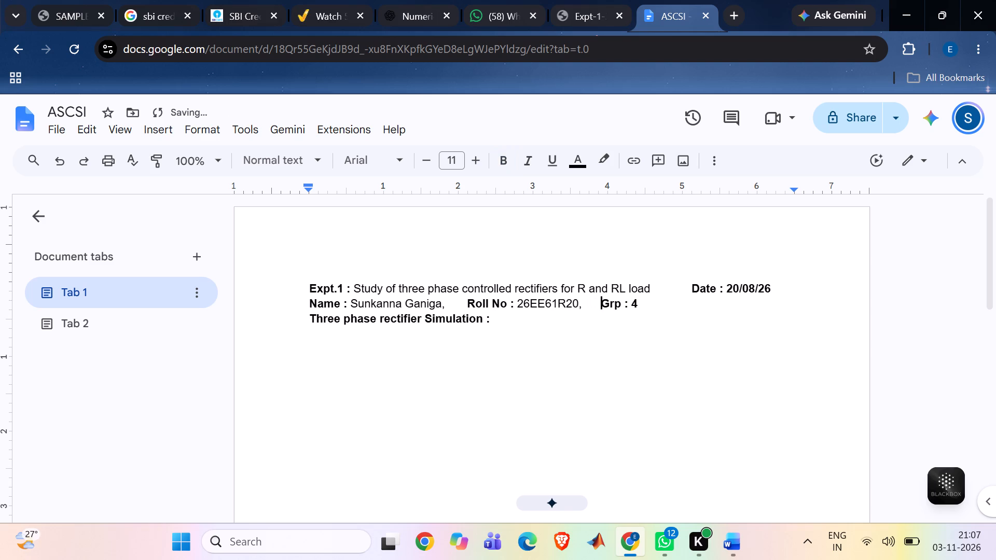
Place the text cursor directly after the comma that follows the roll number.
{"action": "left_click", "coordinate": [583, 305]}
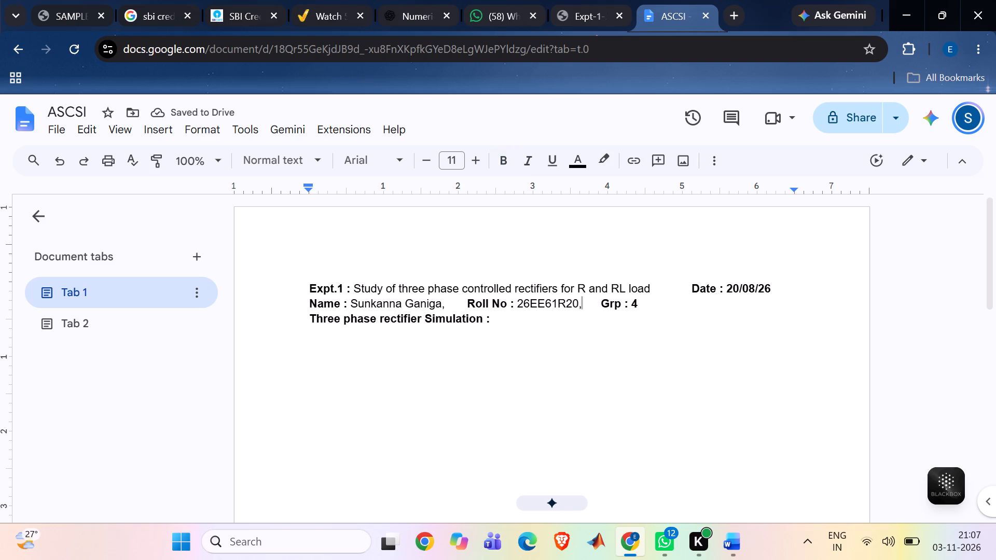
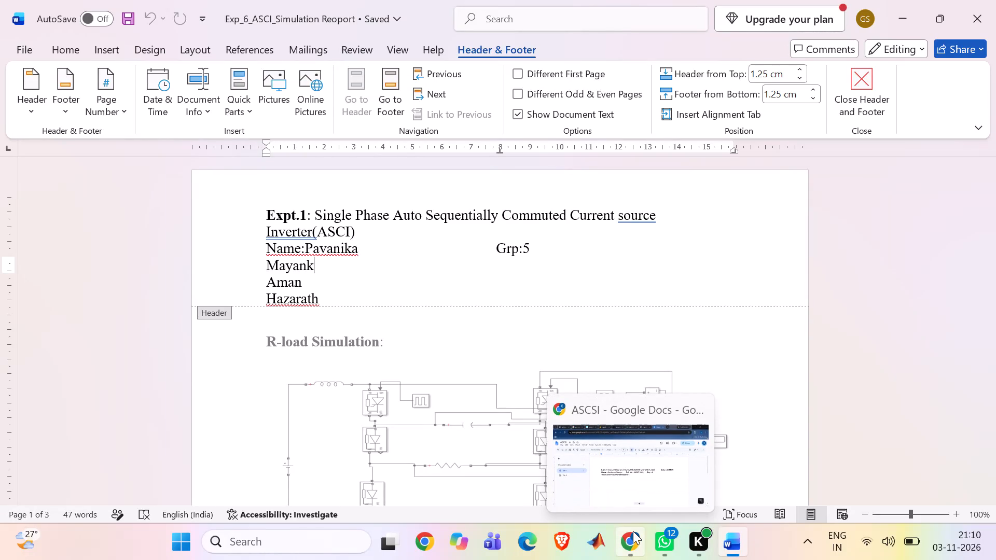
Switch from the Exp_6 ASCI simulation report in Word back to the ASCSI document in Google Docs.
{"action": "left_click", "coordinate": [633, 531]}
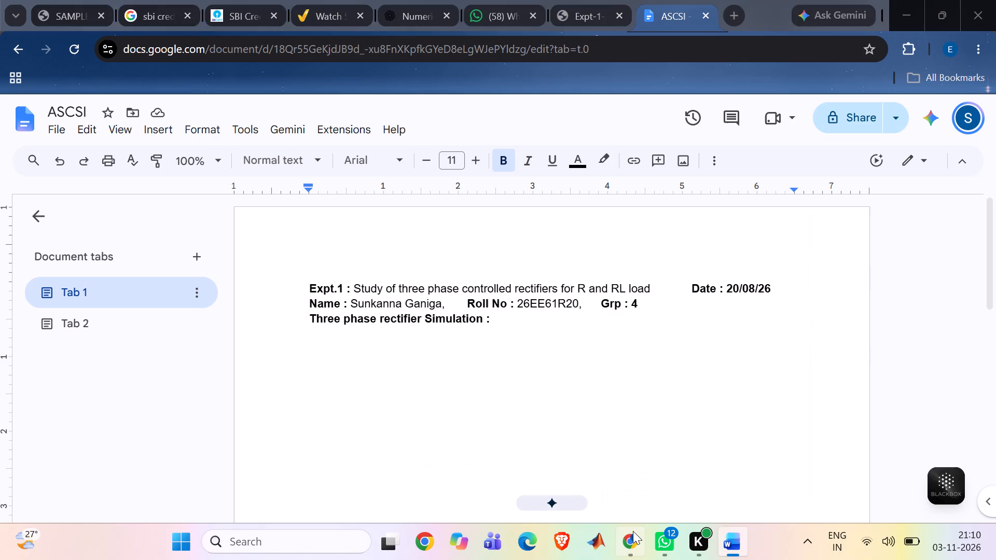
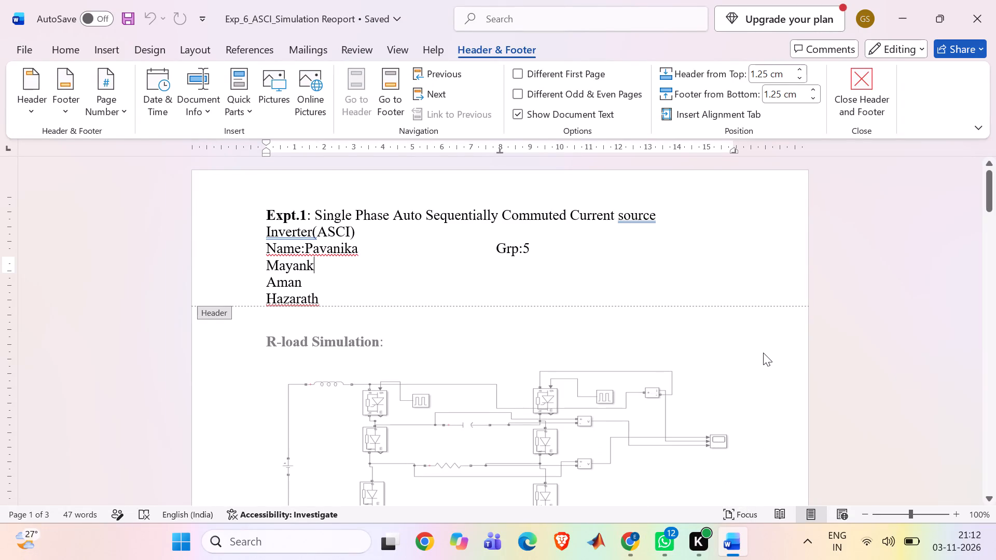
Review the ASCI simulation report's header, R-load circuit diagram and Case1 and Case2 simulation results as reference for the layout.
{"action": "scroll", "coordinate": [751, 354], "scroll_direction": "down", "scroll_amount": 3}
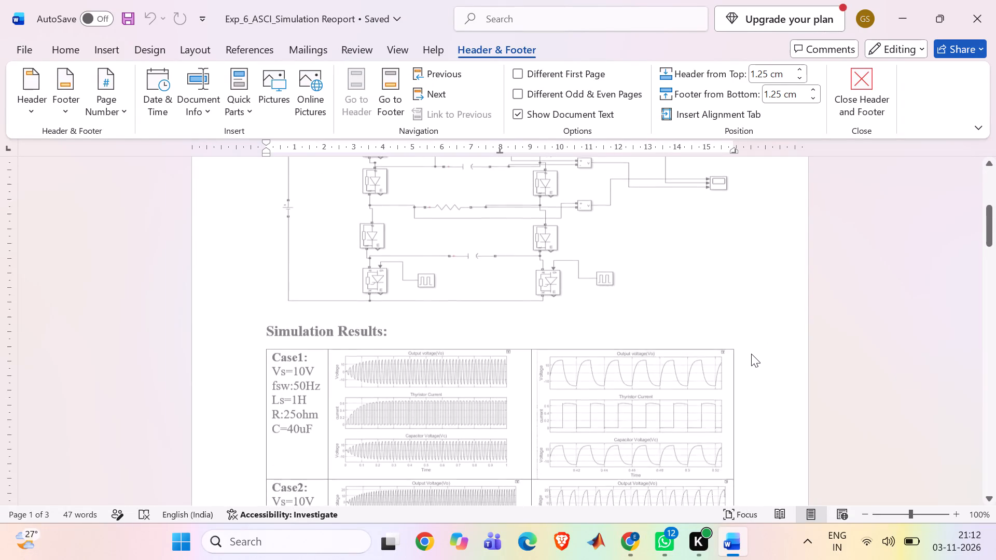
{"action": "scroll", "coordinate": [751, 354], "scroll_direction": "down", "scroll_amount": 1}
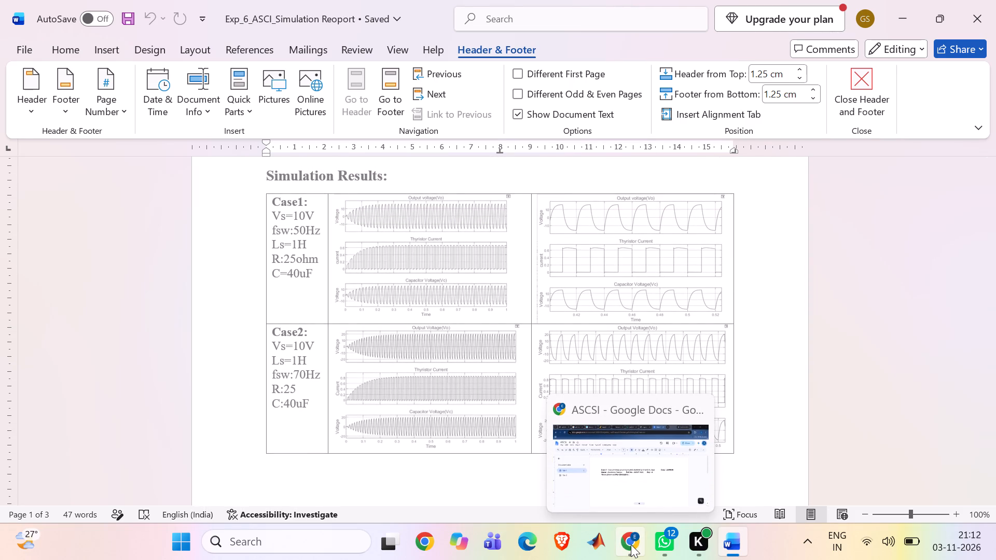
{"action": "scroll", "coordinate": [627, 320], "scroll_direction": "up", "scroll_amount": 1}
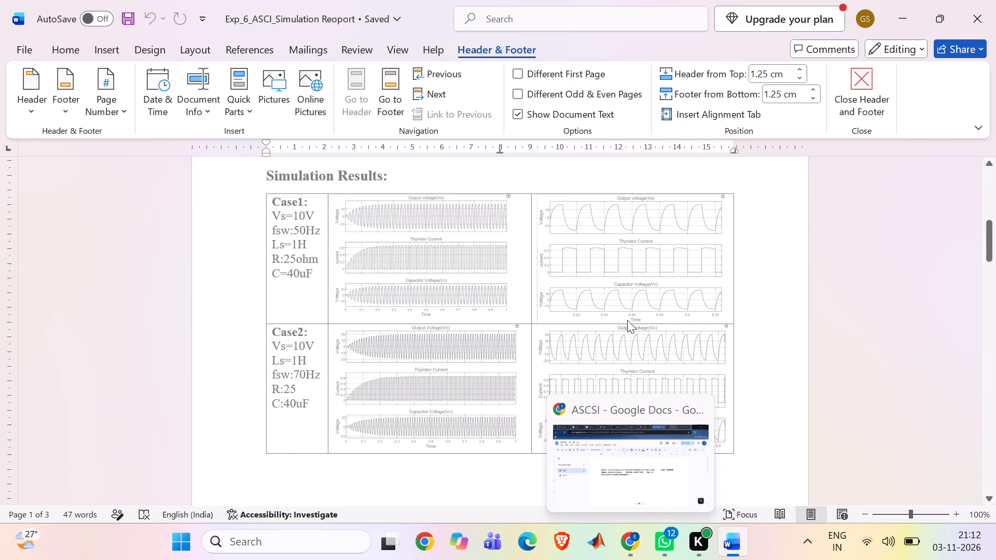
{"action": "scroll", "coordinate": [627, 320], "scroll_direction": "up", "scroll_amount": 4}
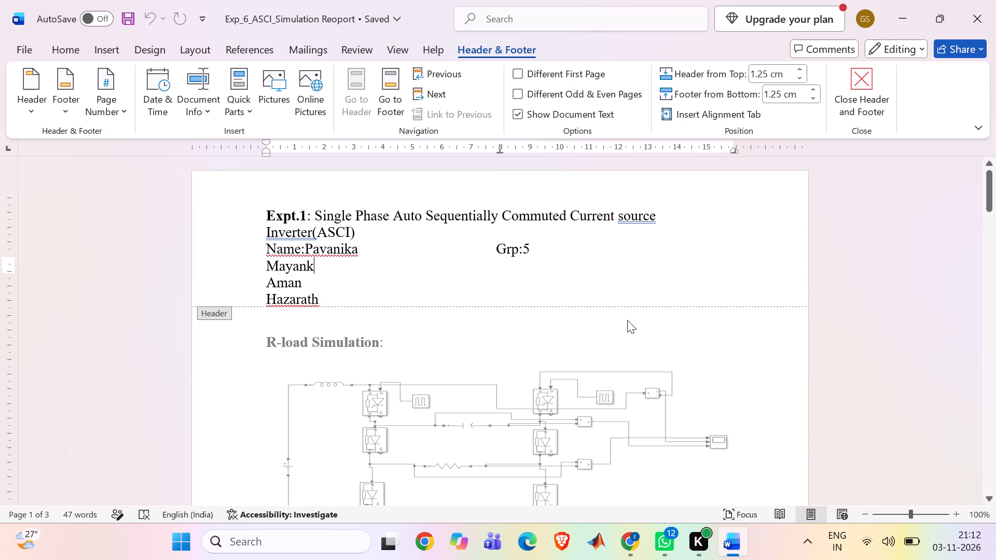
{"action": "left_click", "coordinate": [477, 281]}
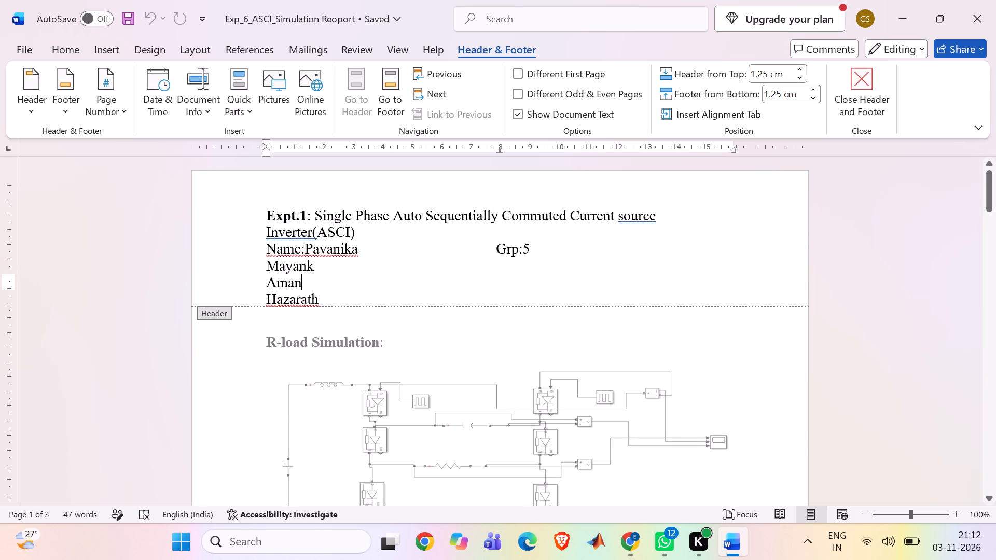
{"action": "left_click", "coordinate": [477, 281]}
{"action": "left_click", "coordinate": [352, 300]}
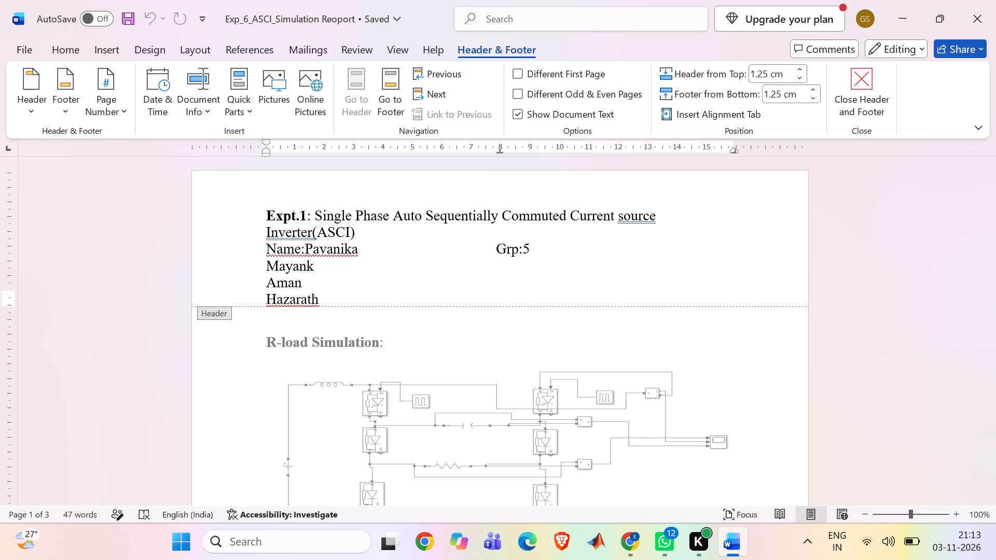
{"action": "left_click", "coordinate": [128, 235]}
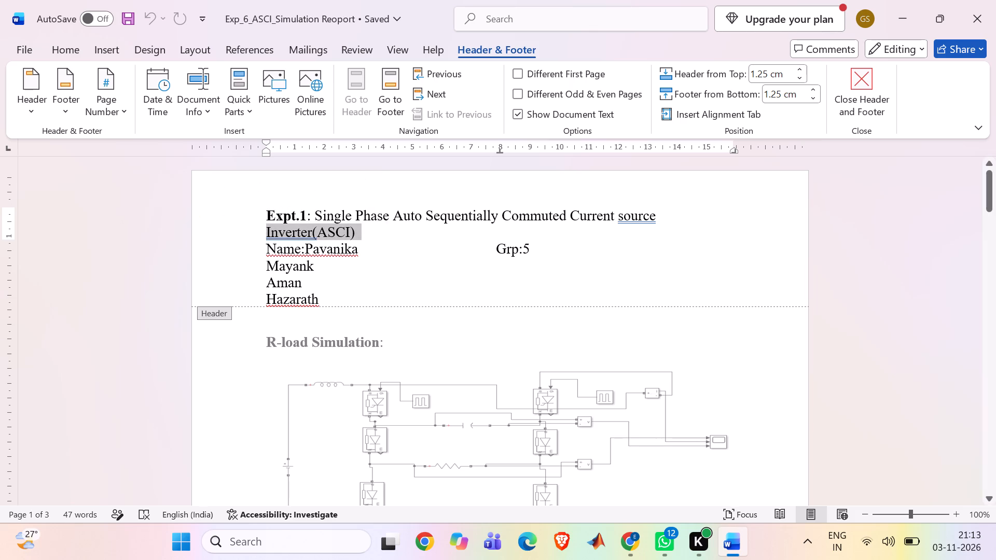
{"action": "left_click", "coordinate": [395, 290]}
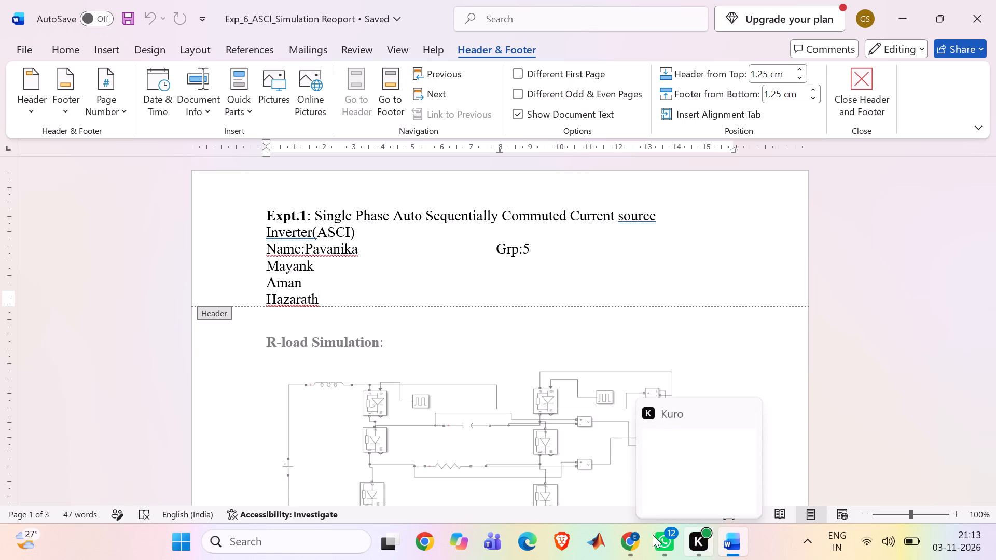
Switch to Chrome and bring up the "SAMPLE - Google Docs" PDF as a reference for the report layout.
{"action": "left_click", "coordinate": [629, 534]}
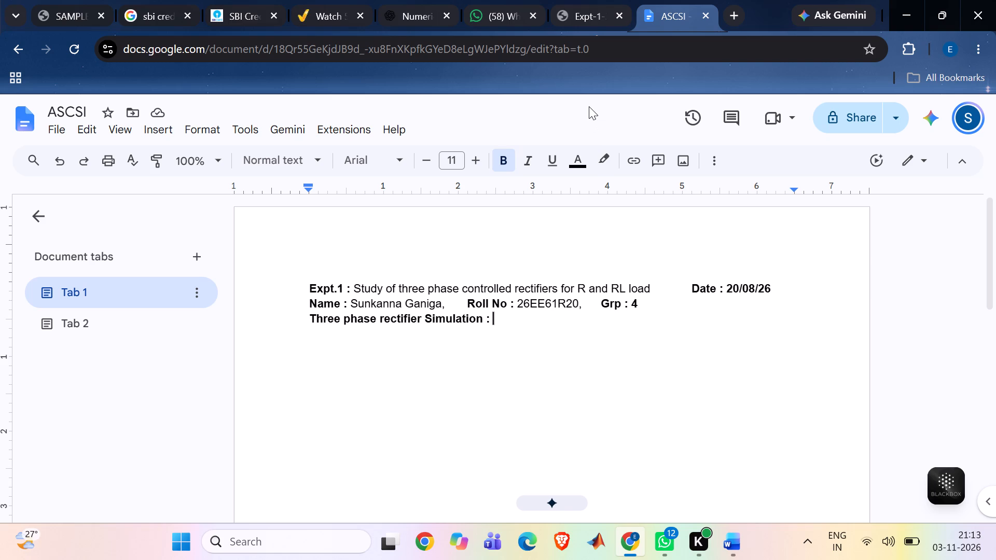
{"action": "left_click", "coordinate": [66, 15]}
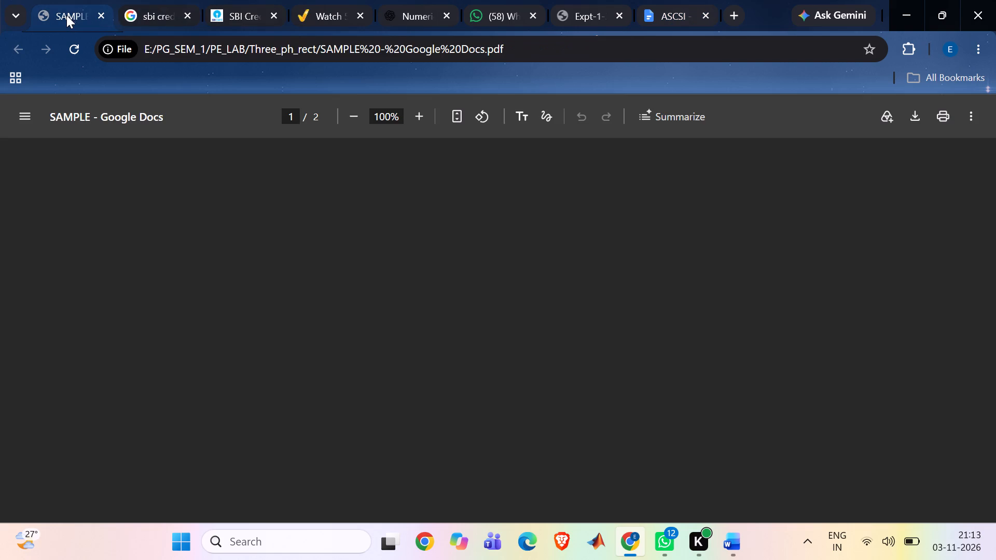
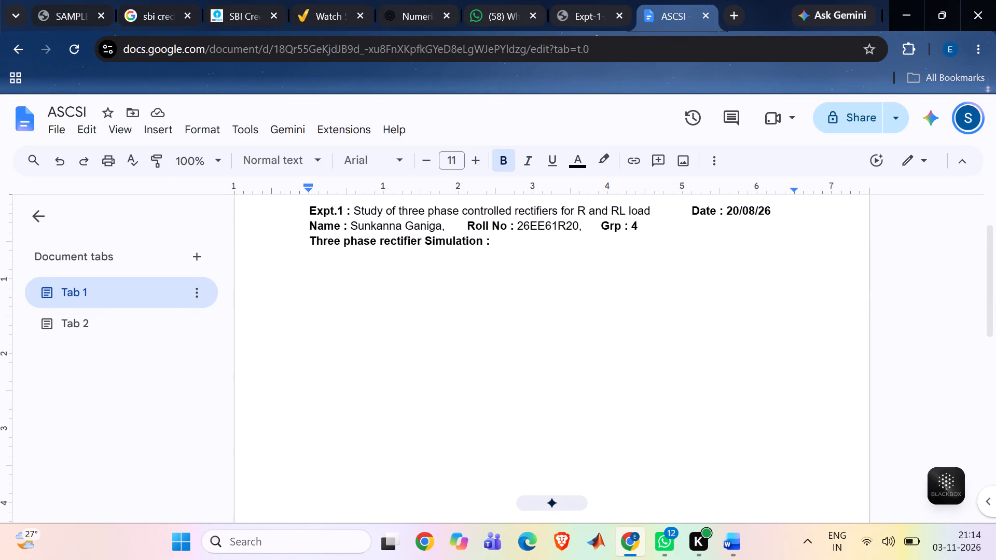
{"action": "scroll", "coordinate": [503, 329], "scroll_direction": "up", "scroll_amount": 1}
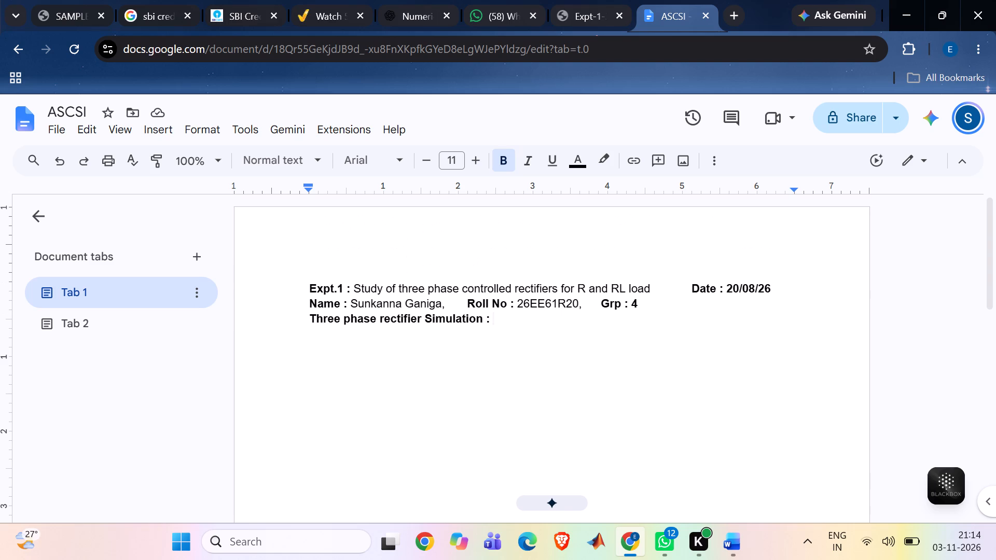
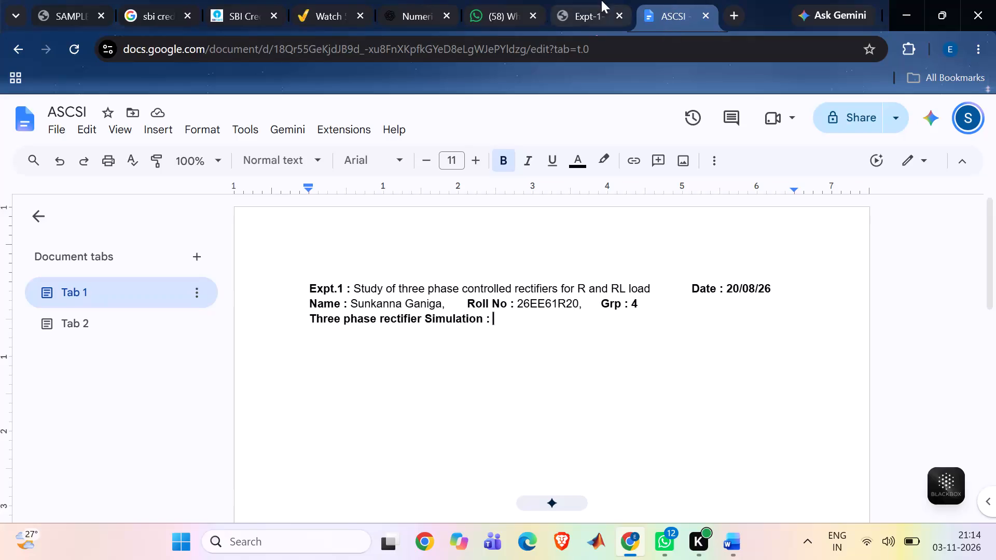
Check the three-phase rectifier report's header and circuit layout against the header in the ASCSI document.
{"action": "left_click", "coordinate": [577, 4]}
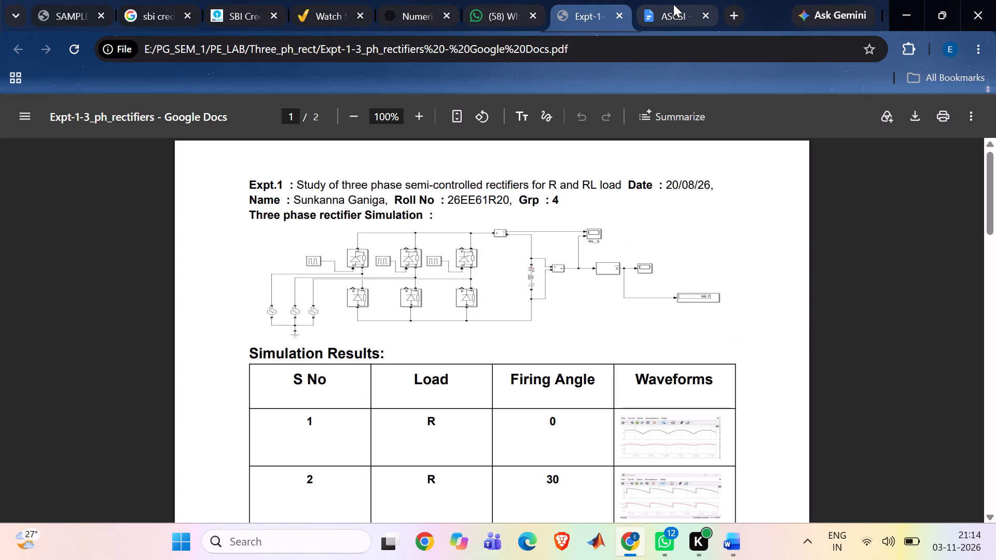
{"action": "left_click", "coordinate": [673, 4]}
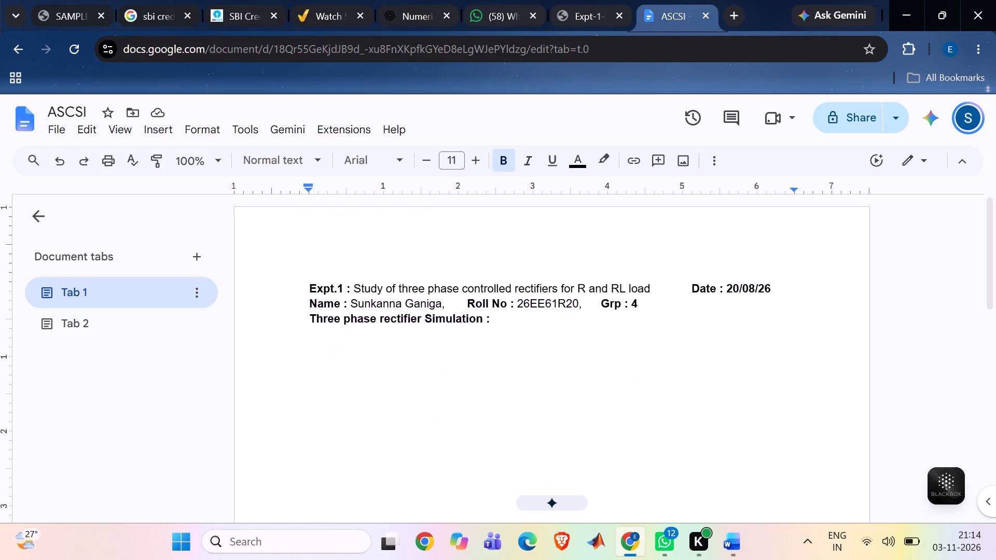
{"action": "scroll", "coordinate": [543, 343], "scroll_direction": "up", "scroll_amount": 2}
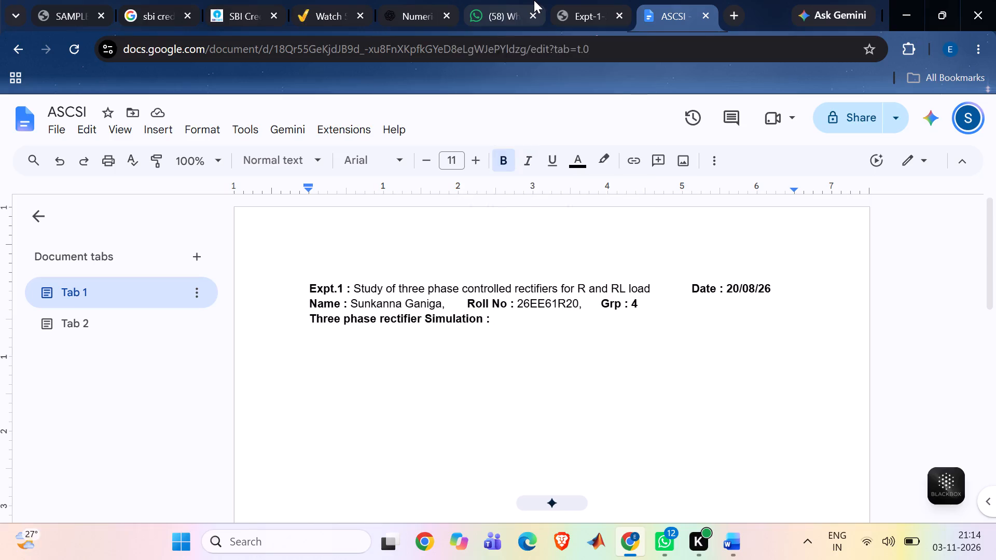
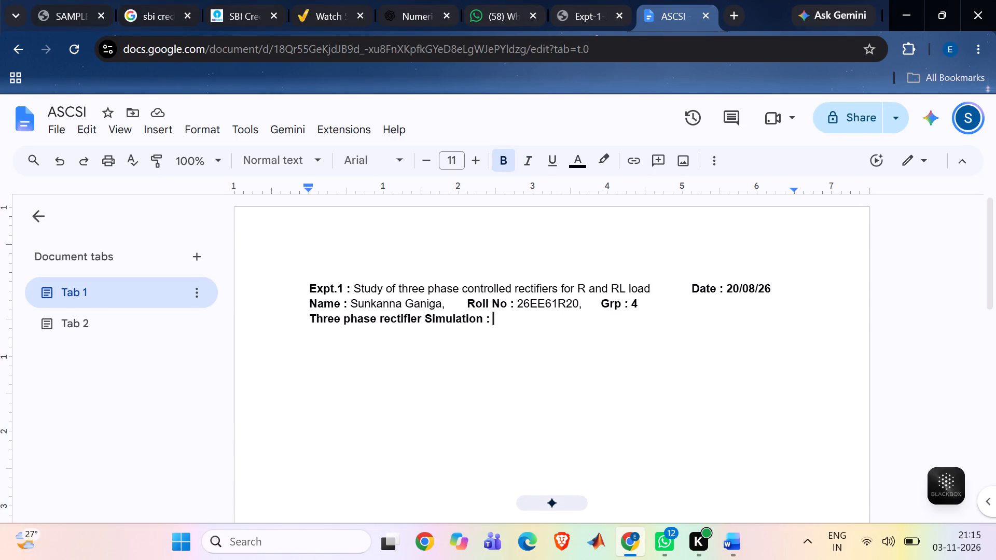
Insert a table with three columns and three rows below the "Three phase rectifier Simulation :" heading.
{"action": "key", "text": "shift+Return"}
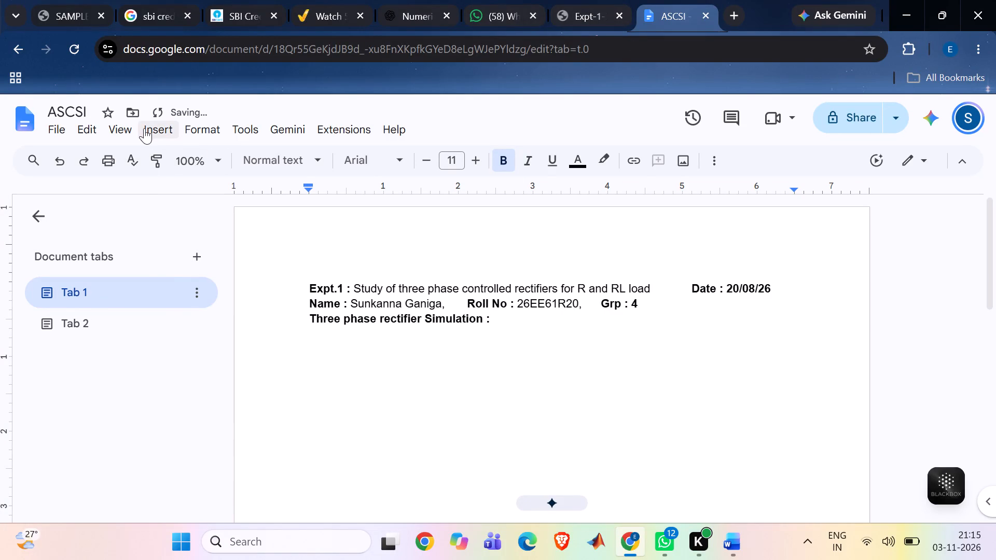
{"action": "left_click", "coordinate": [141, 127]}
{"action": "left_click", "coordinate": [171, 172]}
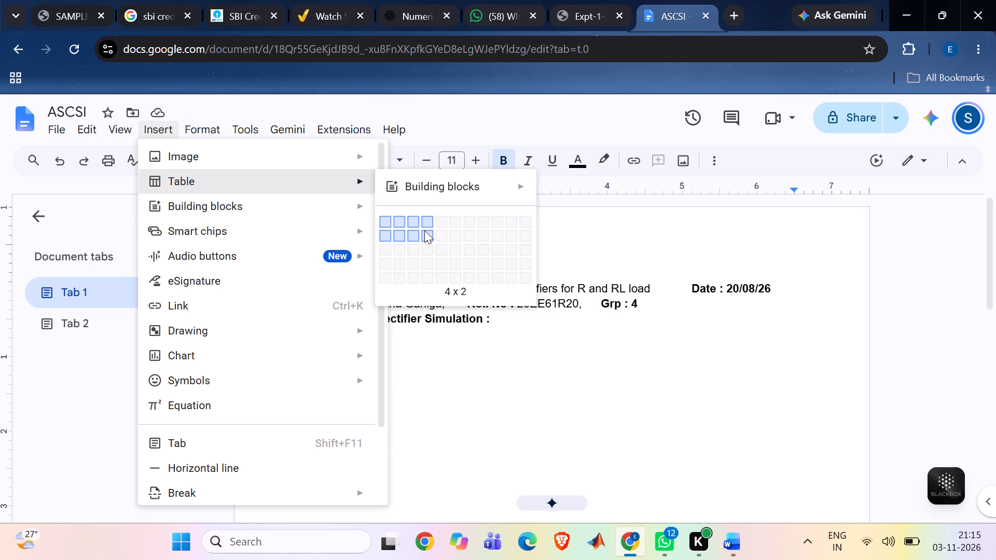
{"action": "left_click", "coordinate": [416, 246]}
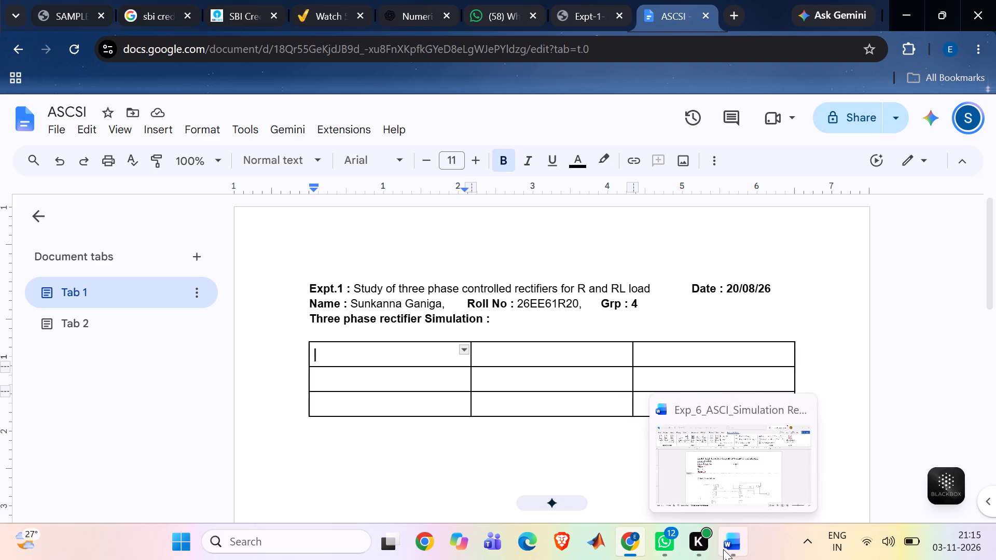
Switch to the ASCI simulation report in Word and examine the layout of its table of simulation cases and waveforms.
{"action": "left_click", "coordinate": [718, 477]}
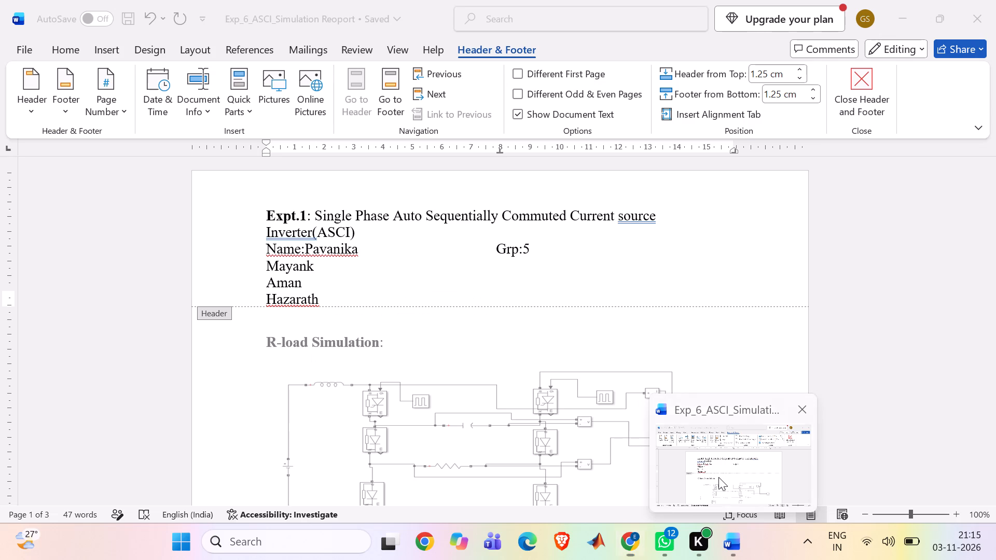
{"action": "left_click", "coordinate": [716, 257]}
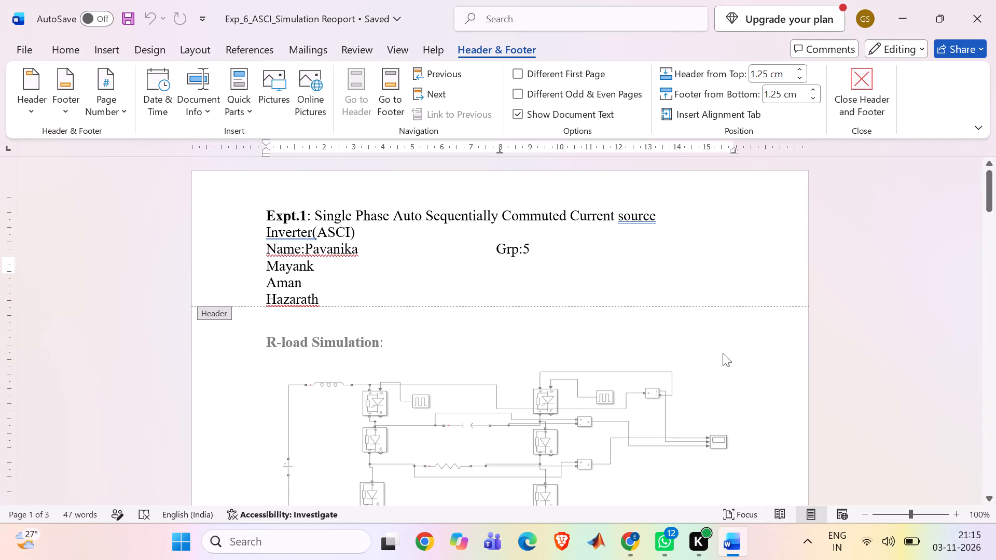
{"action": "left_click", "coordinate": [723, 353]}
{"action": "scroll", "coordinate": [723, 353], "scroll_direction": "down", "scroll_amount": 3}
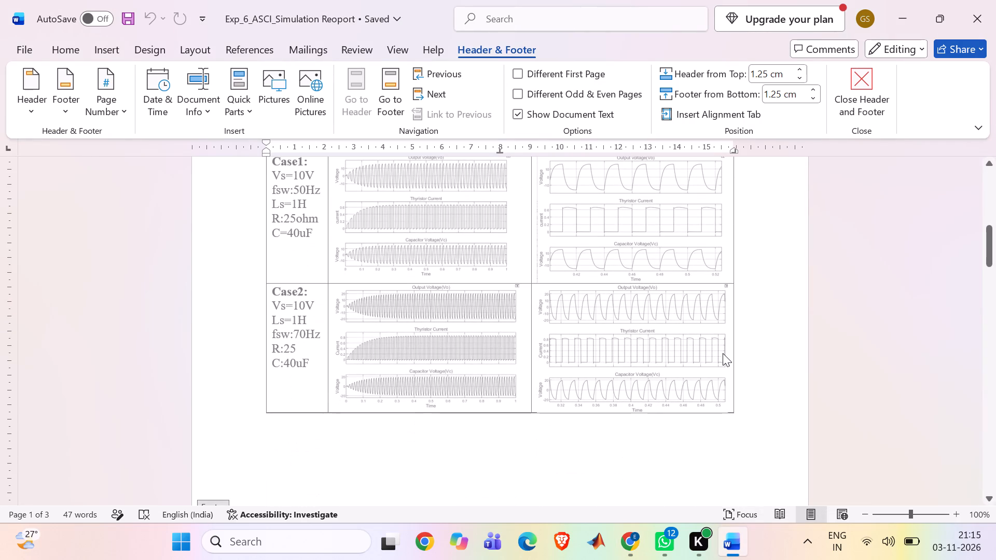
{"action": "left_click", "coordinate": [737, 439]}
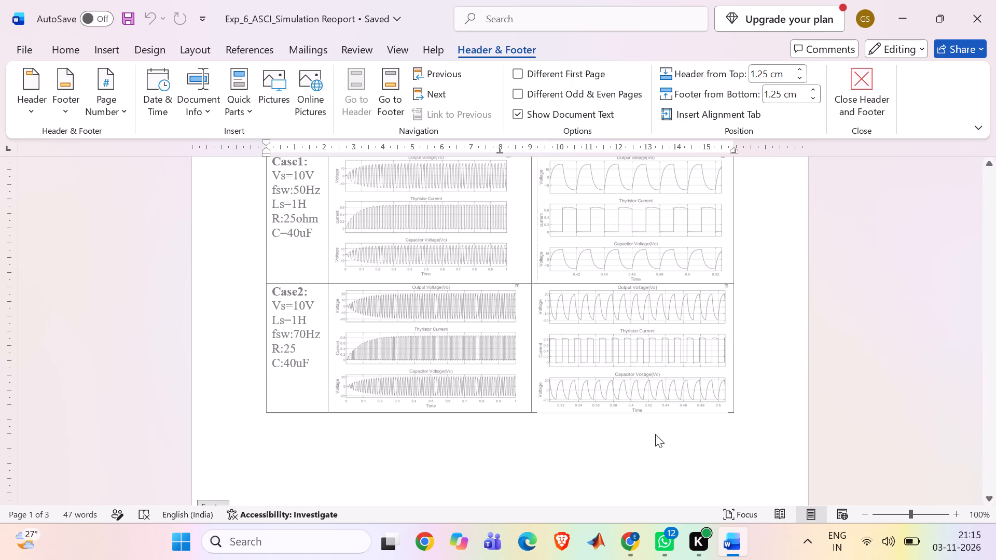
{"action": "scroll", "coordinate": [585, 427], "scroll_direction": "up", "scroll_amount": 2}
{"action": "scroll", "coordinate": [585, 427], "scroll_direction": "down", "scroll_amount": 1}
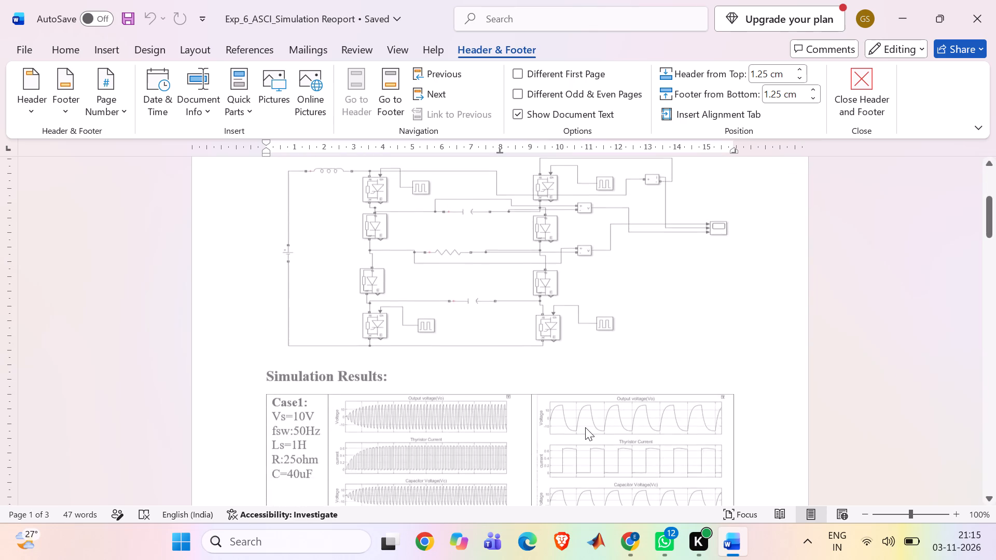
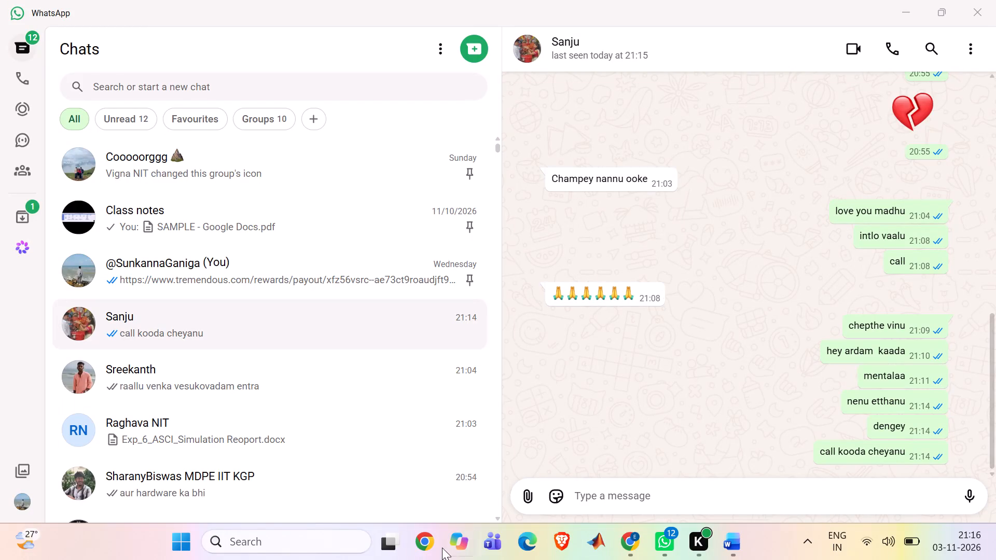
Switch to File Explorer and open the PG_SEM_1 folder on the E: drive.
{"action": "left_click", "coordinate": [320, 544]}
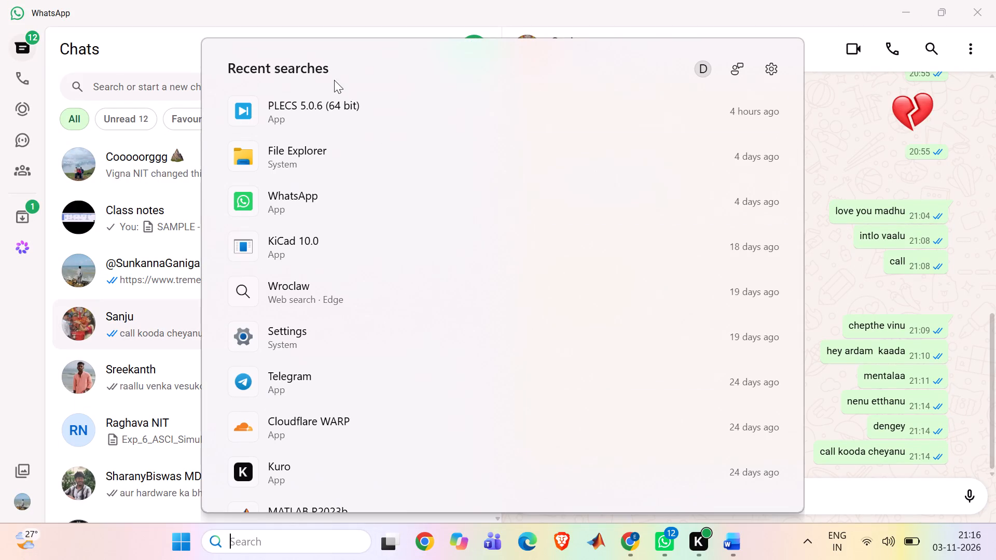
{"action": "left_click", "coordinate": [308, 146]}
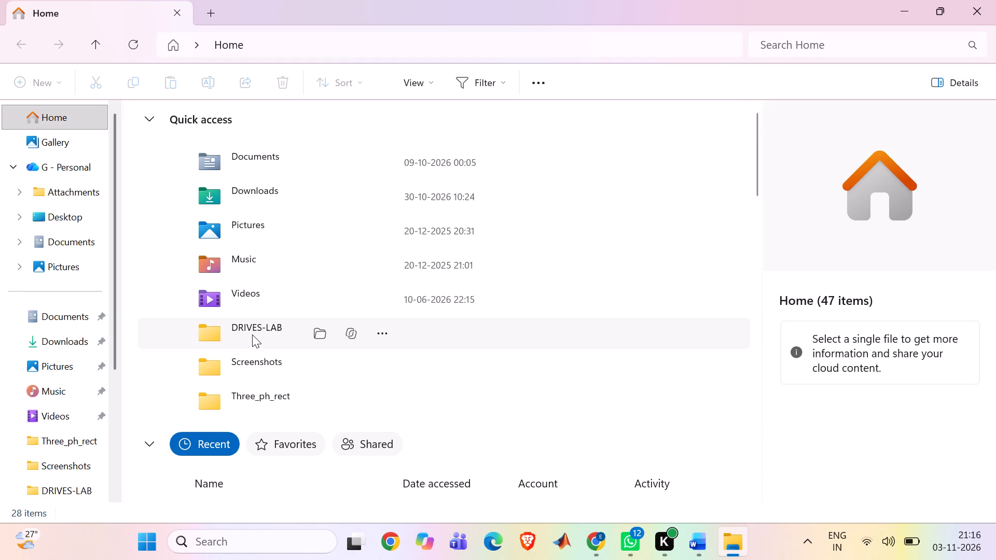
{"action": "scroll", "coordinate": [67, 423], "scroll_direction": "down", "scroll_amount": 2}
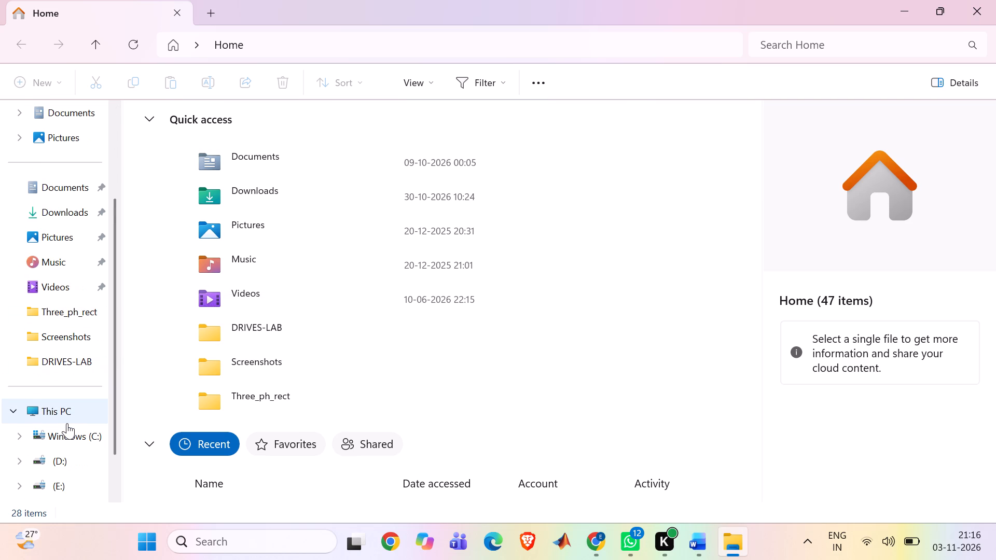
{"action": "scroll", "coordinate": [67, 423], "scroll_direction": "down", "scroll_amount": 1}
{"action": "double_click", "coordinate": [63, 428]}
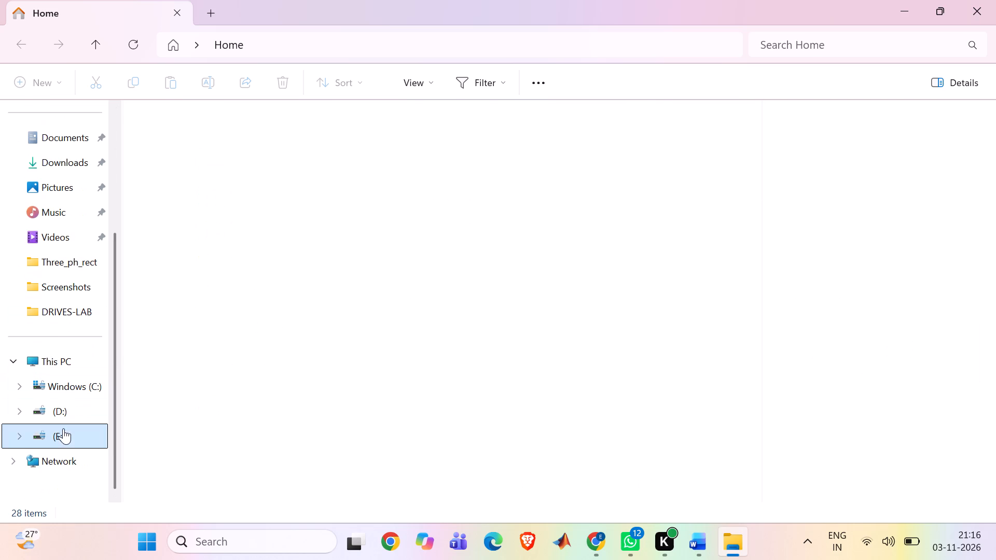
{"action": "double_click", "coordinate": [177, 157]}
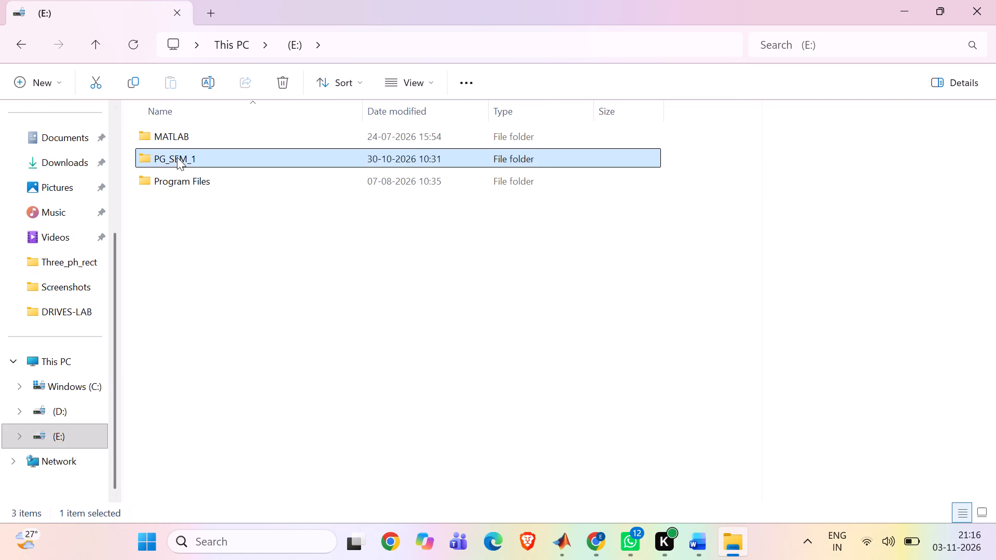
Open the Ascsi Simulink model from the CSI folder inside PG_SEM_1's PE_LAB folder, and switch to the launching MATLAB.
{"action": "double_click", "coordinate": [193, 208]}
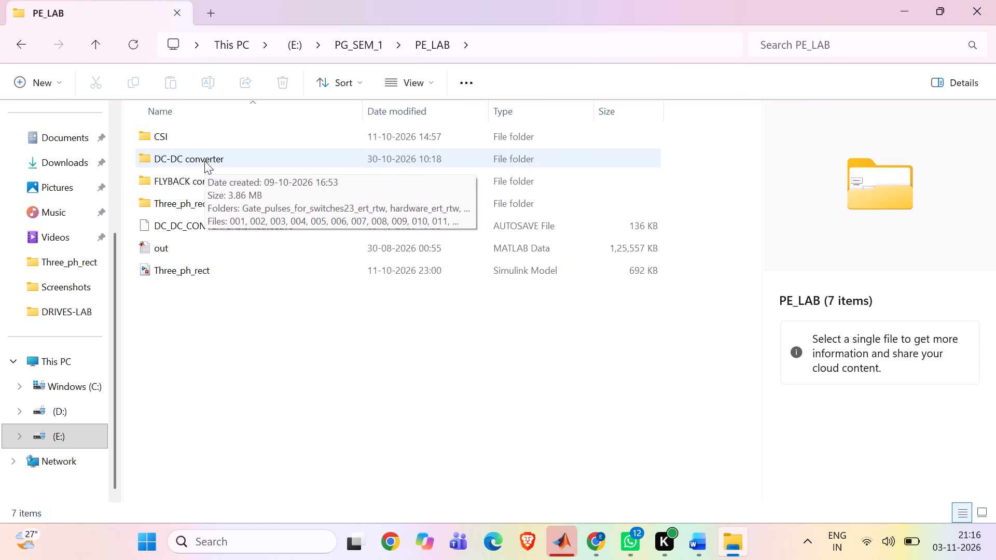
{"action": "double_click", "coordinate": [184, 135]}
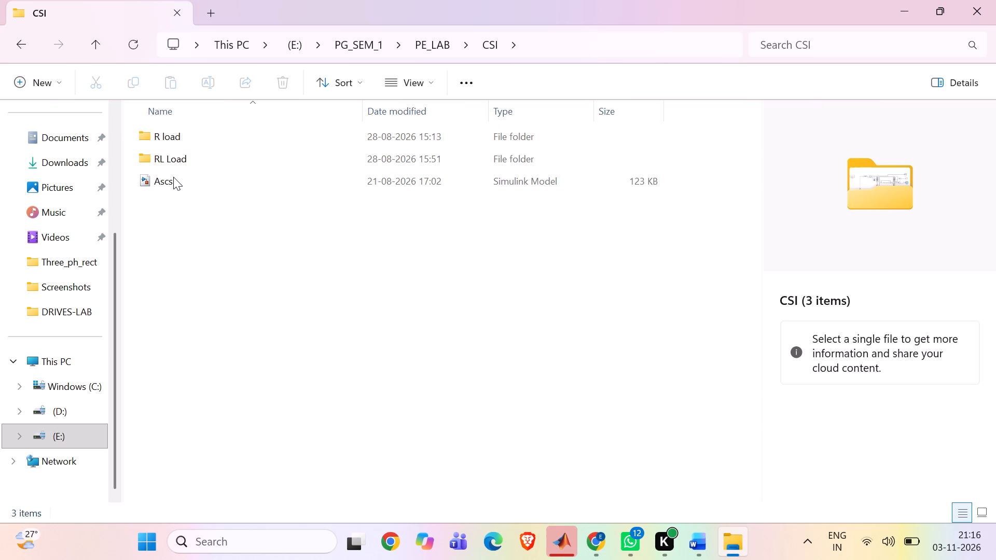
{"action": "double_click", "coordinate": [173, 177]}
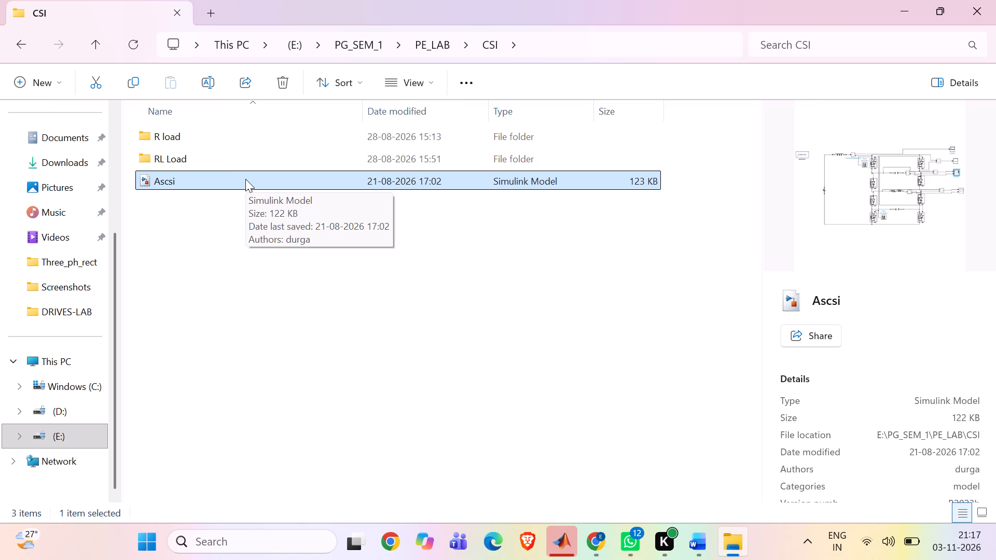
{"action": "left_click", "coordinate": [524, 228]}
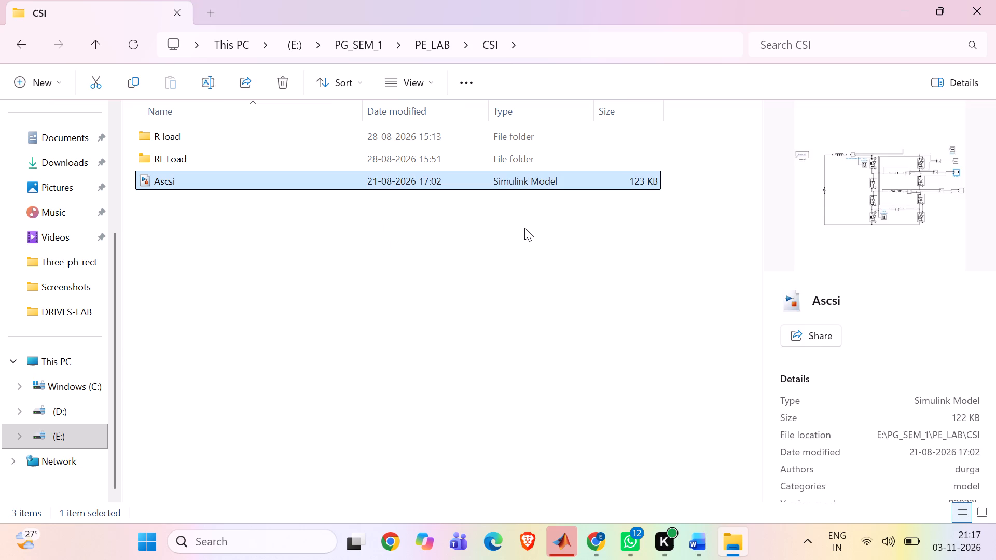
{"action": "double_click", "coordinate": [292, 178]}
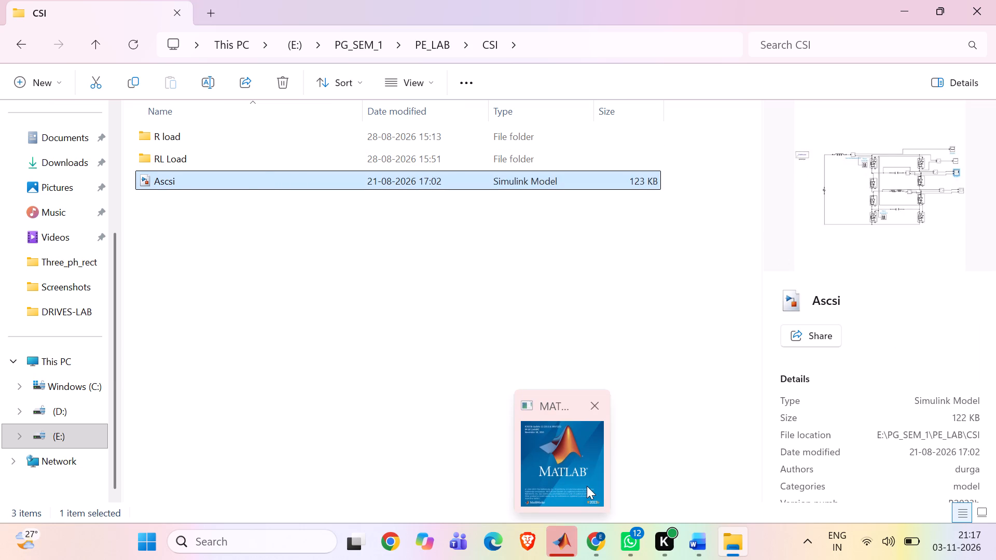
{"action": "left_click", "coordinate": [587, 486]}
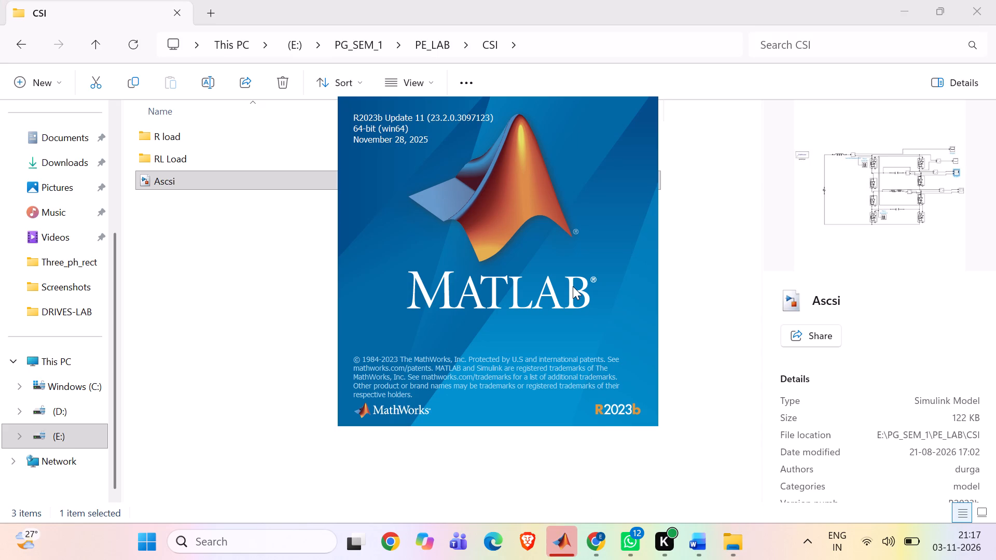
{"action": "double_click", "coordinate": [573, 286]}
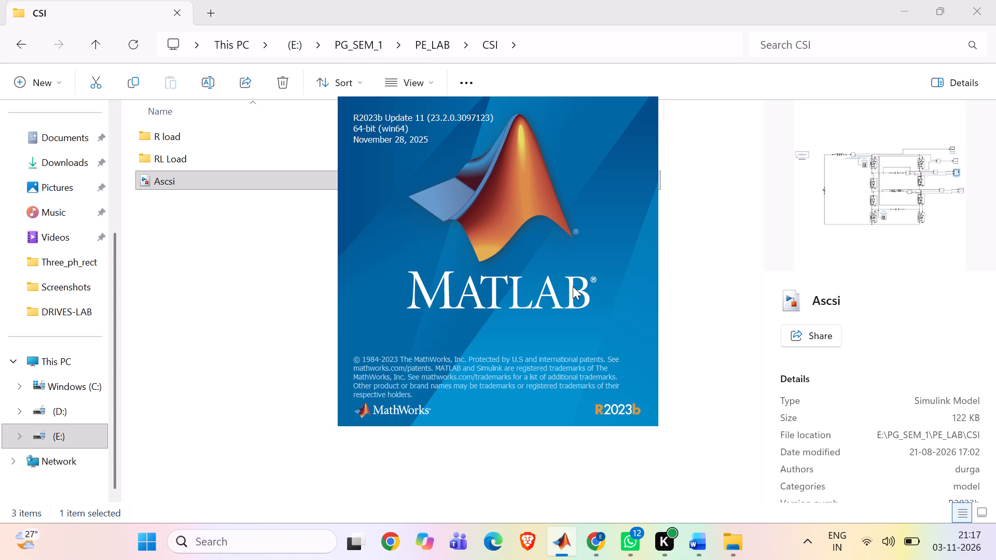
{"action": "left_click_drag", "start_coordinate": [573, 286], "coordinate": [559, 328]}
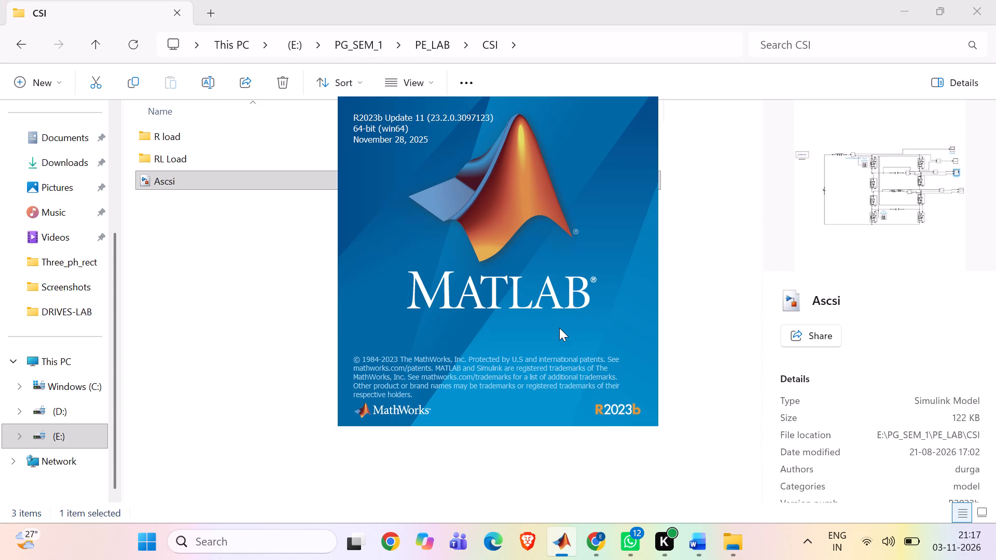
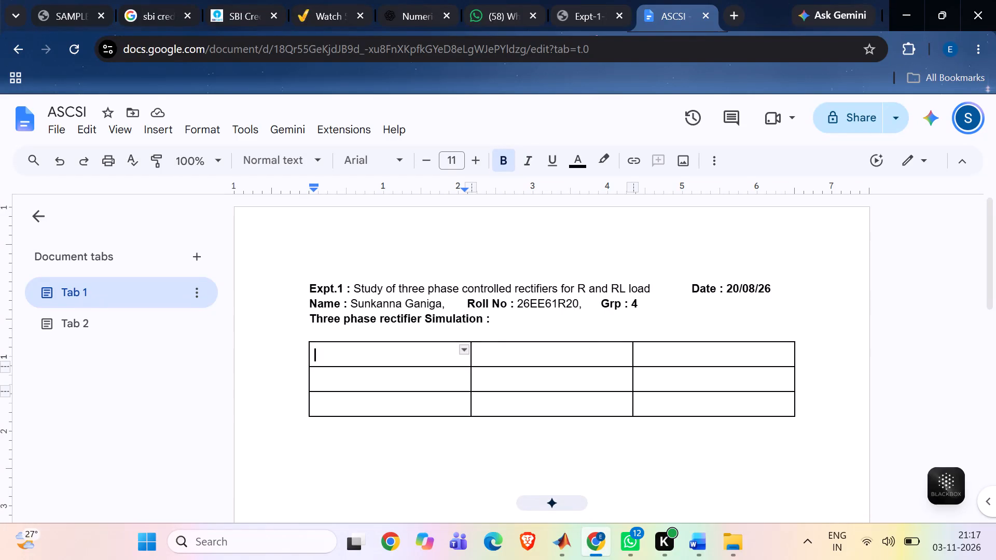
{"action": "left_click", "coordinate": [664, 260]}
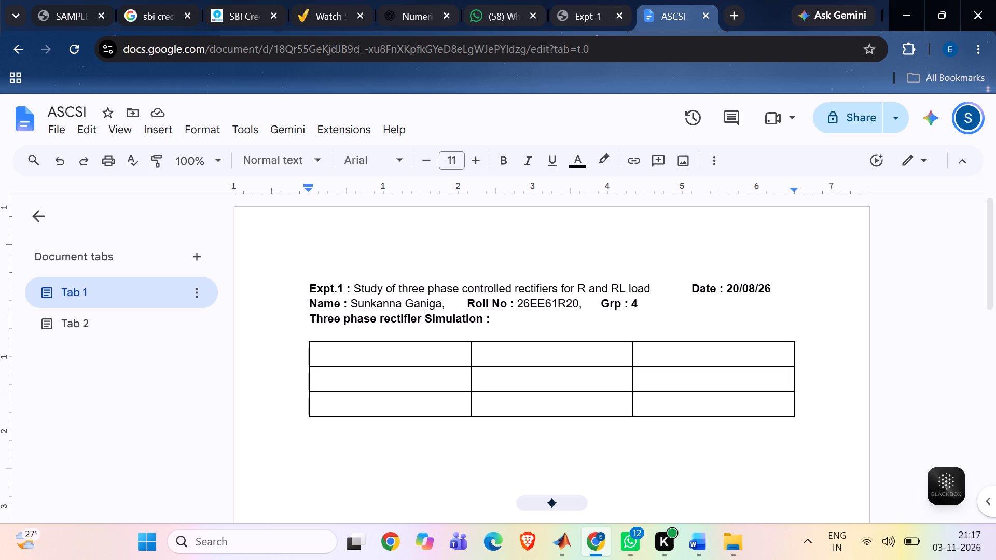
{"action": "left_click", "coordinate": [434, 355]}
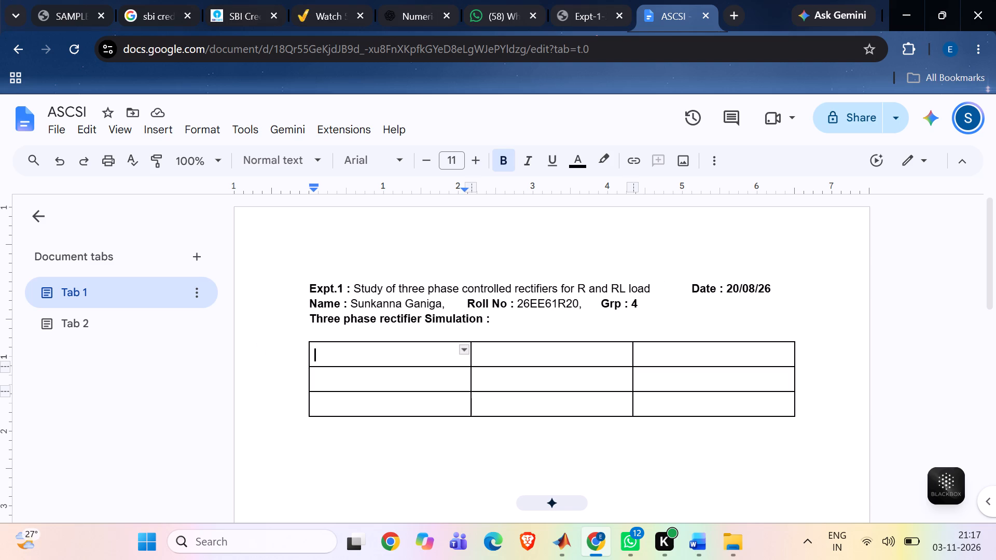
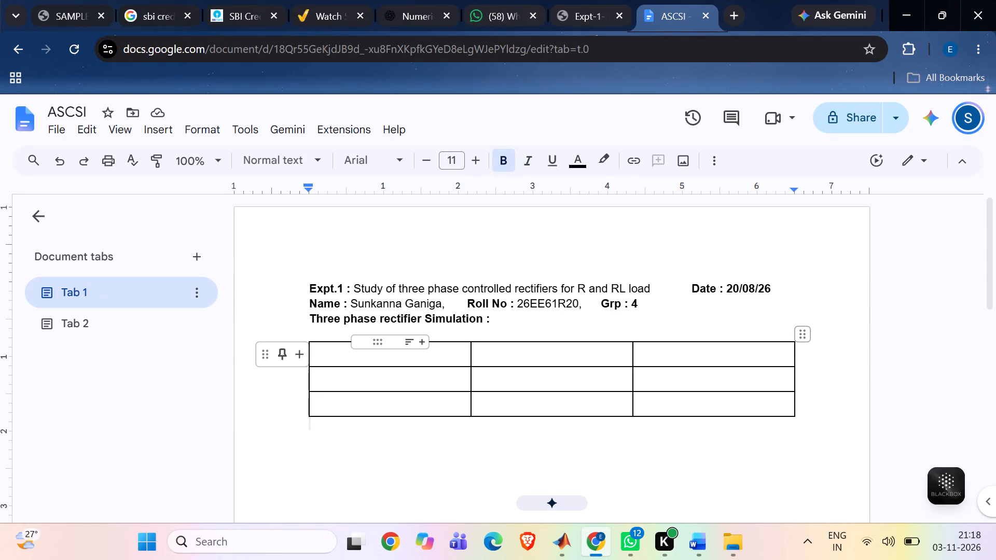
Place the cursor in the empty table's first cell, and switch to the ASCI simulation report in Word to consult its Simulation Results table.
{"action": "left_click", "coordinate": [341, 356]}
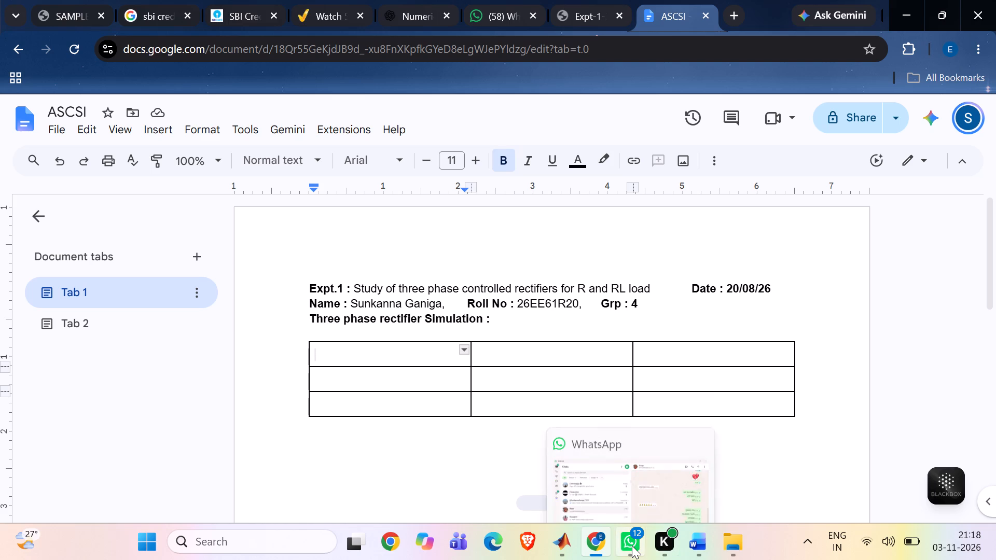
{"action": "left_click", "coordinate": [704, 536]}
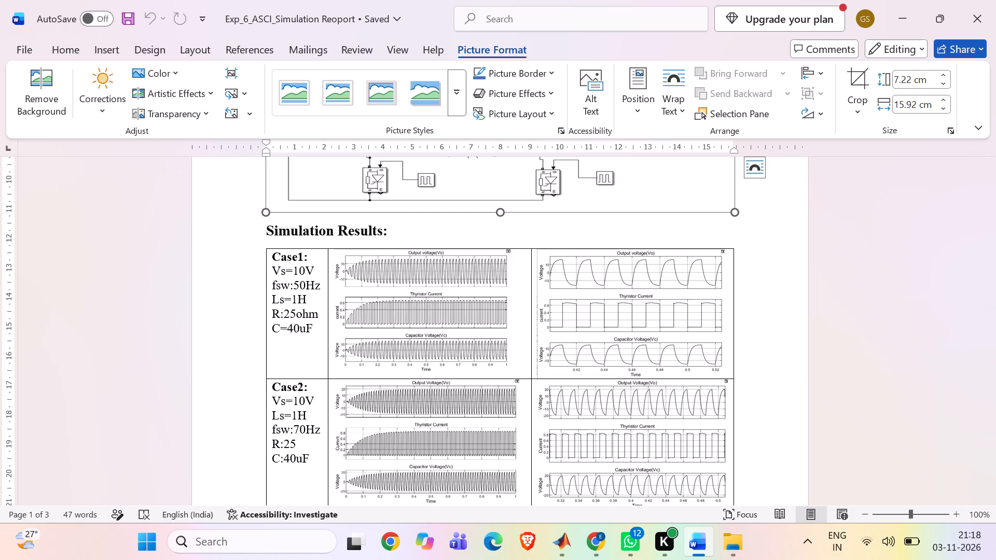
Switch to the Ascsi Simulink model, set the simulation stop time to 1, and run the simulation.
{"action": "left_click", "coordinate": [559, 537]}
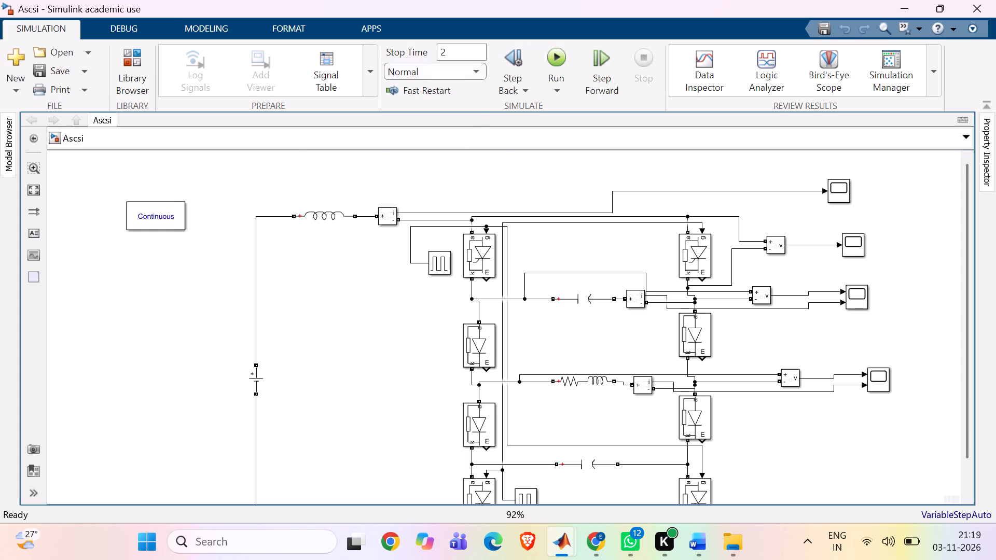
{"action": "scroll", "coordinate": [219, 206], "scroll_direction": "down", "scroll_amount": 1}
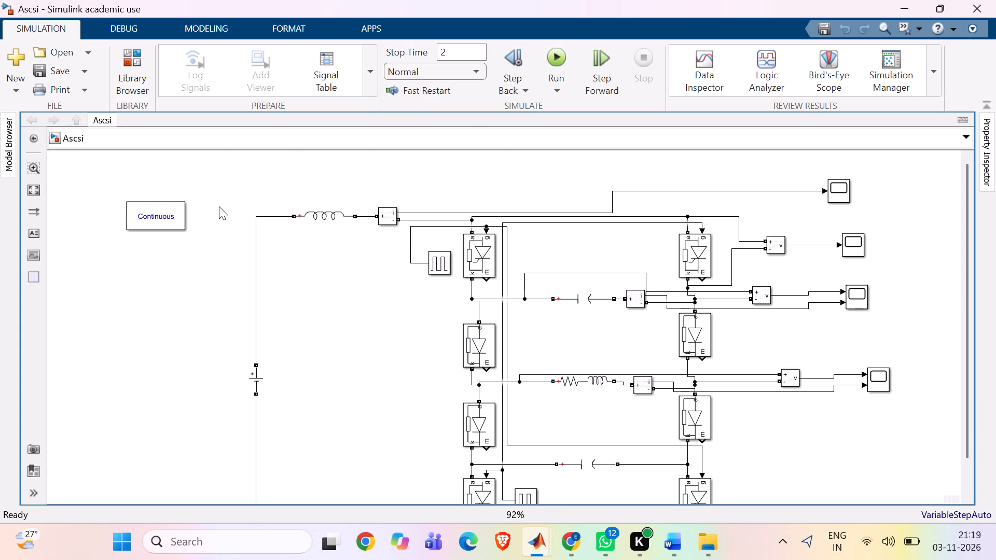
{"action": "scroll", "coordinate": [184, 387], "scroll_direction": "down", "scroll_amount": 3}
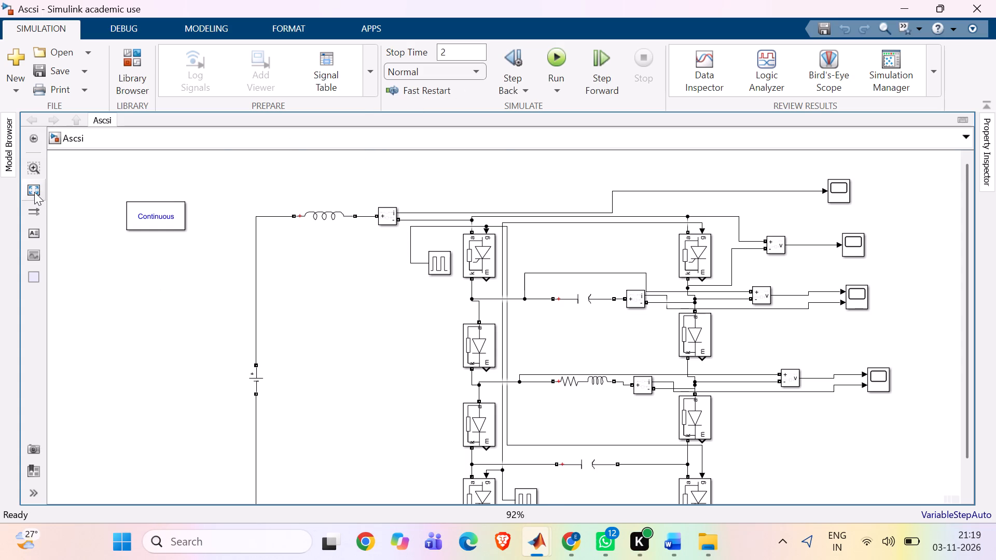
{"action": "left_click", "coordinate": [34, 192]}
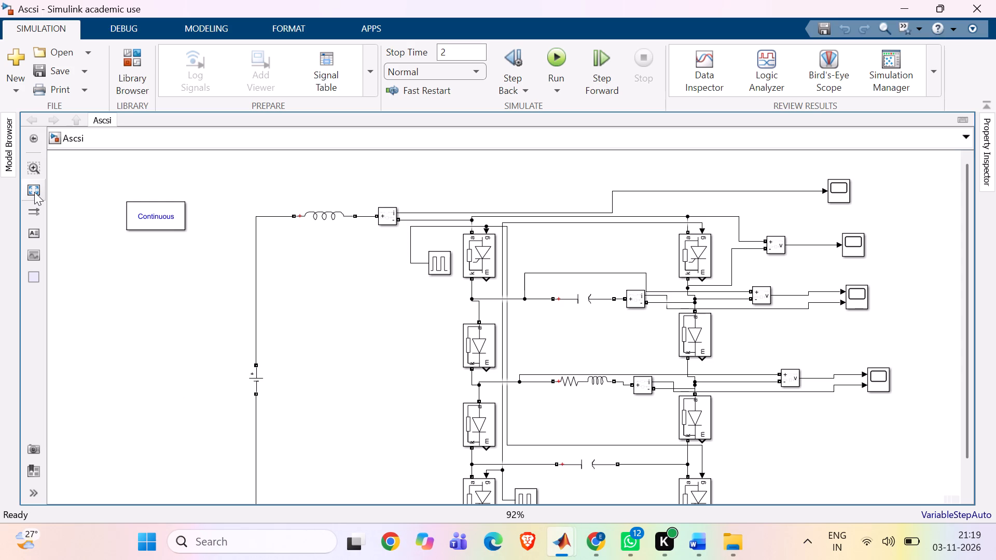
{"action": "left_click", "coordinate": [34, 192]}
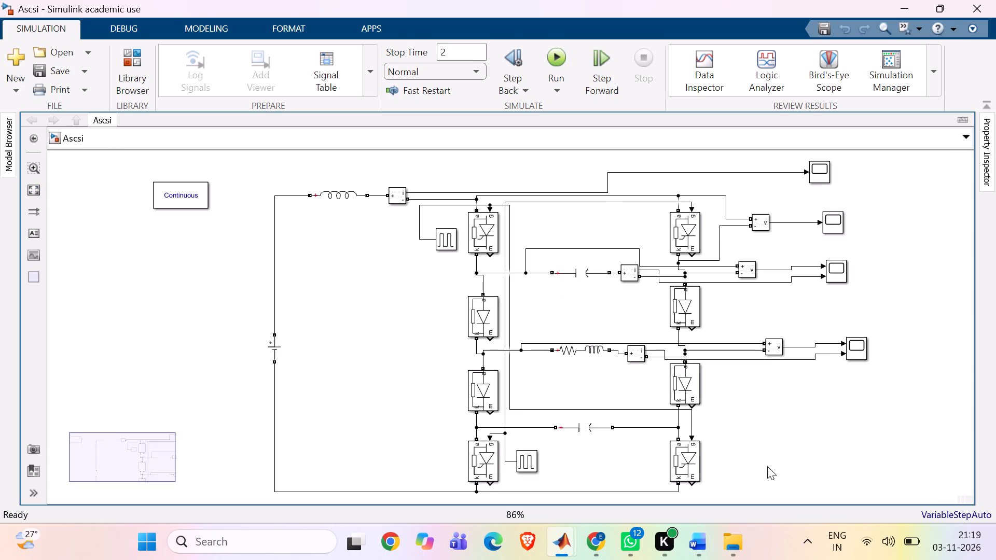
{"action": "left_click", "coordinate": [780, 476]}
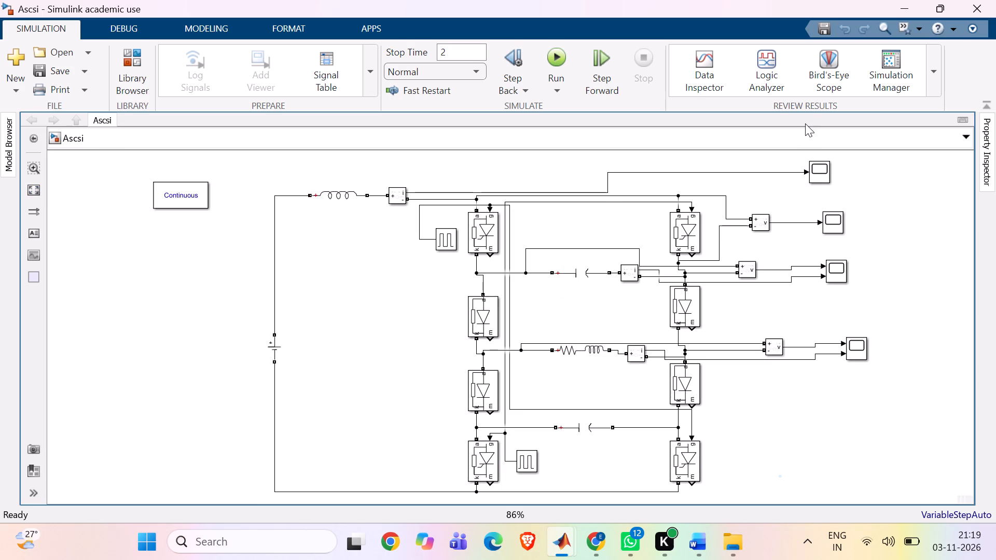
{"action": "left_click", "coordinate": [455, 50]}
{"action": "key", "text": "1"}
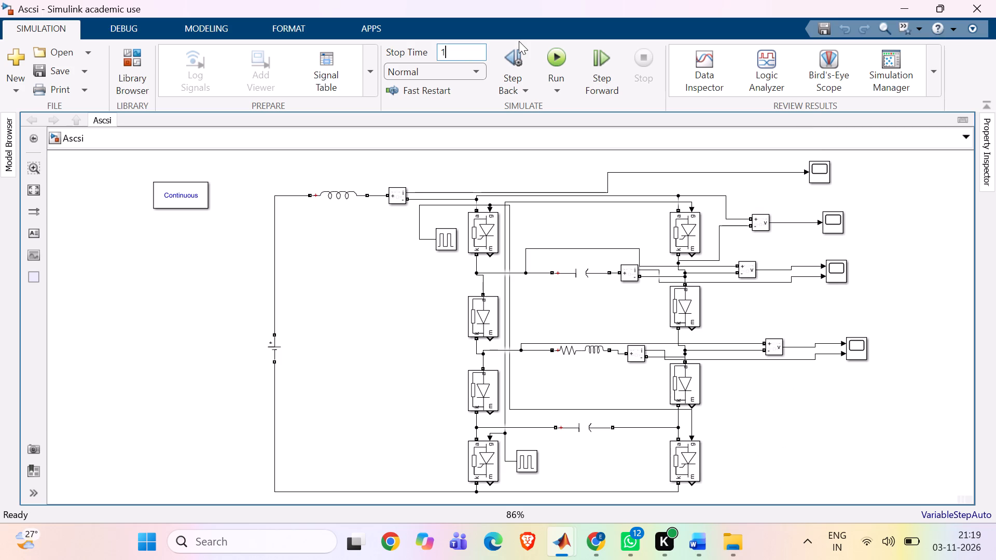
{"action": "left_click", "coordinate": [552, 54]}
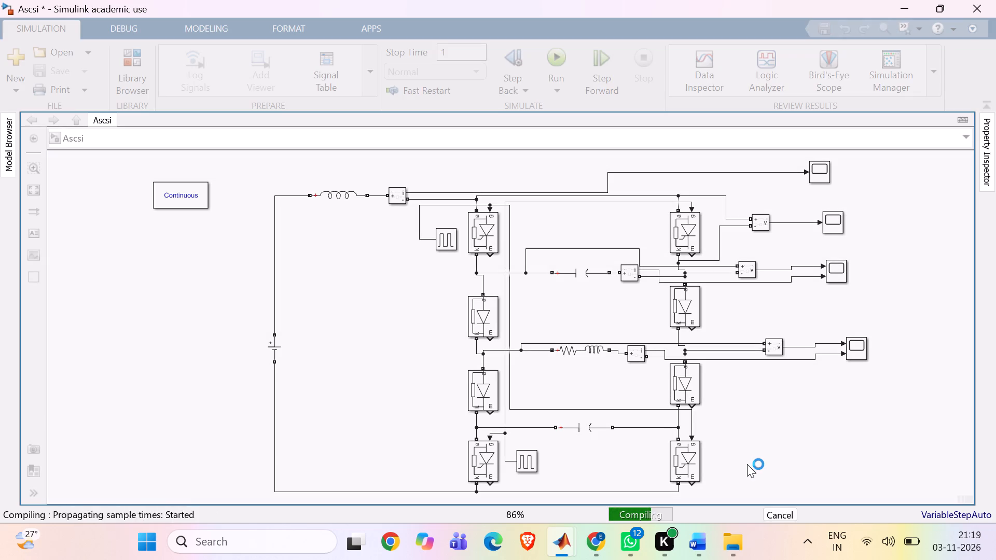
Examine the input current waveform in the model's topmost scope, Scope3, and close it.
{"action": "double_click", "coordinate": [820, 175]}
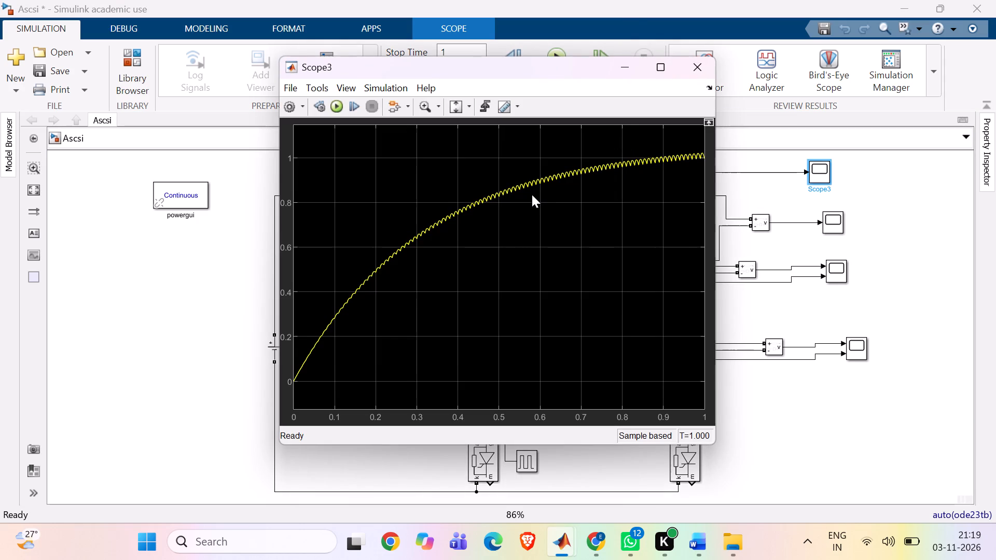
{"action": "left_click", "coordinate": [696, 65]}
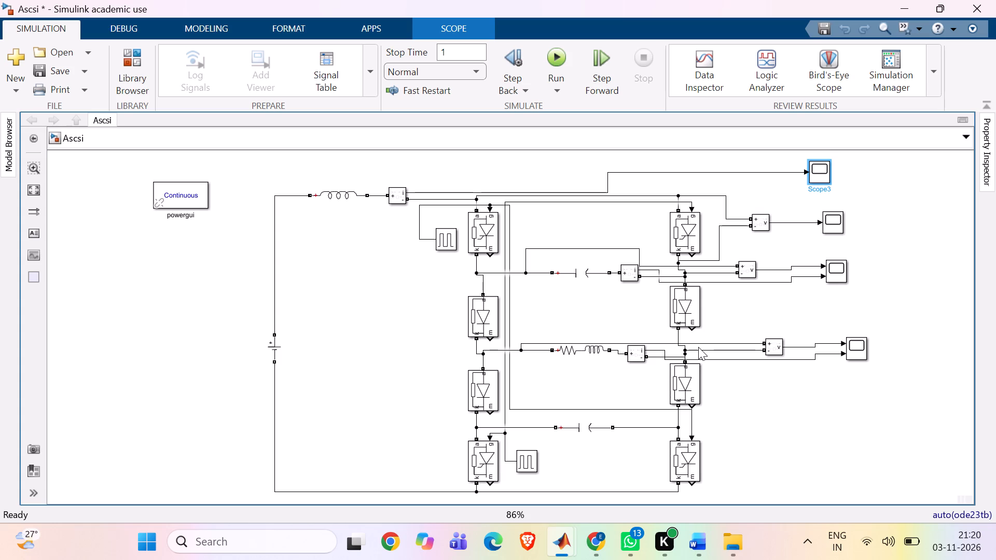
Examine the RL load's waveforms in its scope, zooming the time axis to about 0.34–0.46 s, and close it.
{"action": "double_click", "coordinate": [861, 353]}
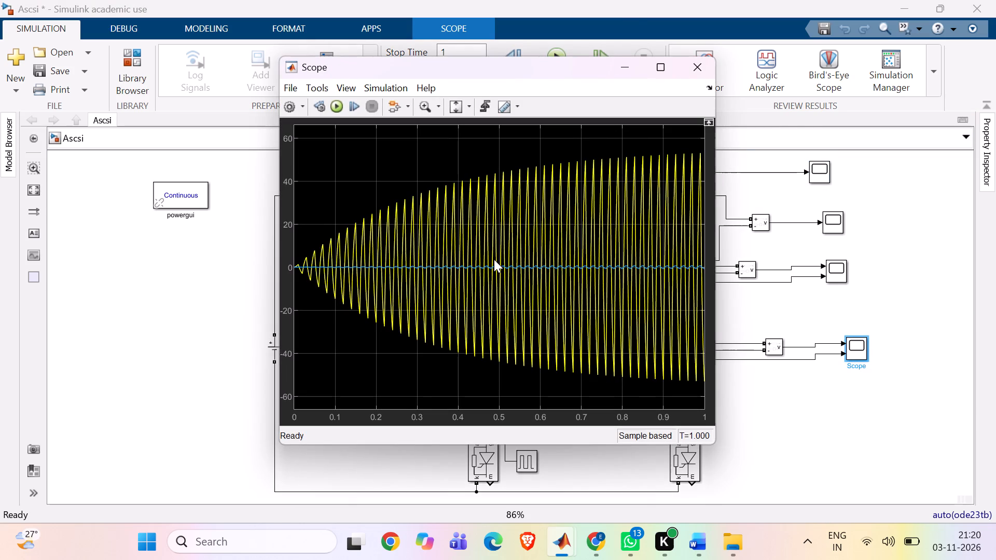
{"action": "left_click", "coordinate": [471, 107]}
{"action": "left_click", "coordinate": [455, 143]}
{"action": "left_click", "coordinate": [435, 106]}
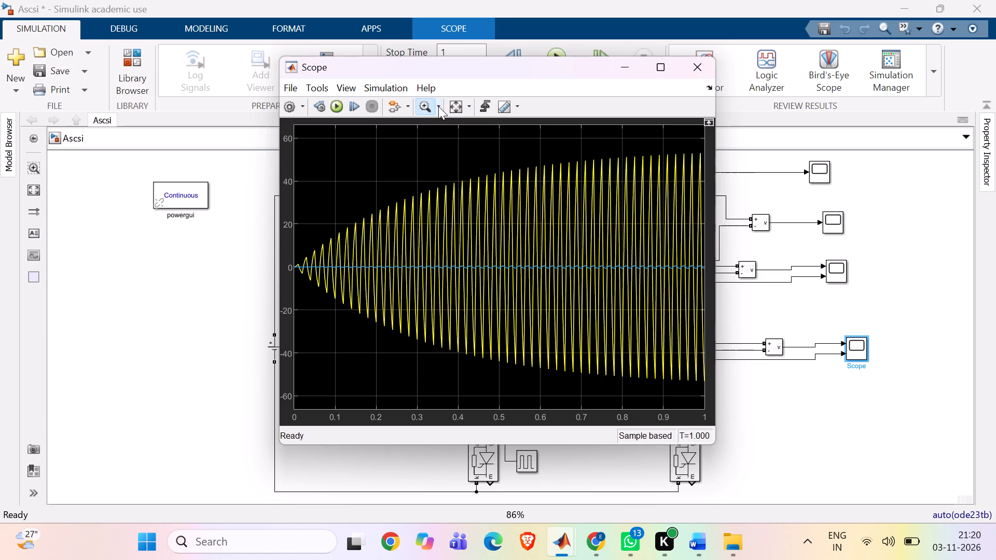
{"action": "left_click", "coordinate": [438, 106]}
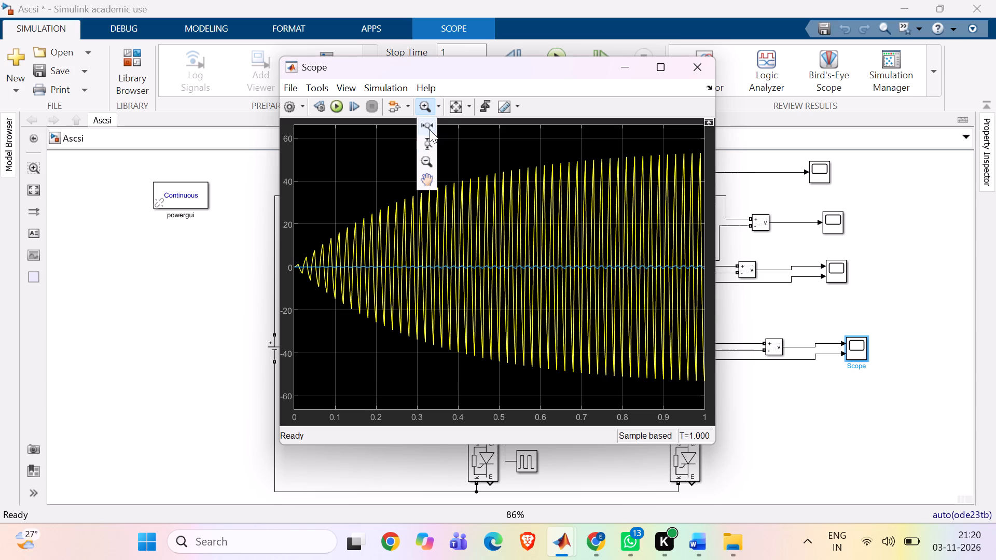
{"action": "left_click", "coordinate": [430, 130]}
{"action": "left_click_drag", "start_coordinate": [435, 160], "coordinate": [483, 158]}
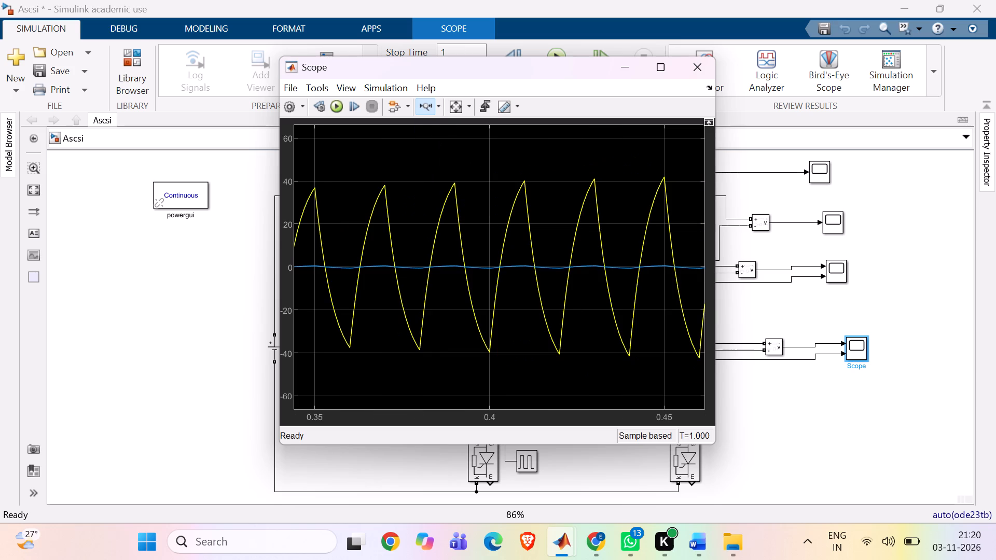
{"action": "left_click", "coordinate": [704, 72]}
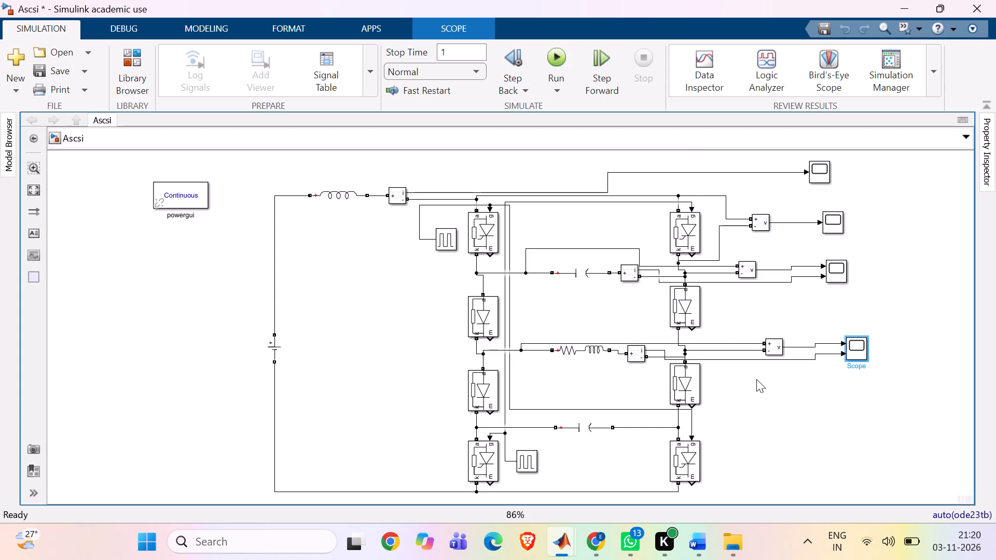
Check the amplitude parameter of the DC Voltage Source block.
{"action": "double_click", "coordinate": [273, 354]}
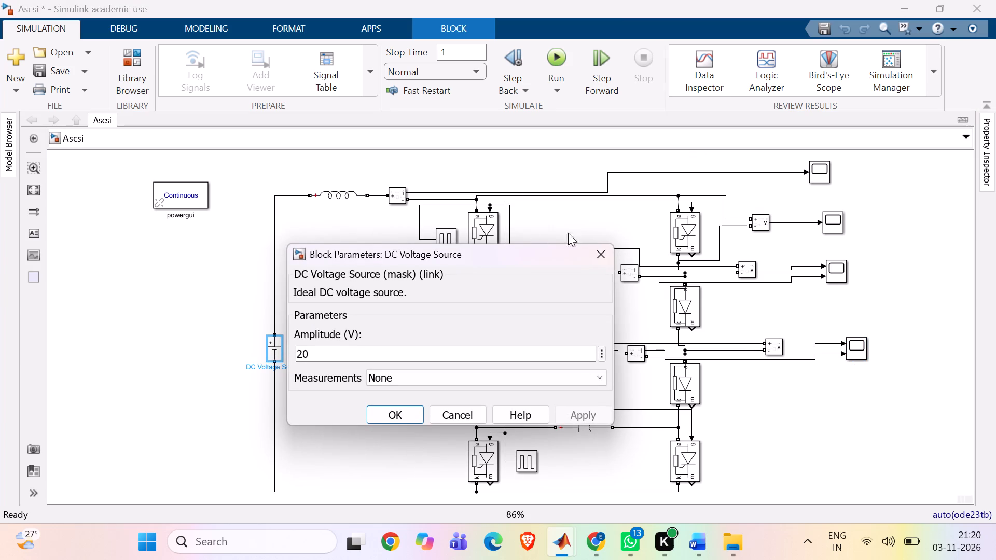
{"action": "left_click", "coordinate": [596, 257]}
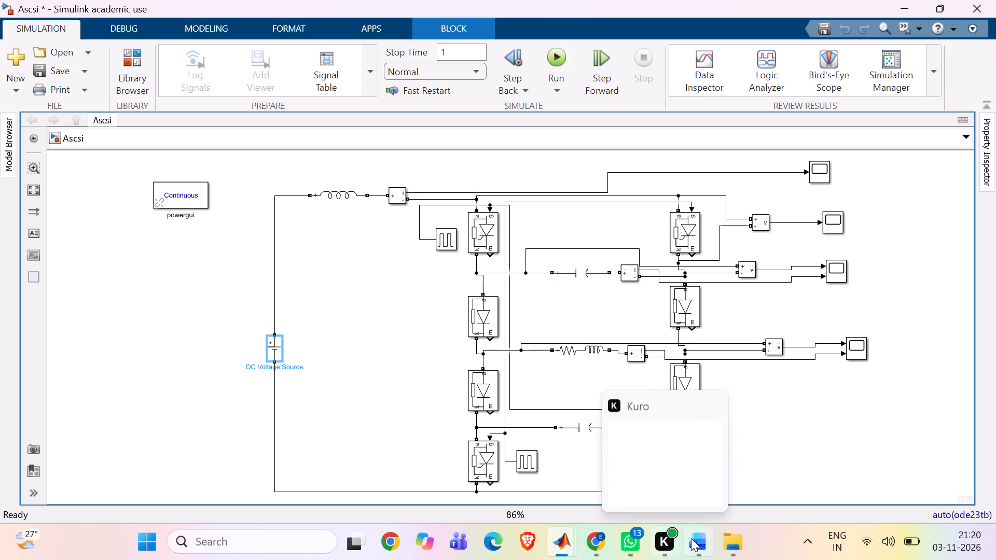
Switch to File Explorer and examine oscilloscope captures 000 and 001 in the CSI folder's R load subfolder.
{"action": "left_click", "coordinate": [726, 540]}
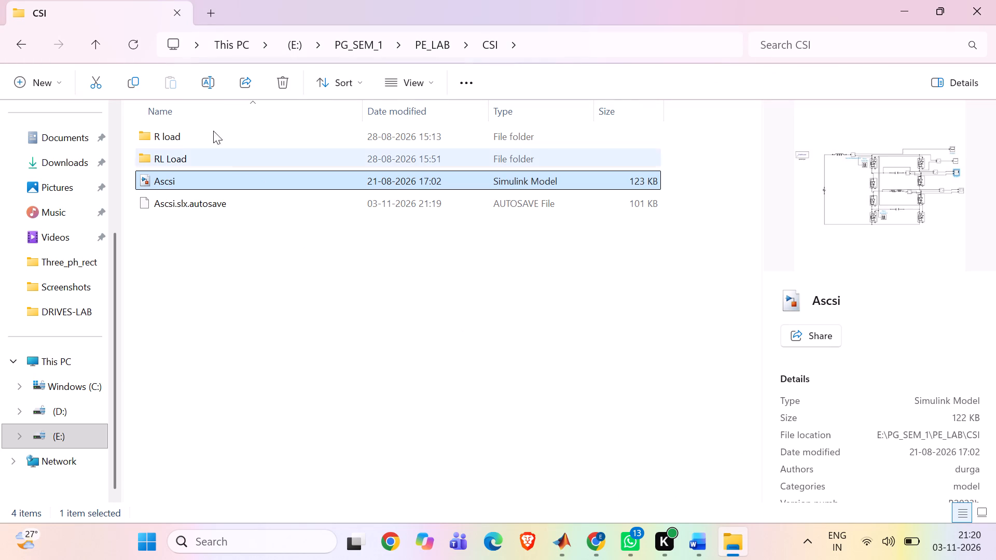
{"action": "left_click", "coordinate": [98, 40]}
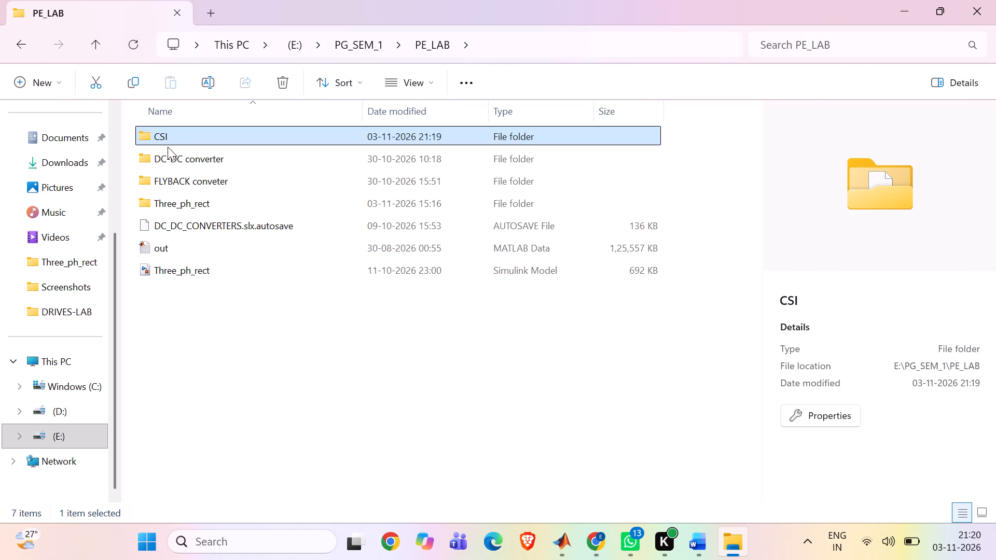
{"action": "double_click", "coordinate": [171, 134]}
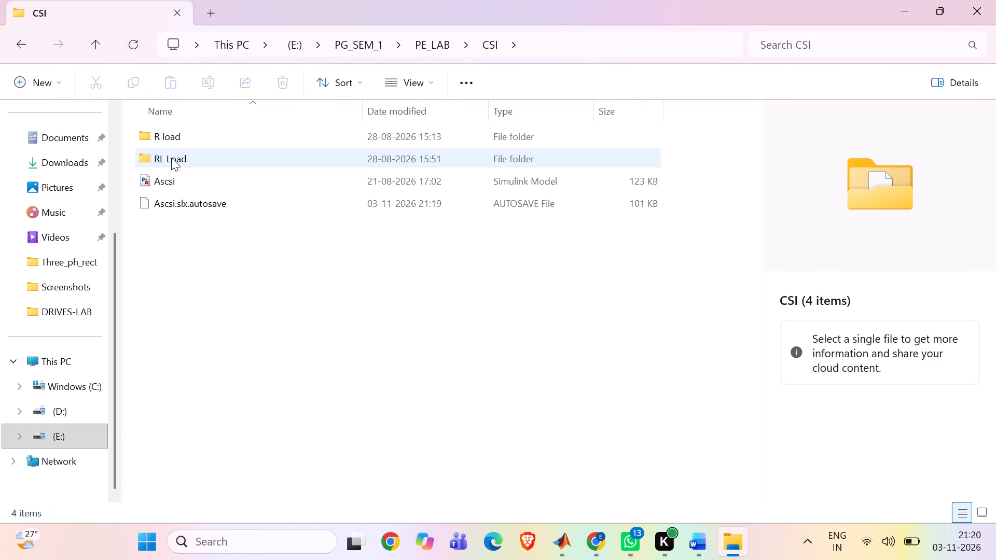
{"action": "double_click", "coordinate": [178, 135]}
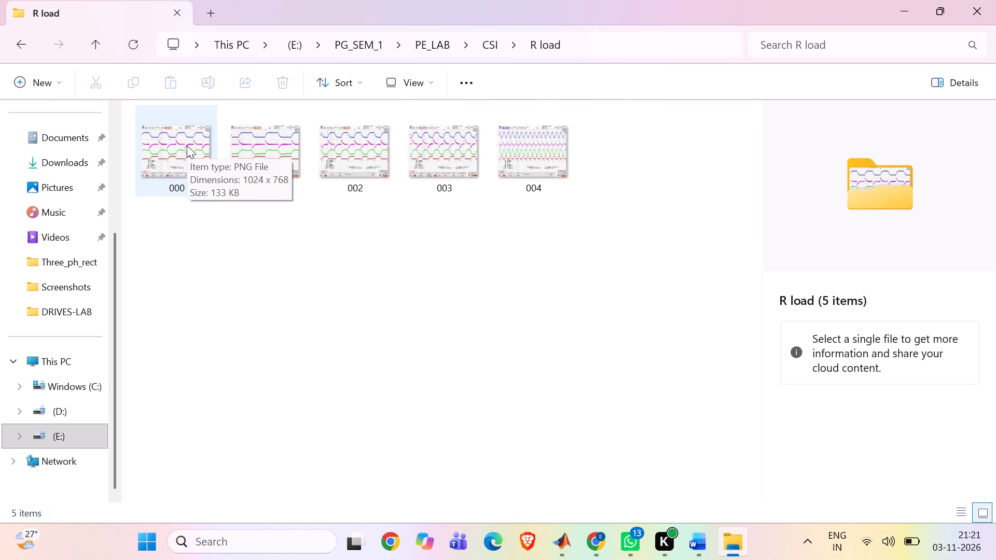
{"action": "double_click", "coordinate": [187, 145]}
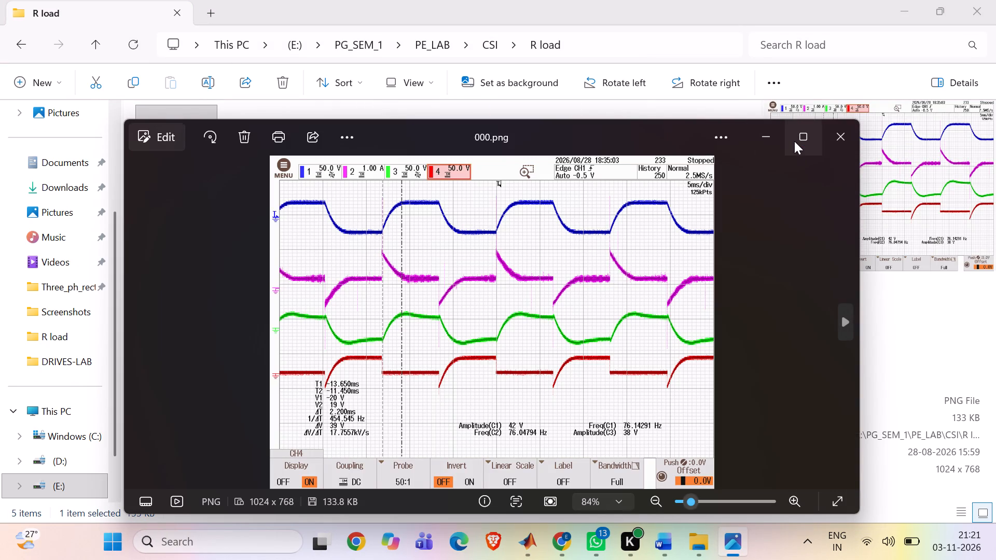
{"action": "left_click", "coordinate": [794, 141]}
{"action": "left_click", "coordinate": [804, 132]}
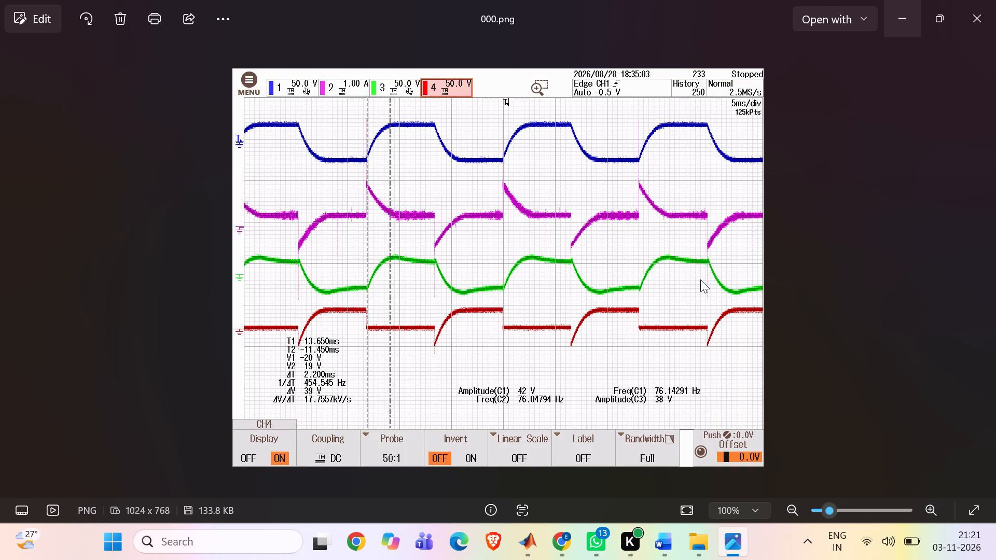
{"action": "left_click", "coordinate": [977, 5]}
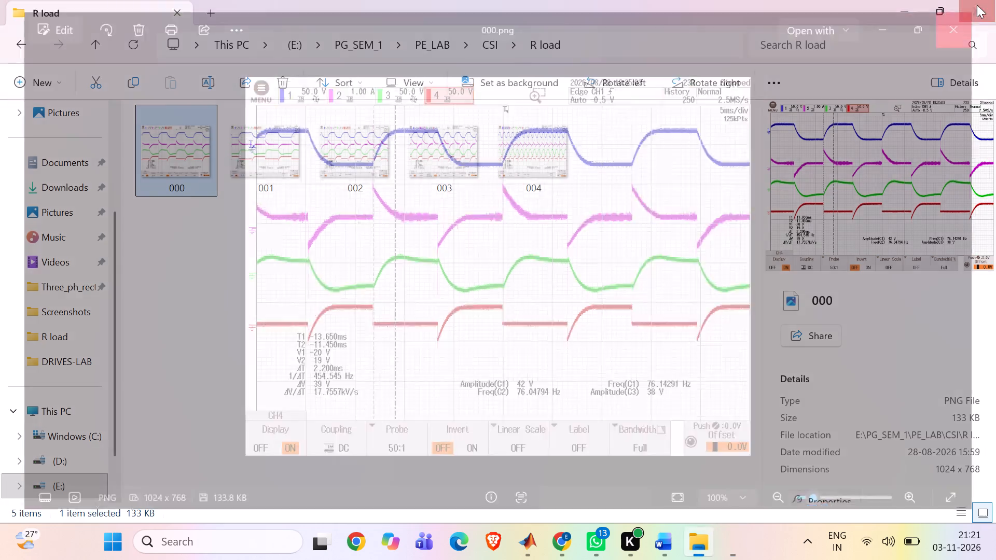
{"action": "double_click", "coordinate": [275, 164]}
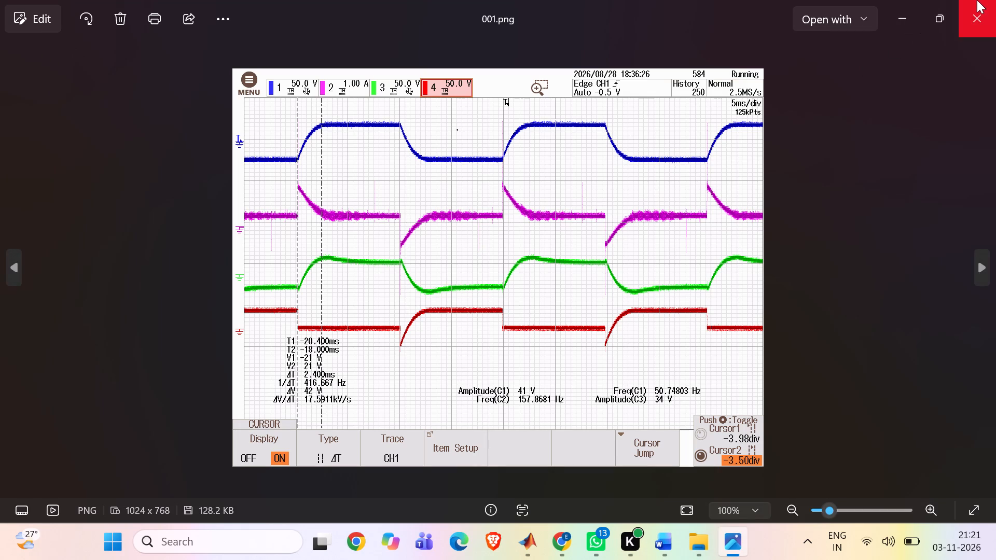
{"action": "left_click", "coordinate": [986, 0]}
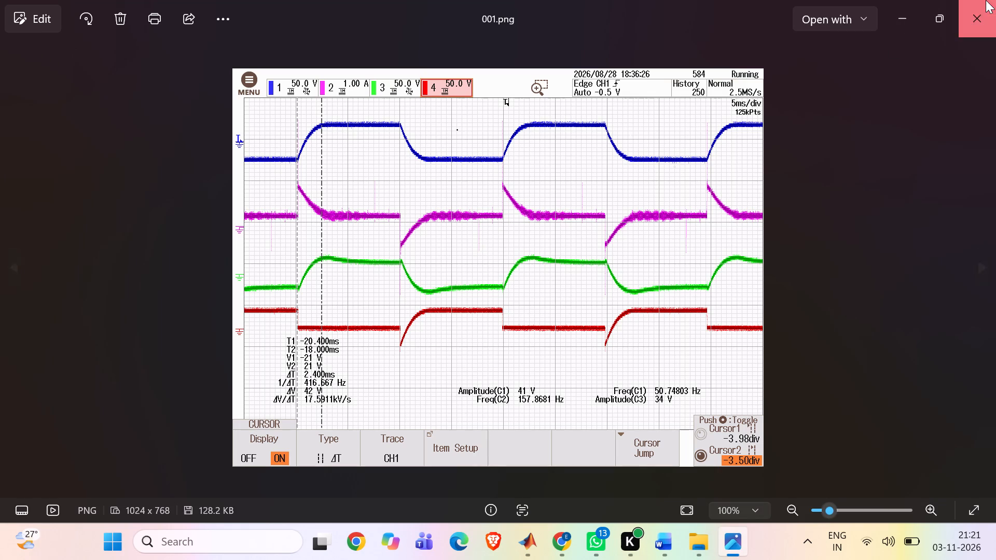
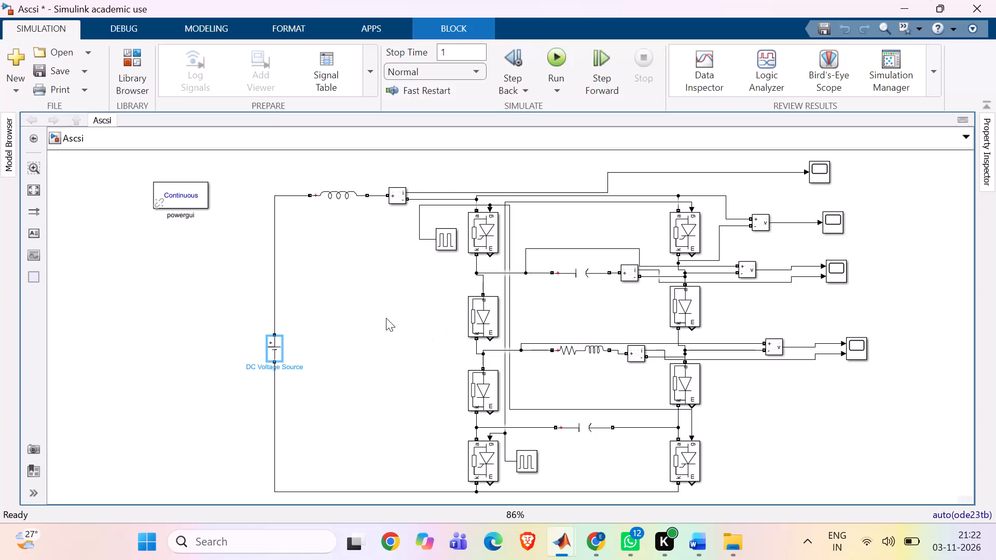
Examine the RL load's voltage and current waveforms in its scope and close it.
{"action": "left_click", "coordinate": [386, 318]}
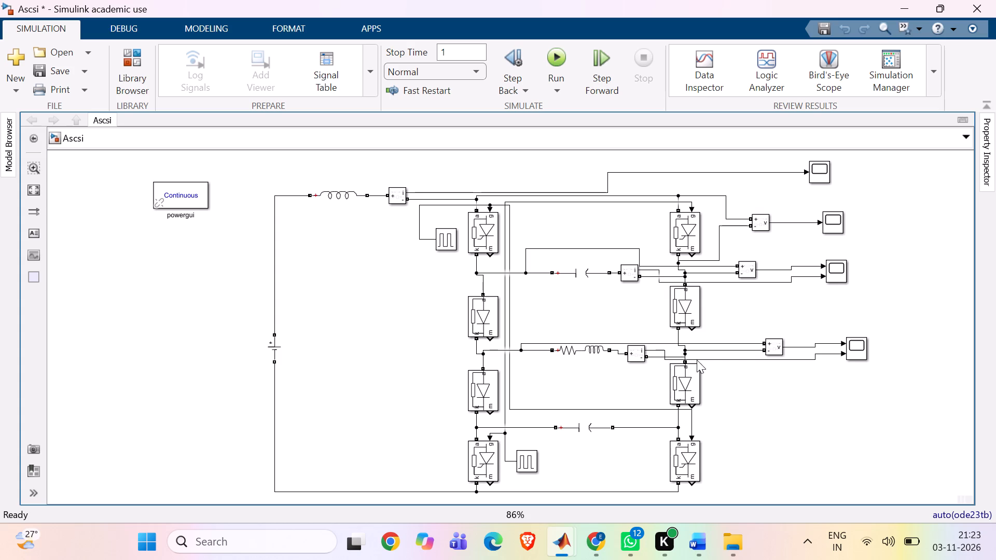
{"action": "double_click", "coordinate": [856, 343]}
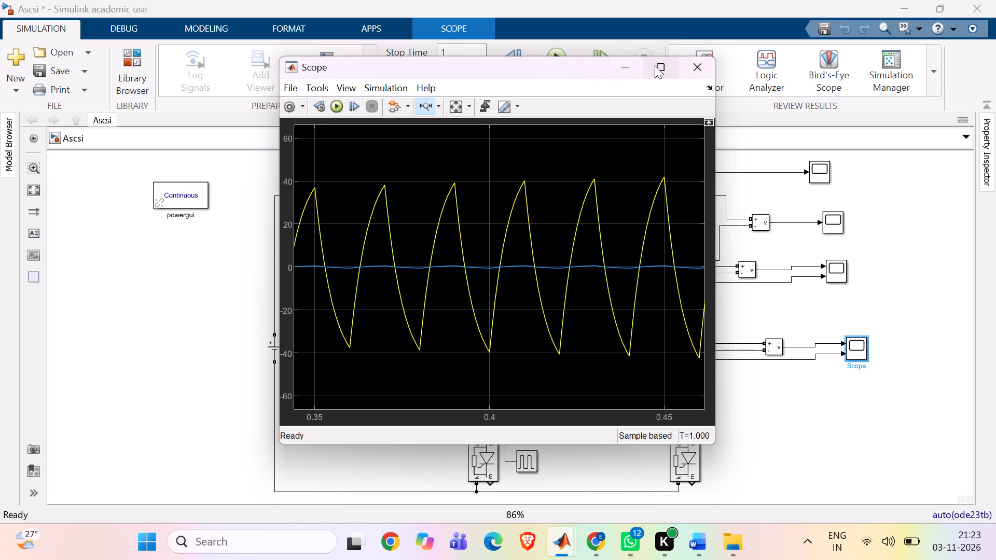
{"action": "left_click", "coordinate": [700, 68]}
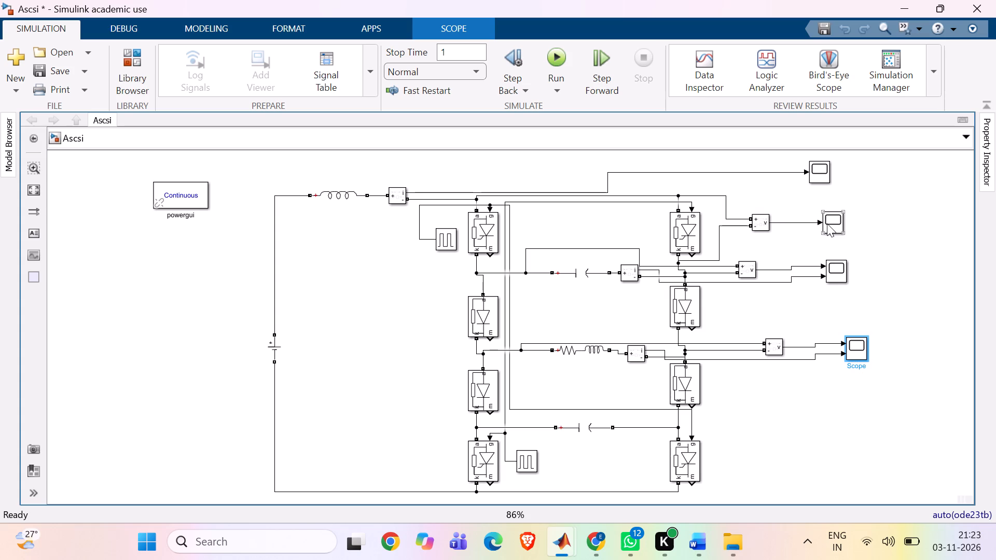
Examine the waveform in Scope2, zooming the time axis to about 0.334–0.418 s, and close it.
{"action": "double_click", "coordinate": [828, 222]}
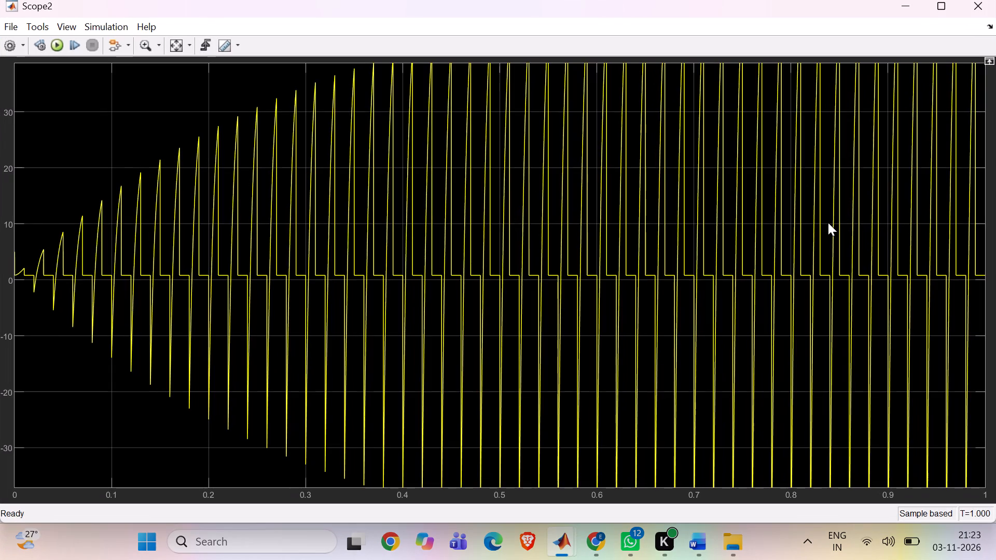
{"action": "left_click_drag", "start_coordinate": [508, 207], "coordinate": [573, 211]}
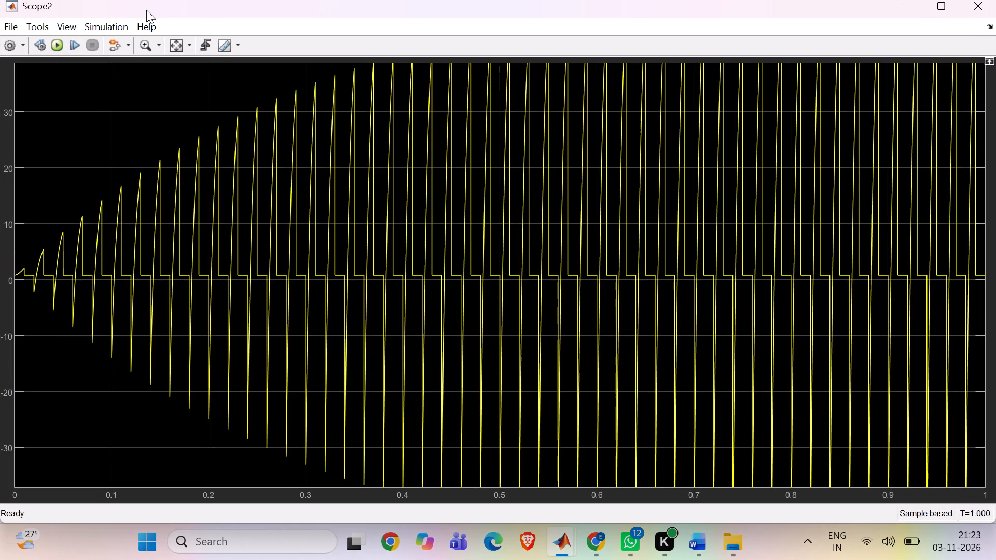
{"action": "left_click", "coordinate": [170, 44]}
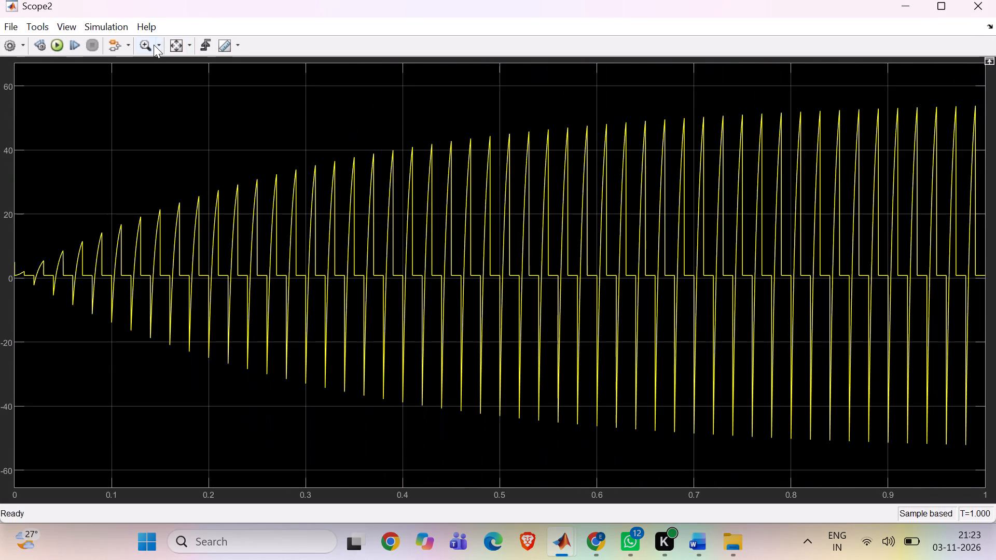
{"action": "left_click", "coordinate": [159, 45]}
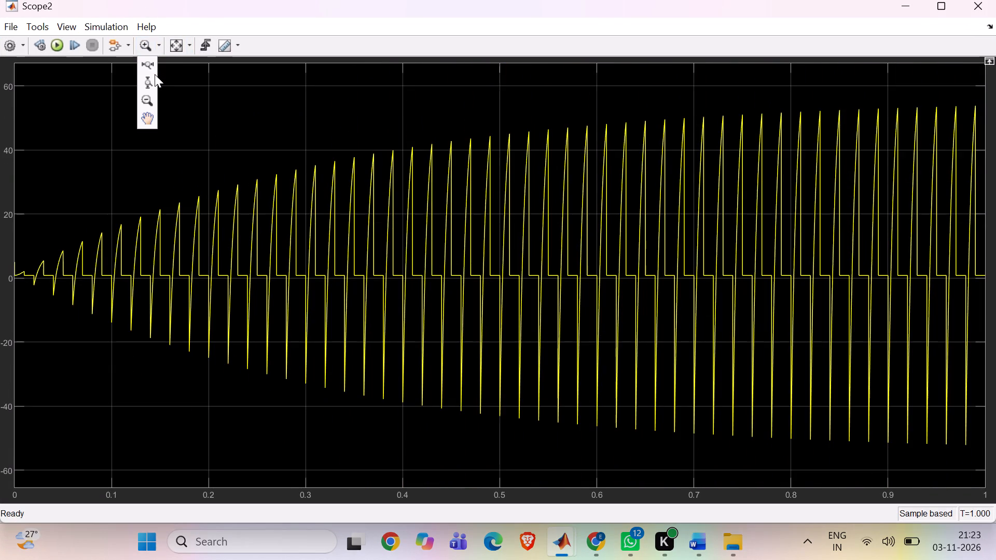
{"action": "left_click", "coordinate": [154, 66]}
{"action": "left_click_drag", "start_coordinate": [339, 141], "coordinate": [421, 148]}
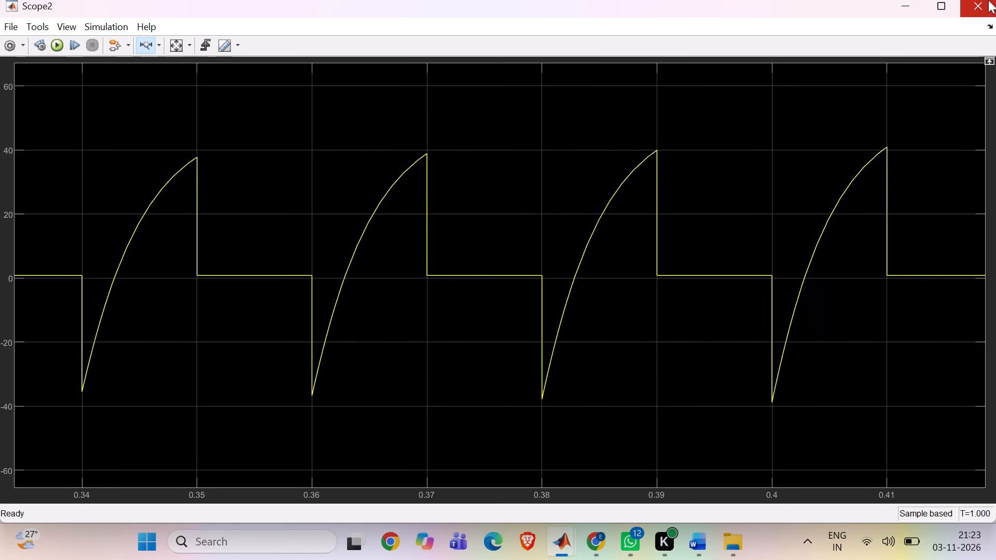
{"action": "left_click", "coordinate": [995, 0]}
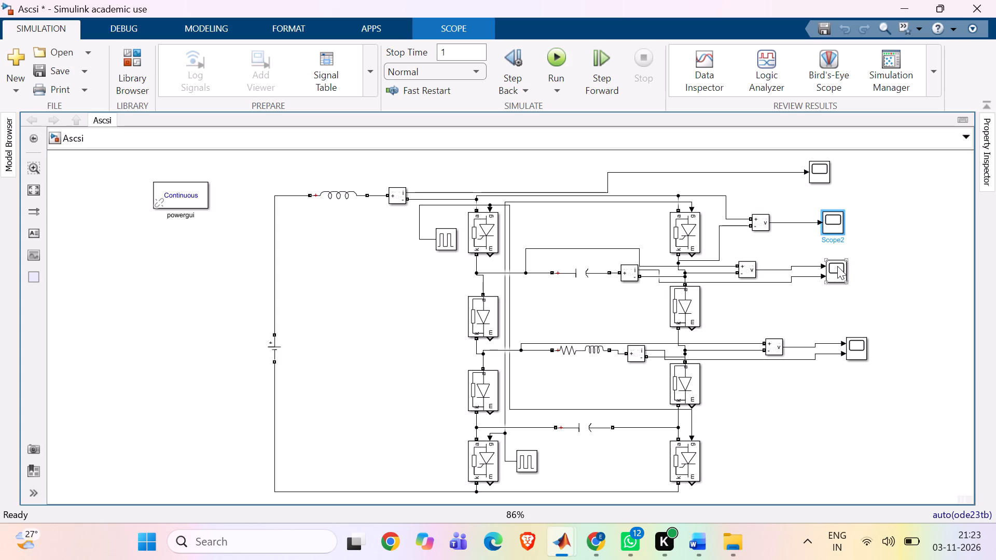
Open Scope1, which shows the capacitor's voltage and current, and hide its trace selection and cursor measurements.
{"action": "double_click", "coordinate": [837, 266]}
{"action": "double_click", "coordinate": [837, 266]}
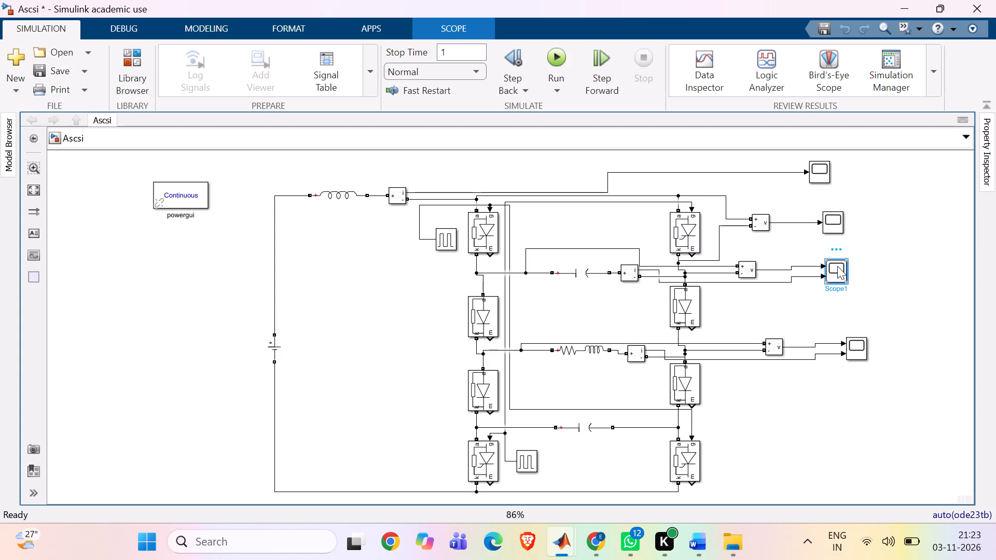
{"action": "left_click", "coordinate": [810, 303]}
{"action": "double_click", "coordinate": [834, 274]}
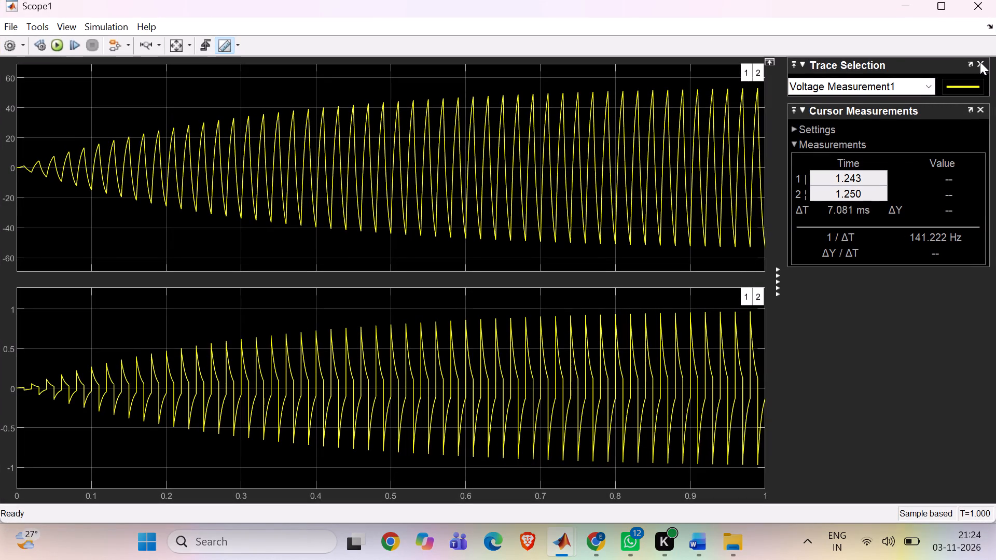
{"action": "left_click", "coordinate": [980, 62]}
{"action": "left_click", "coordinate": [980, 62]}
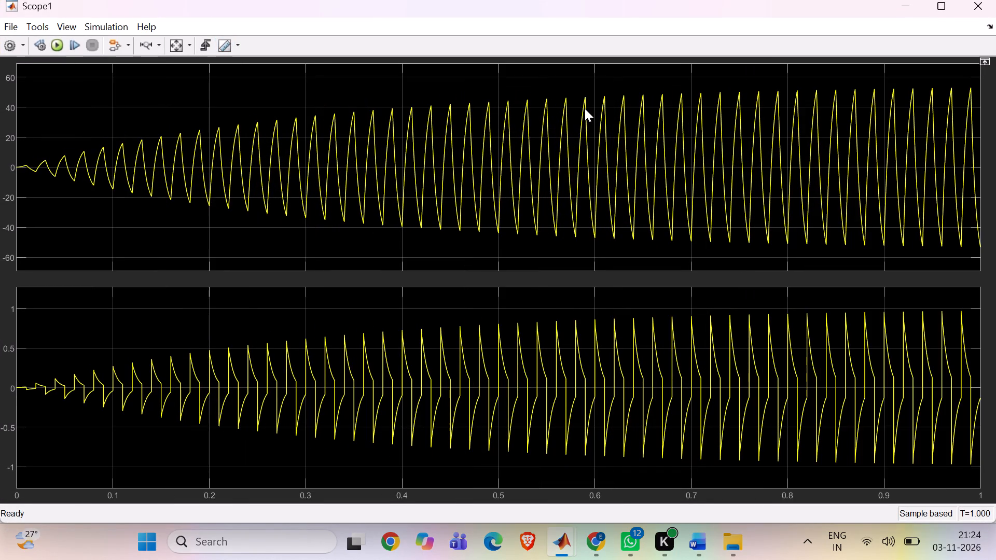
Zoom Scope1's time axis to about 0.386–0.46 s, show the legend on its plots and minimize the scope.
{"action": "left_click", "coordinate": [143, 43]}
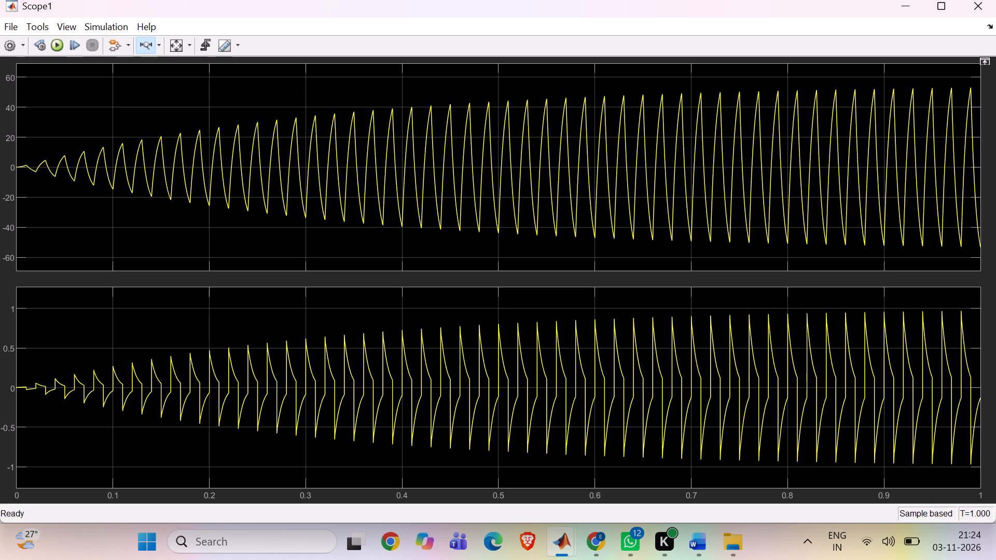
{"action": "left_click_drag", "start_coordinate": [389, 100], "coordinate": [460, 89]}
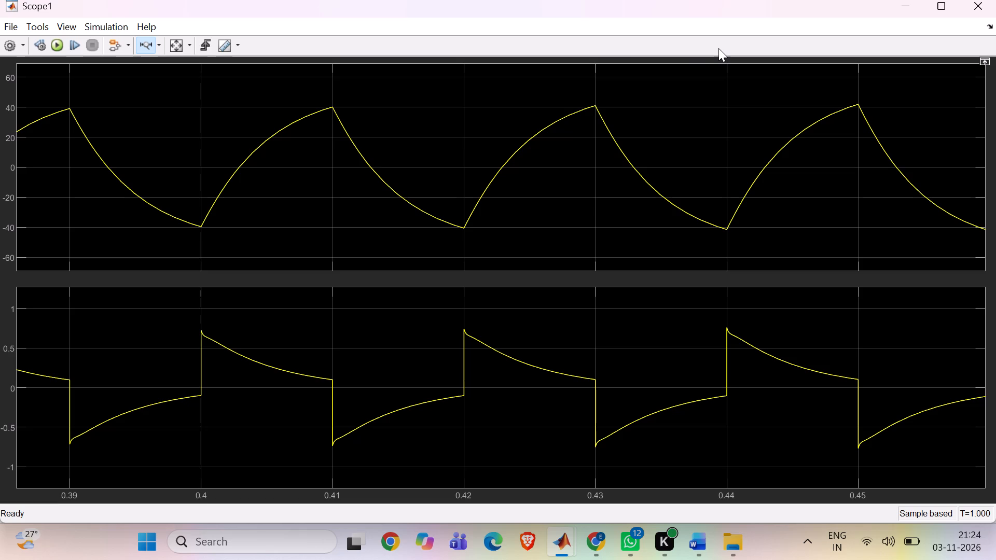
{"action": "left_click", "coordinate": [65, 24]}
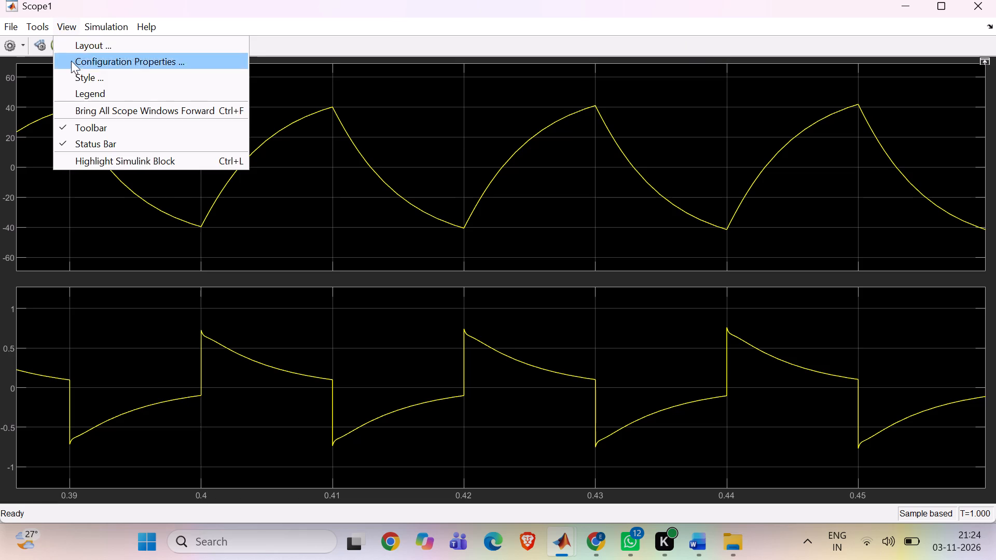
{"action": "left_click", "coordinate": [81, 90]}
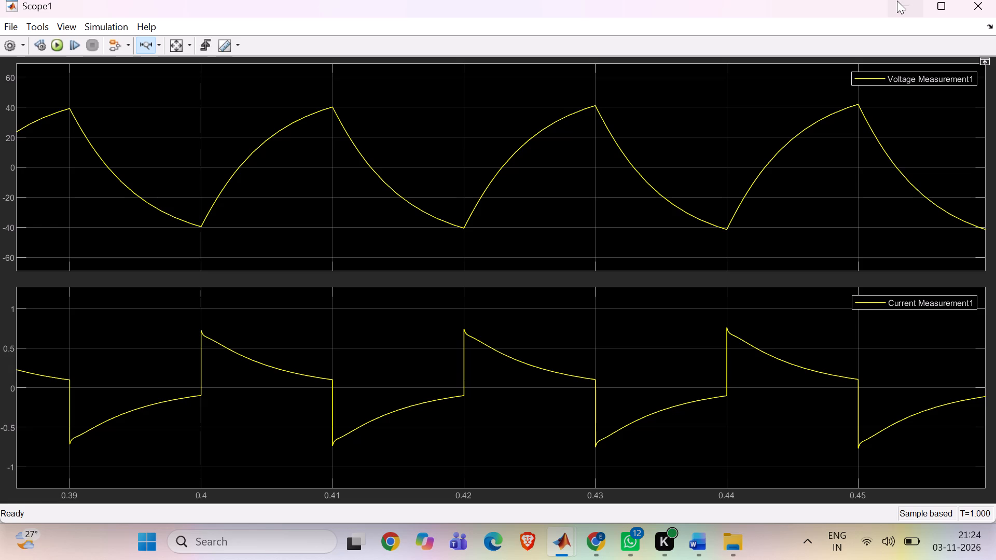
{"action": "left_click", "coordinate": [902, 2]}
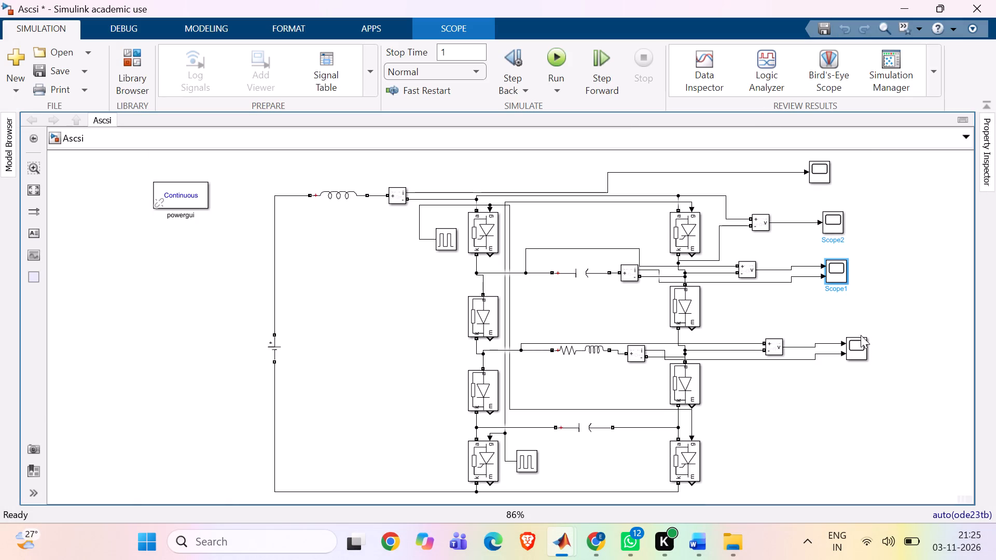
Split the RL load's scope display into a layout of two stacked plots.
{"action": "double_click", "coordinate": [854, 346]}
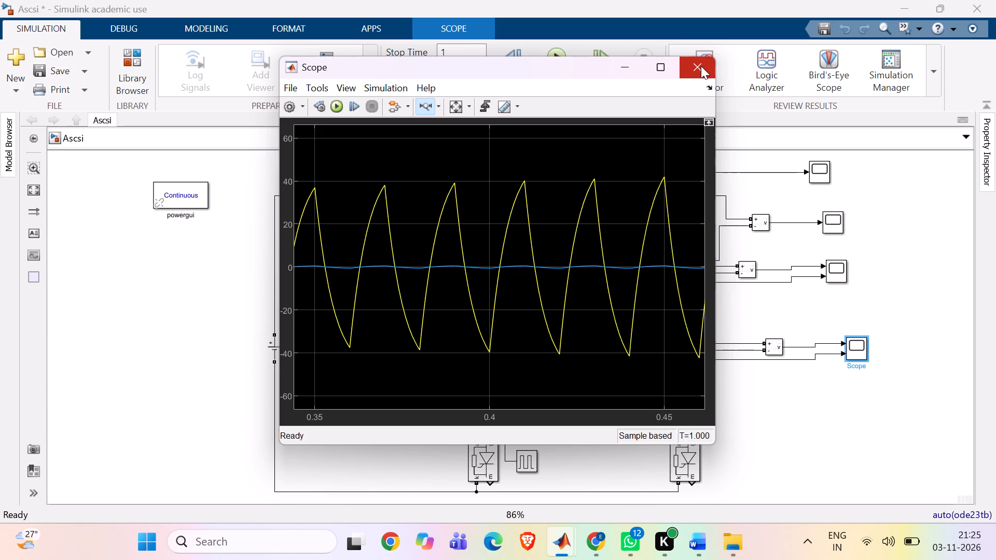
{"action": "left_click", "coordinate": [343, 81]}
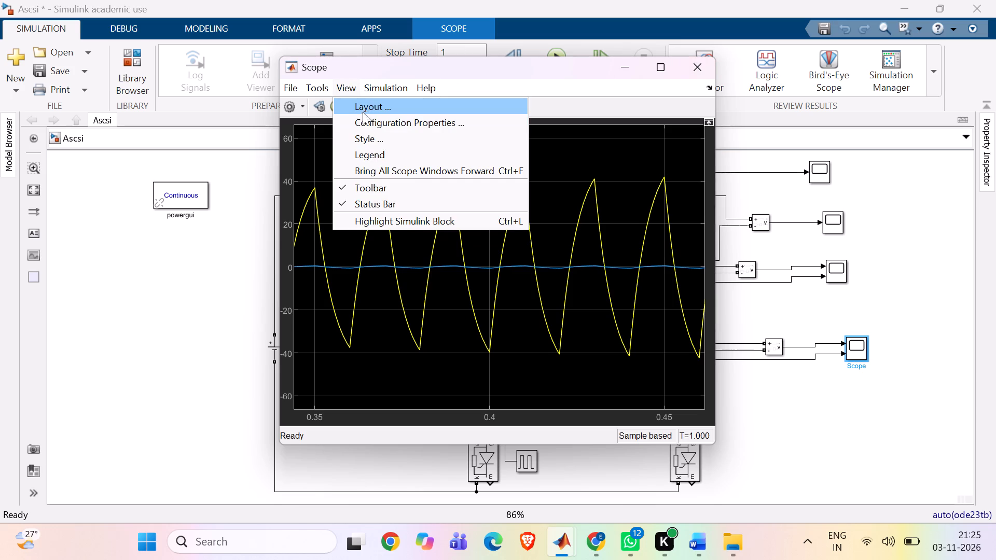
{"action": "left_click", "coordinate": [365, 108]}
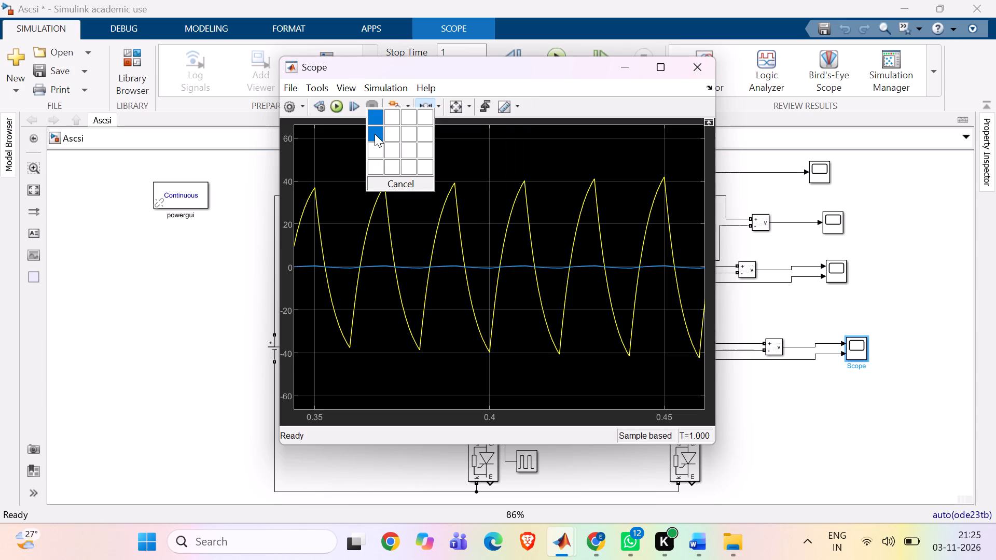
{"action": "left_click", "coordinate": [375, 134]}
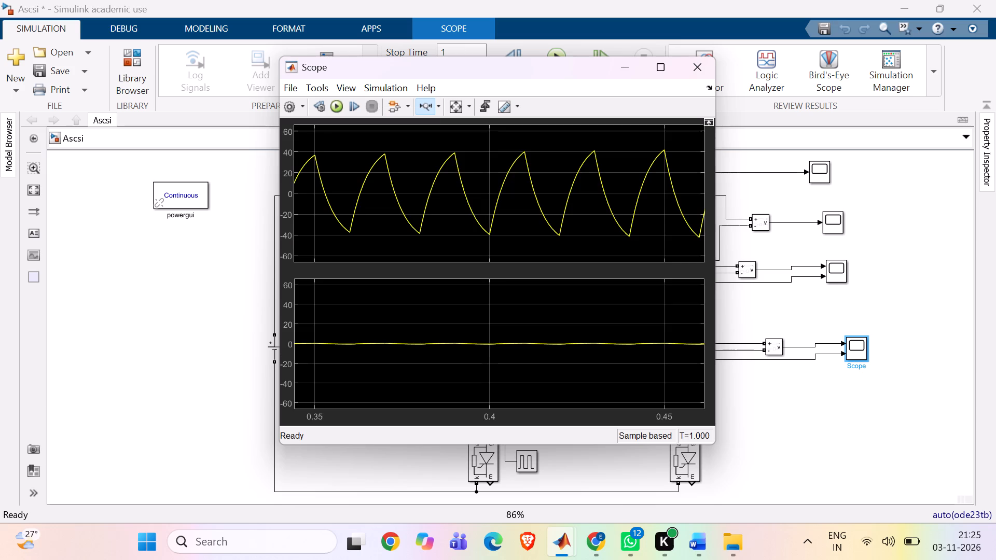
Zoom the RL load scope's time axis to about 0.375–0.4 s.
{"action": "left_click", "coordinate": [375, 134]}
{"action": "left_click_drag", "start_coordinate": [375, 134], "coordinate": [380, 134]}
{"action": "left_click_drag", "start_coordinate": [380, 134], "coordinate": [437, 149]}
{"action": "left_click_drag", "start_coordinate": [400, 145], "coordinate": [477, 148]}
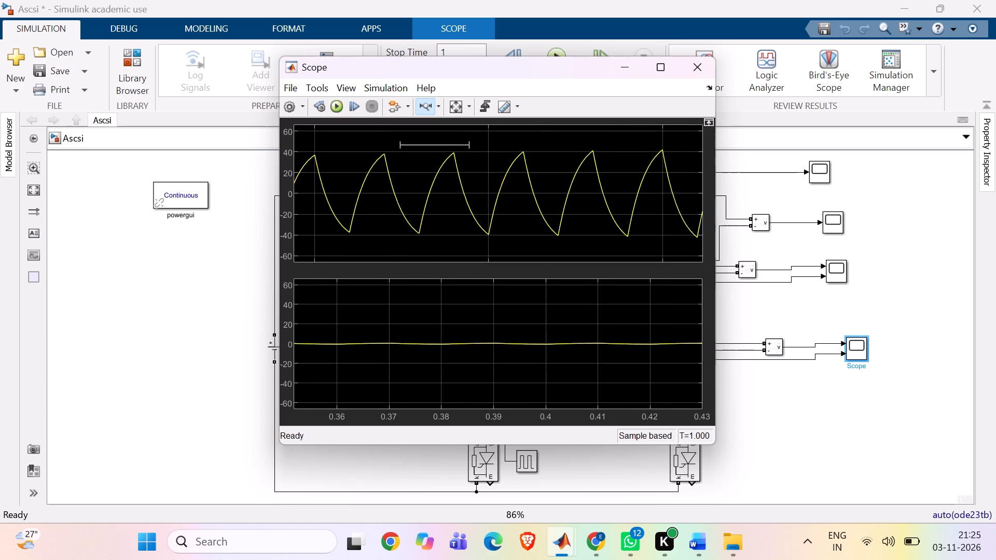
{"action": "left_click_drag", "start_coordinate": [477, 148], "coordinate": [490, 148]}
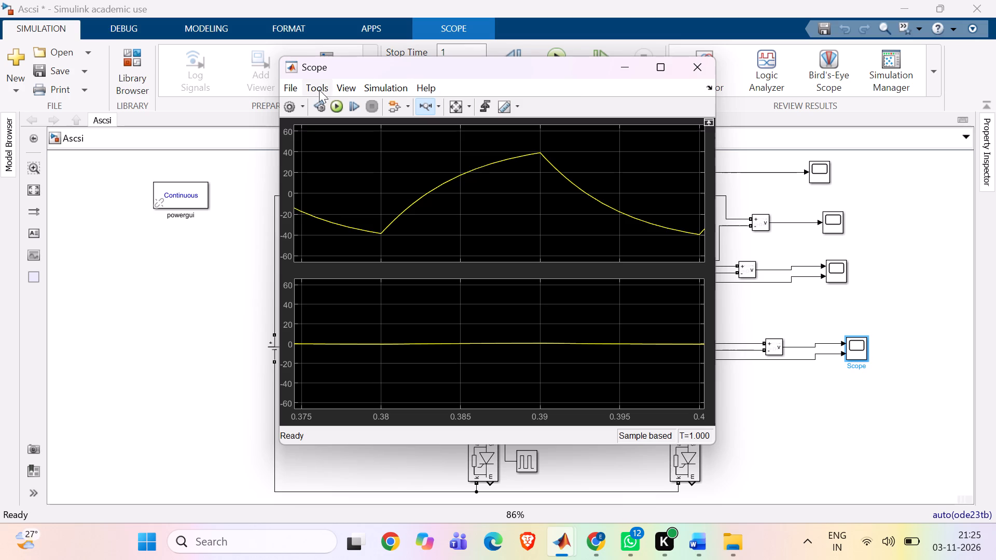
Show the legend on both plots of the RL load's scope and minimize it.
{"action": "left_click", "coordinate": [352, 85]}
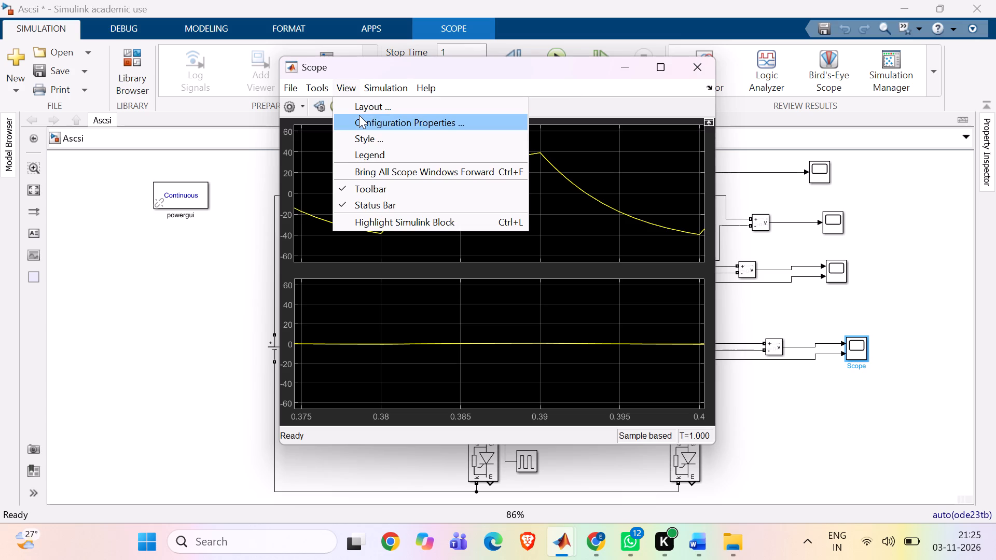
{"action": "left_click", "coordinate": [359, 155]}
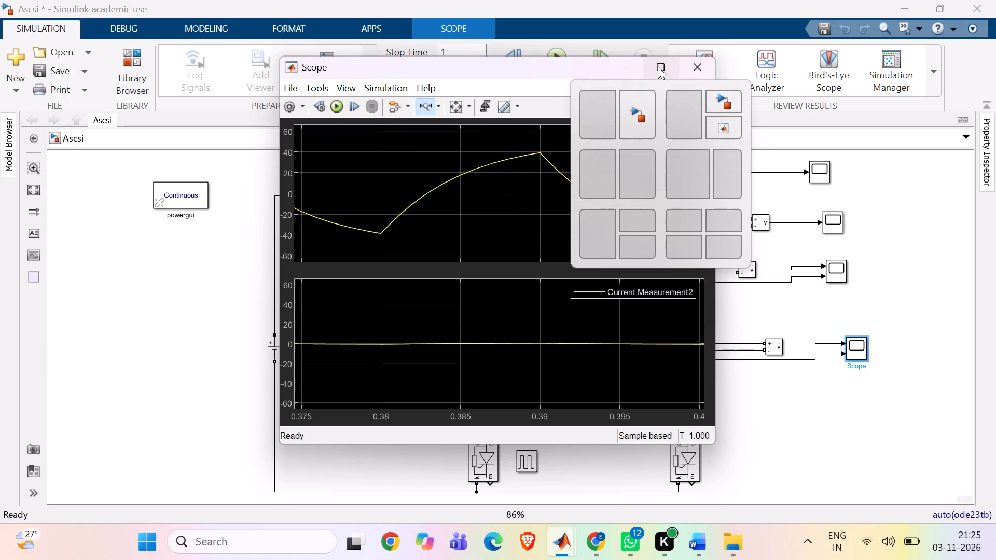
{"action": "left_click", "coordinate": [629, 67]}
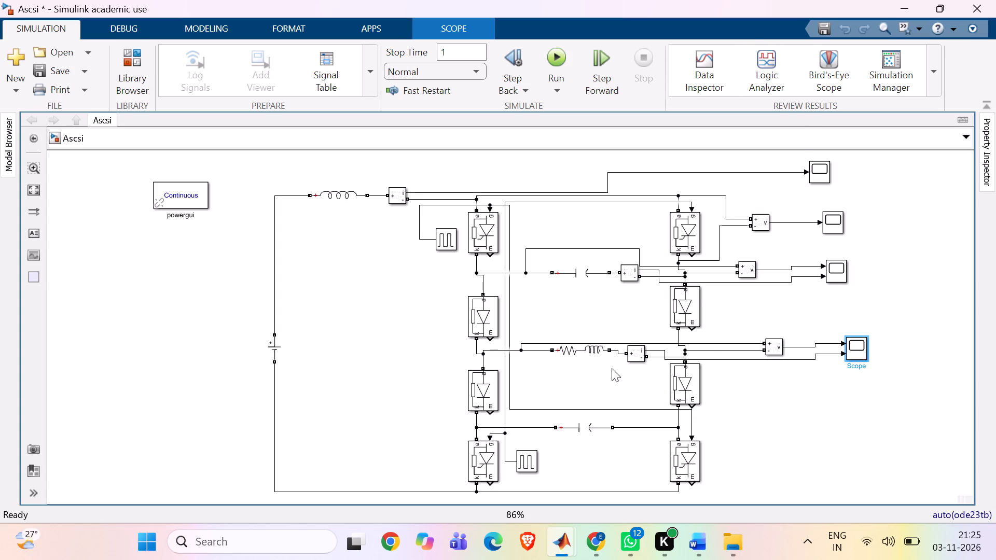
Check the resistance and inductance parameters of the RL load block, Series RLC Branch2.
{"action": "double_click", "coordinate": [592, 360]}
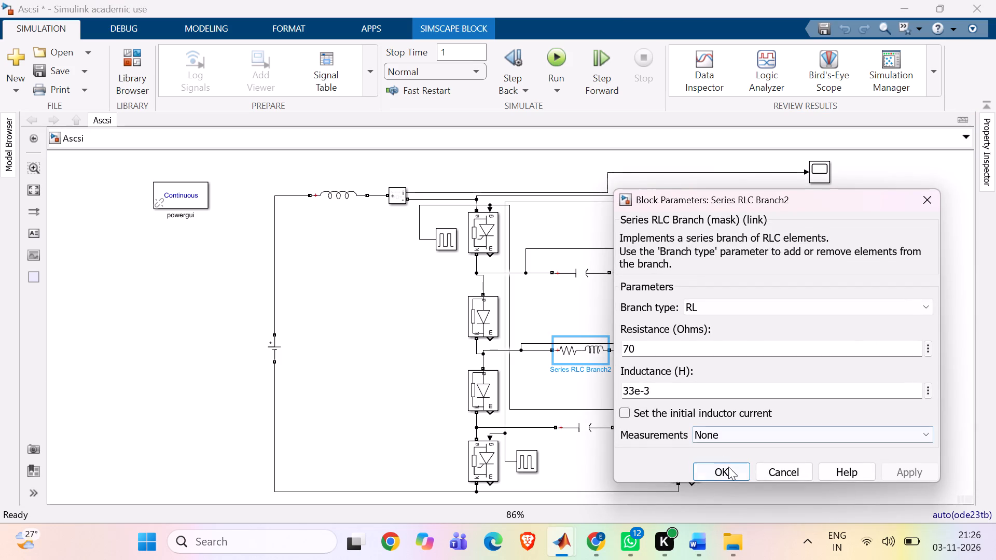
{"action": "left_click", "coordinate": [728, 468]}
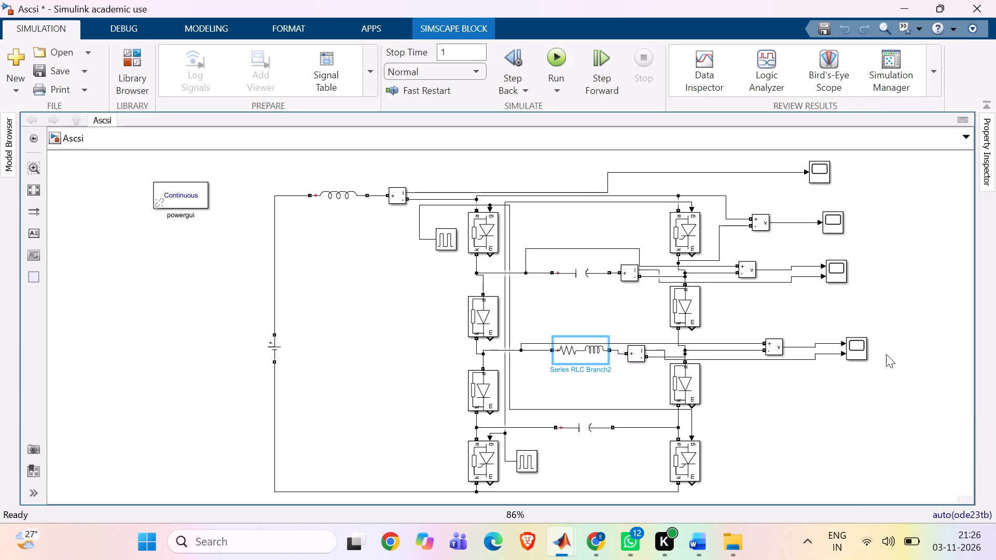
Scale the RL load scope's axes to fit, examine its waveforms over about 0.395–0.603 s, and close it.
{"action": "double_click", "coordinate": [860, 346]}
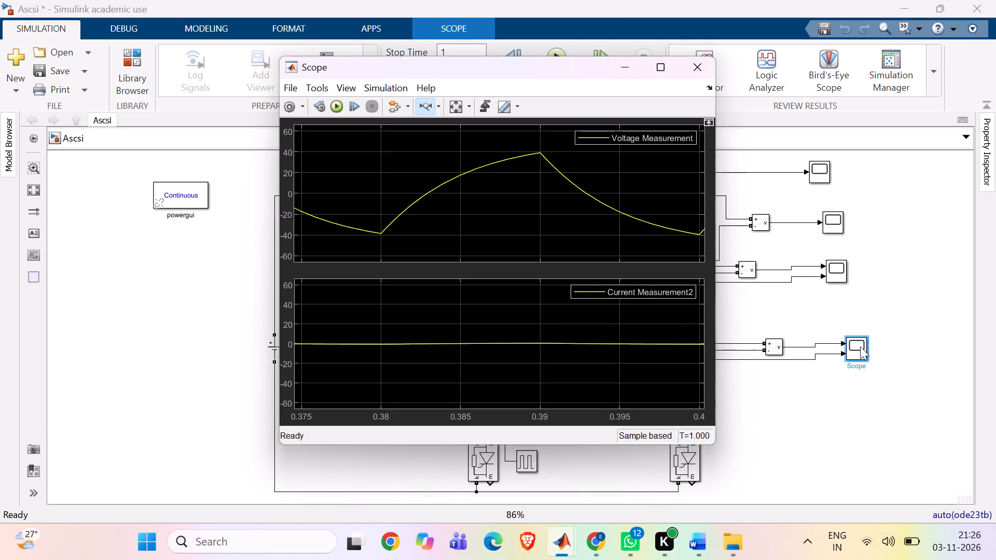
{"action": "left_click", "coordinate": [460, 106]}
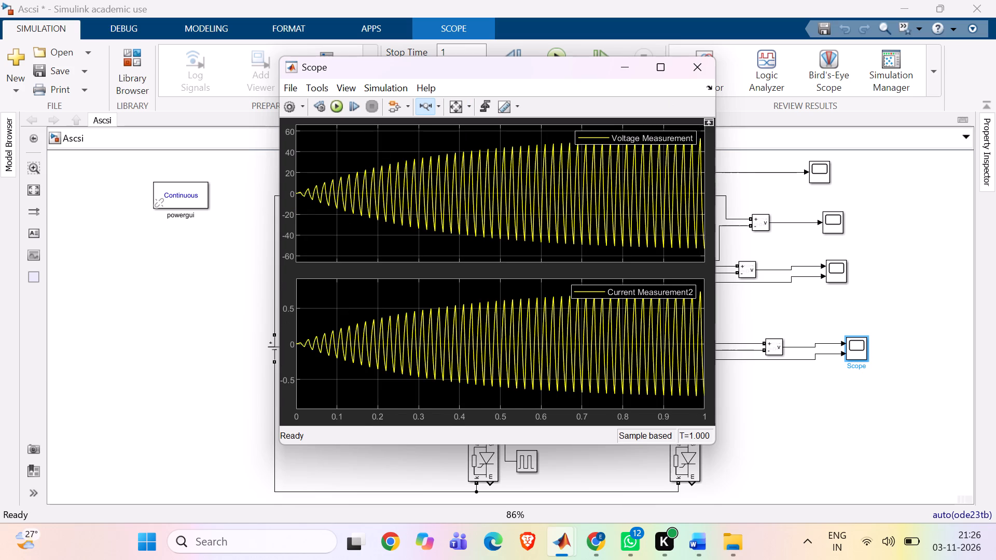
{"action": "left_click_drag", "start_coordinate": [458, 138], "coordinate": [539, 121]}
{"action": "left_click_drag", "start_coordinate": [539, 121], "coordinate": [543, 123]}
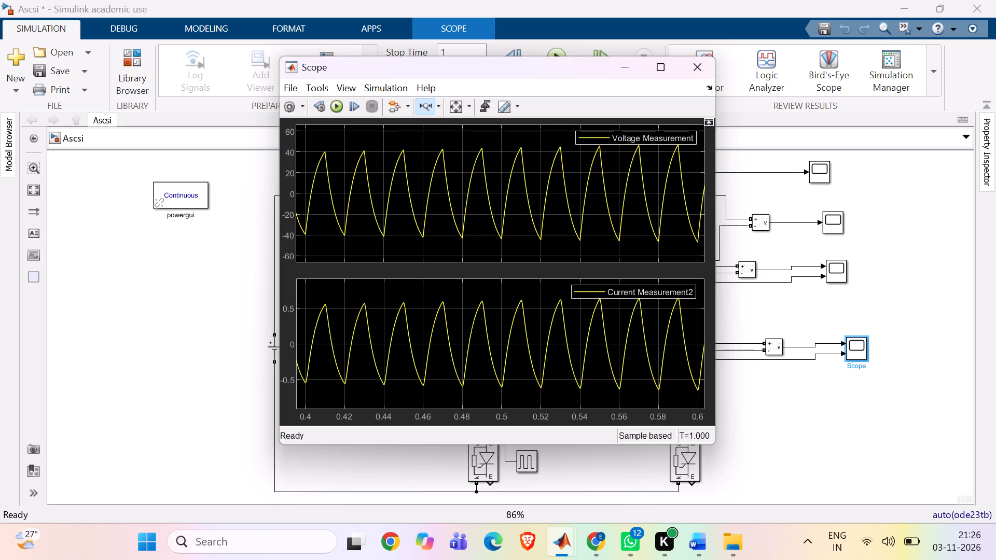
{"action": "left_click", "coordinate": [697, 64]}
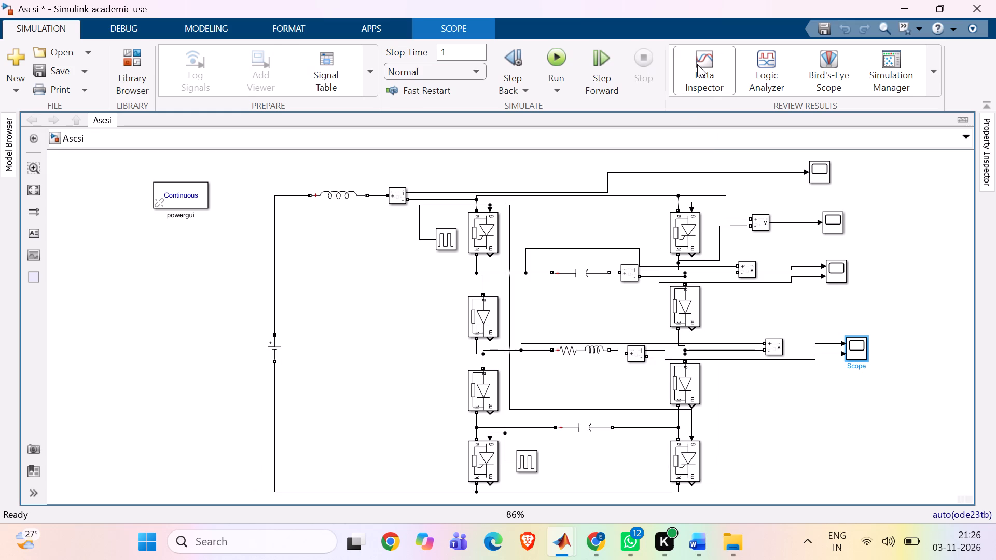
Examine the waveforms in Scope1 and Scope2 again, closing each scope.
{"action": "double_click", "coordinate": [840, 273]}
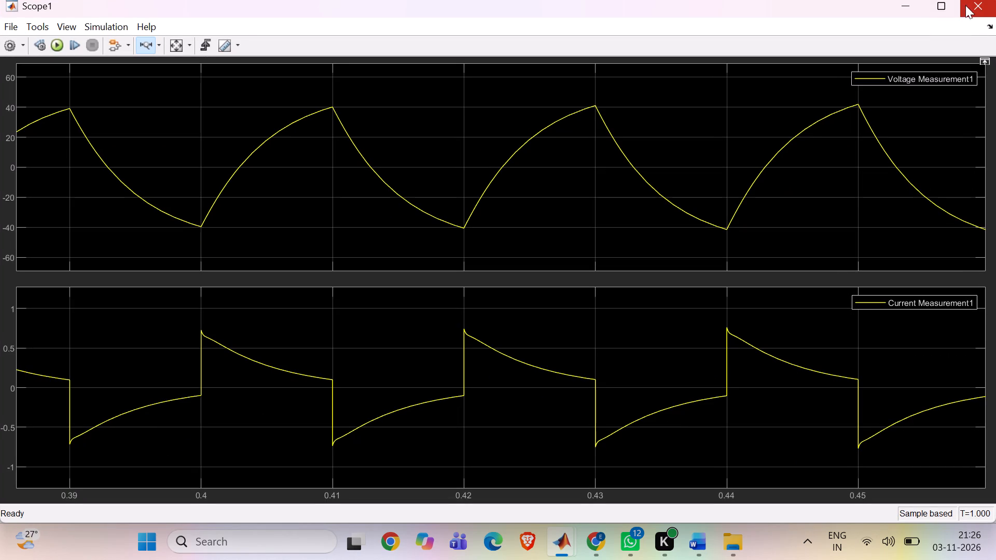
{"action": "left_click", "coordinate": [971, 16]}
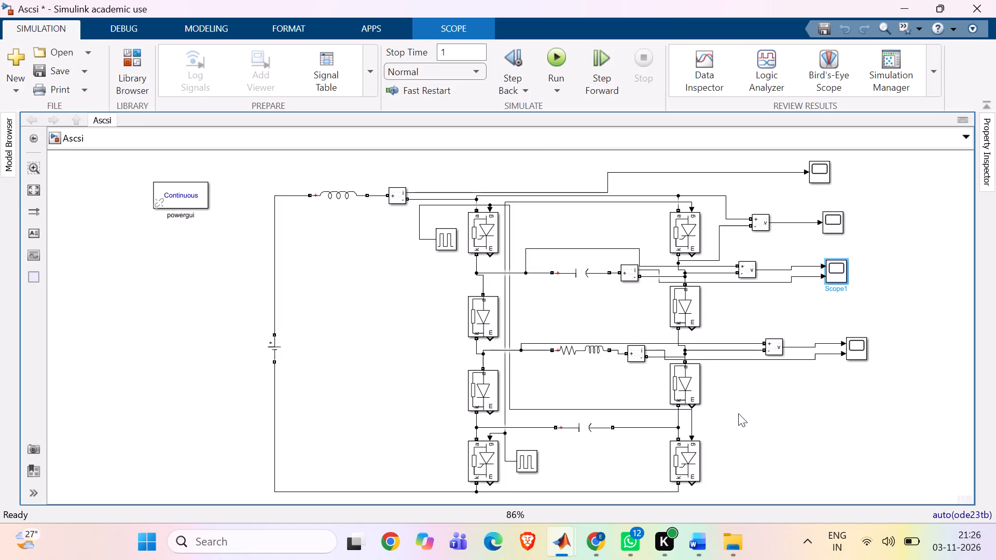
{"action": "double_click", "coordinate": [826, 215]}
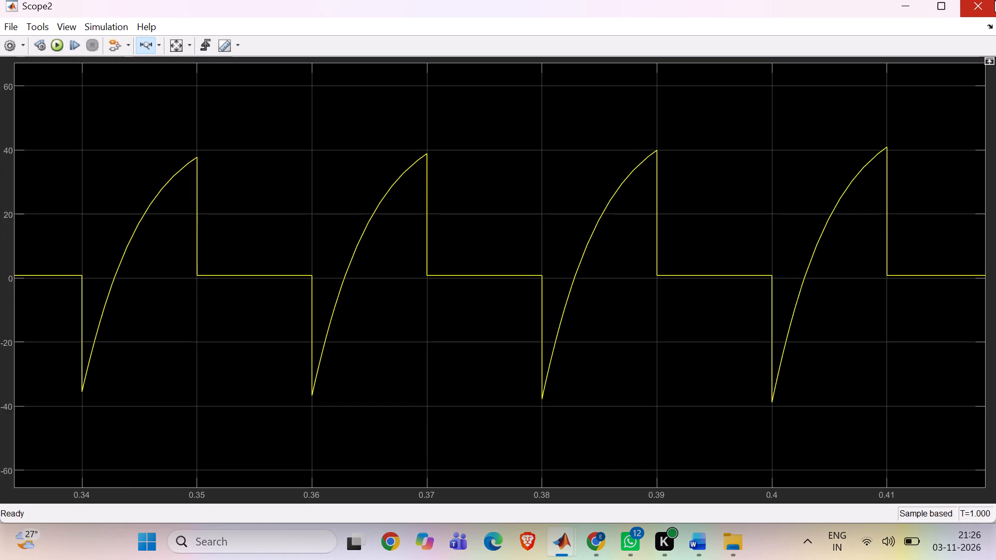
{"action": "left_click", "coordinate": [994, 0]}
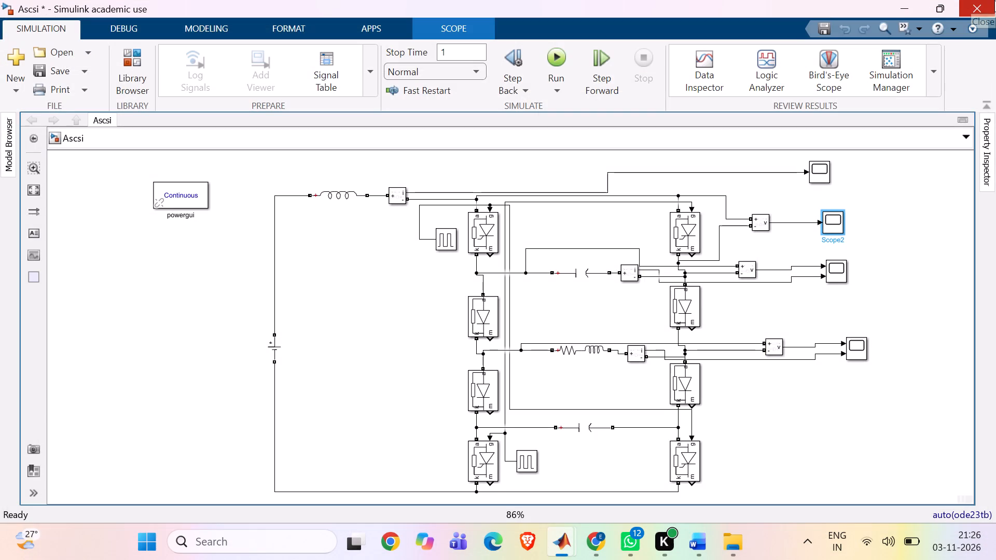
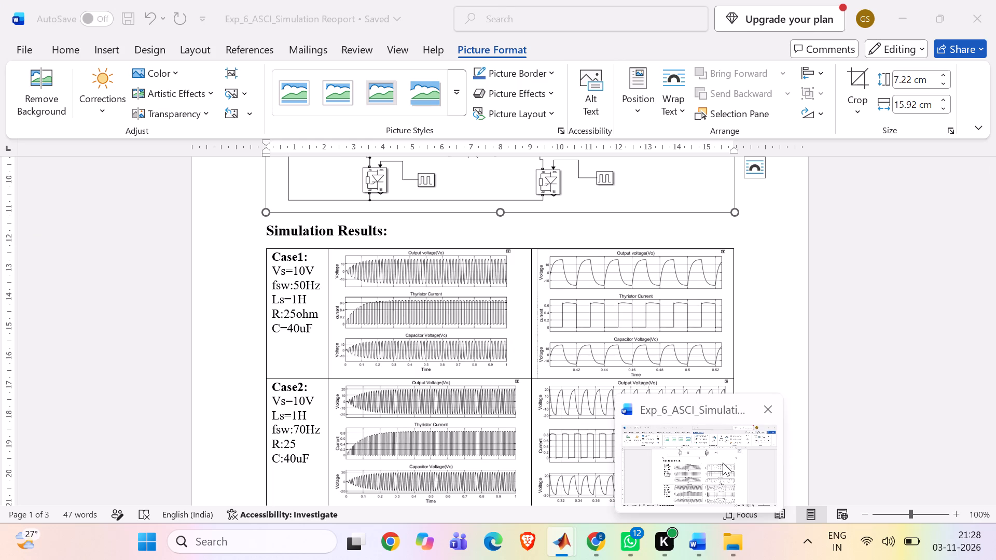
Switch to the ASCI simulation report in Word and examine the parameters and waveforms of Case1, Case2 and Case3.
{"action": "left_click", "coordinate": [723, 463]}
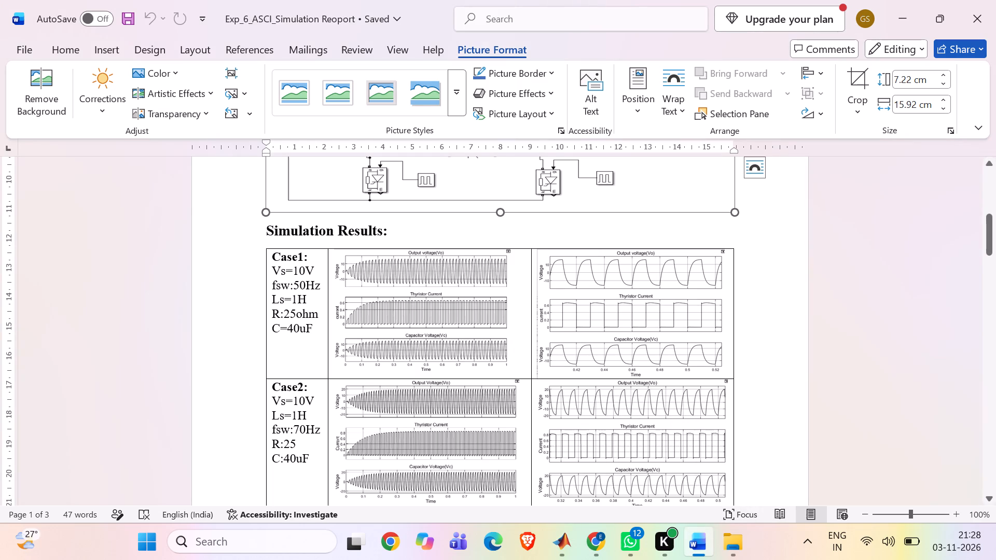
{"action": "scroll", "coordinate": [555, 412], "scroll_direction": "down", "scroll_amount": 2}
{"action": "scroll", "coordinate": [555, 412], "scroll_direction": "up", "scroll_amount": 1}
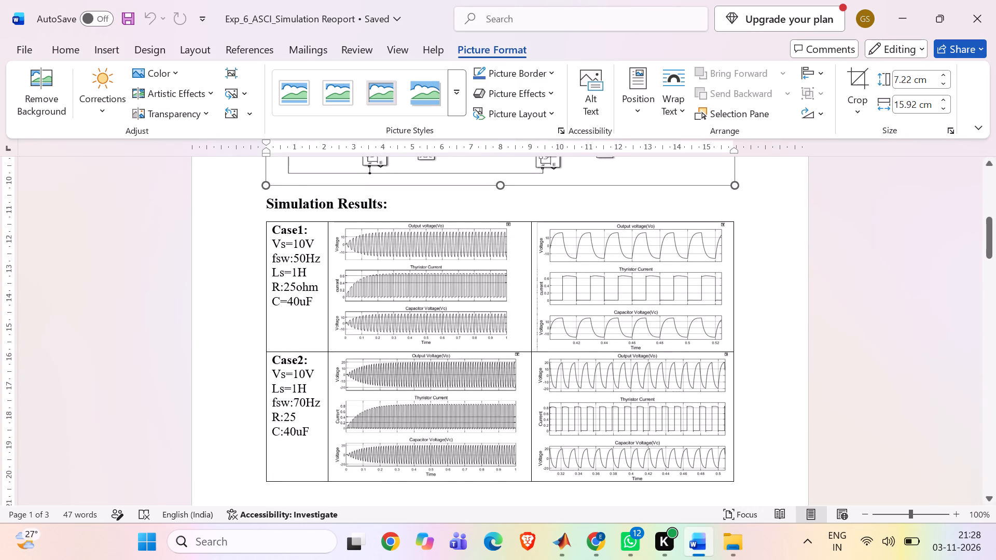
{"action": "scroll", "coordinate": [555, 412], "scroll_direction": "up", "scroll_amount": 2}
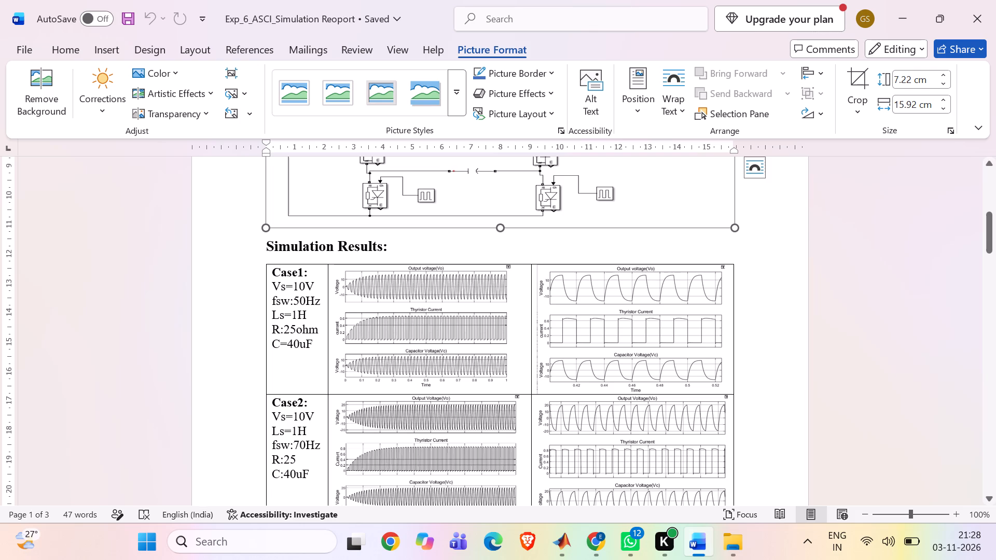
{"action": "scroll", "coordinate": [476, 348], "scroll_direction": "down", "scroll_amount": 1}
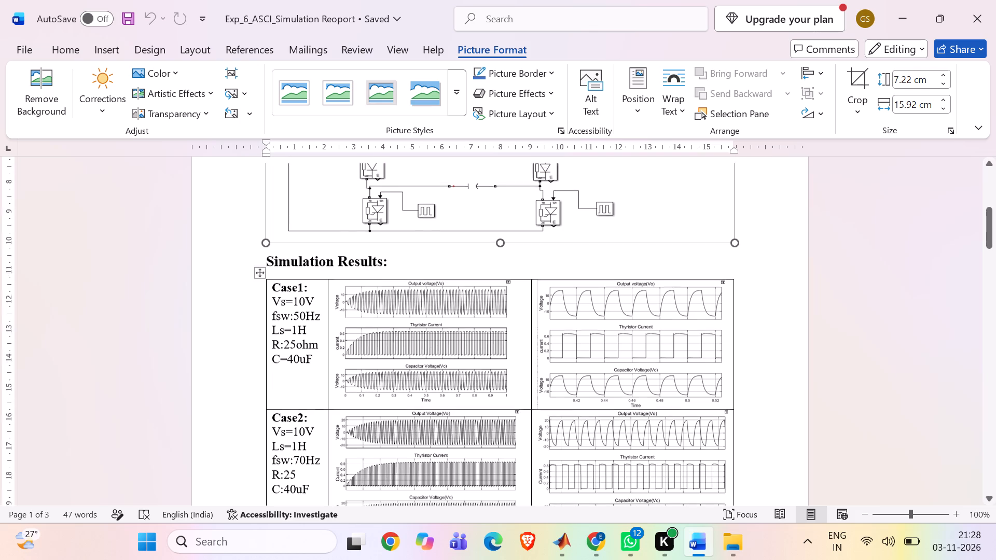
{"action": "scroll", "coordinate": [476, 348], "scroll_direction": "down", "scroll_amount": 1}
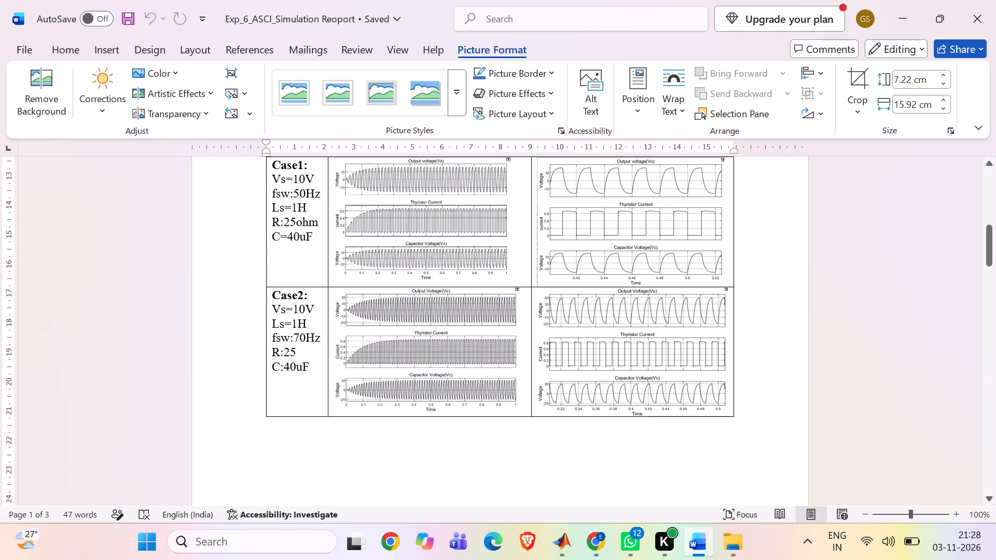
{"action": "scroll", "coordinate": [426, 235], "scroll_direction": "up", "scroll_amount": 19, "text": "ctrl"}
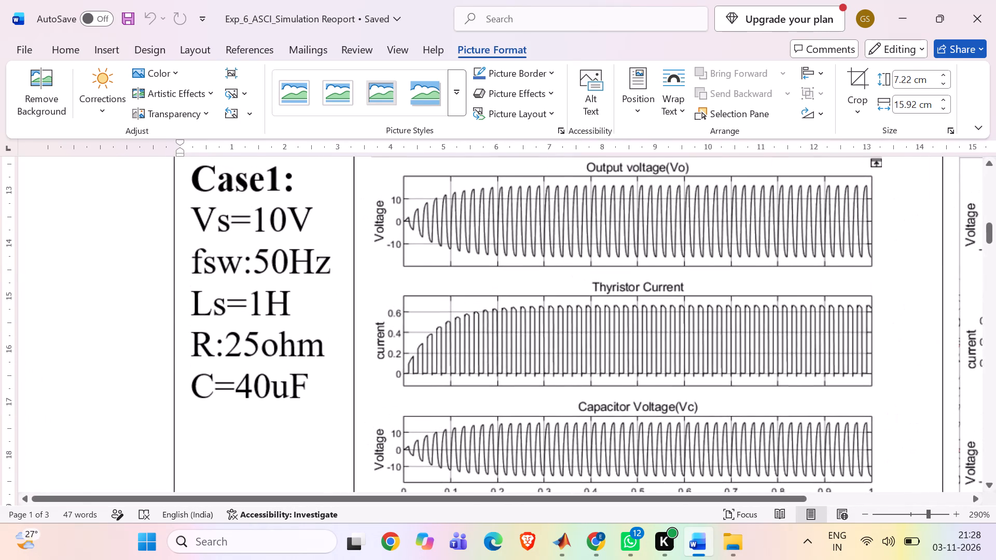
{"action": "scroll", "coordinate": [572, 451], "scroll_direction": "down", "scroll_amount": 2, "text": "ctrl"}
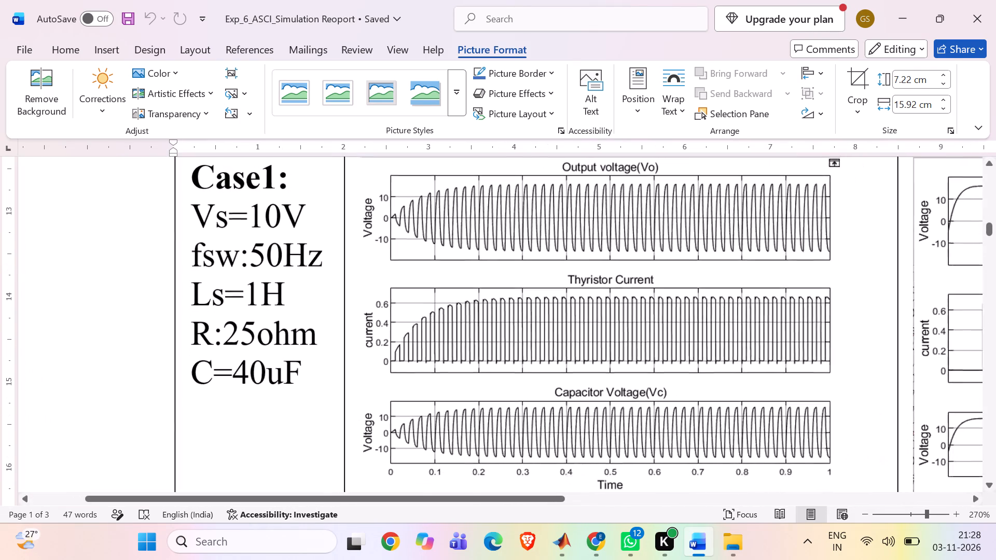
{"action": "scroll", "coordinate": [572, 451], "scroll_direction": "down", "scroll_amount": 6, "text": "ctrl"}
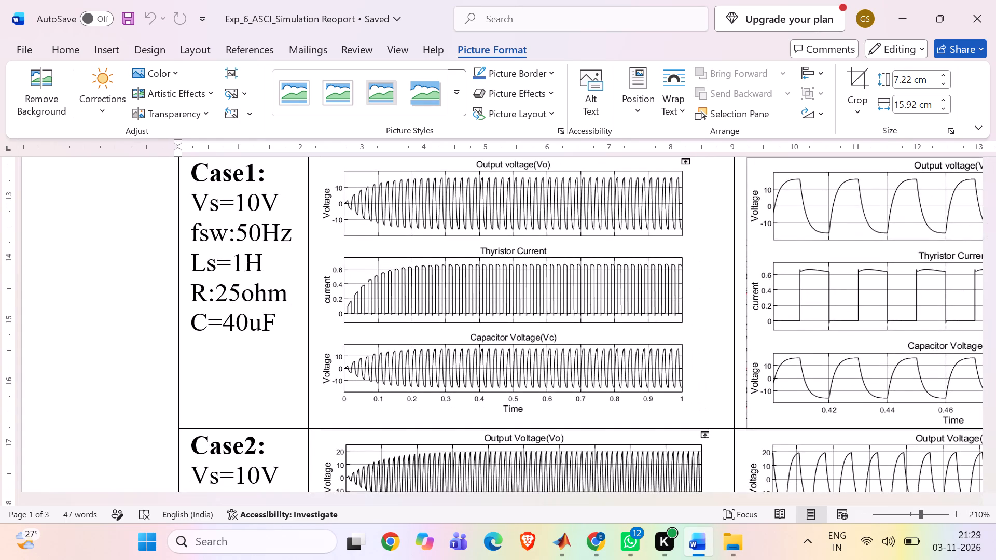
{"action": "scroll", "coordinate": [572, 451], "scroll_direction": "down", "scroll_amount": 5, "text": "ctrl"}
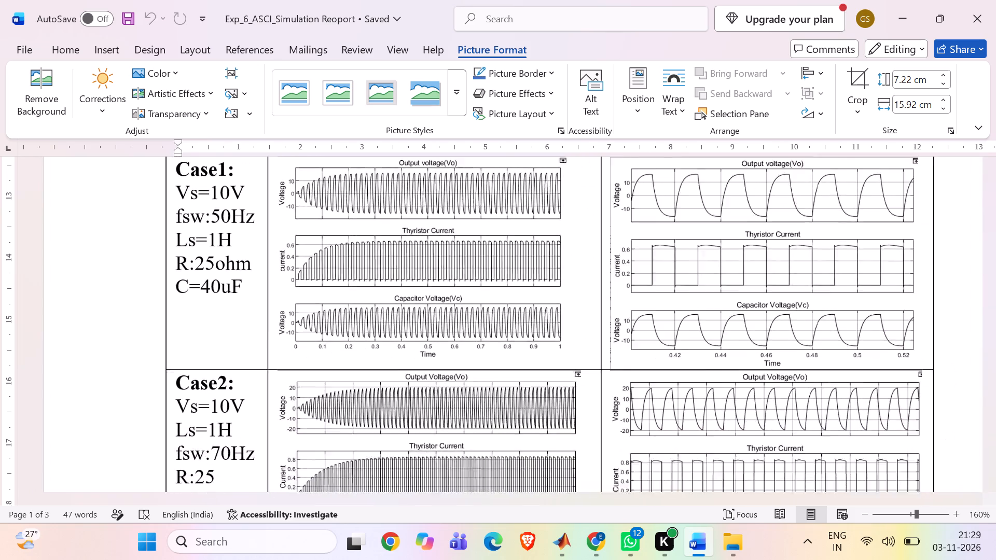
{"action": "scroll", "coordinate": [572, 451], "scroll_direction": "down", "scroll_amount": 1, "text": "ctrl"}
{"action": "scroll", "coordinate": [572, 451], "scroll_direction": "up", "scroll_amount": 1}
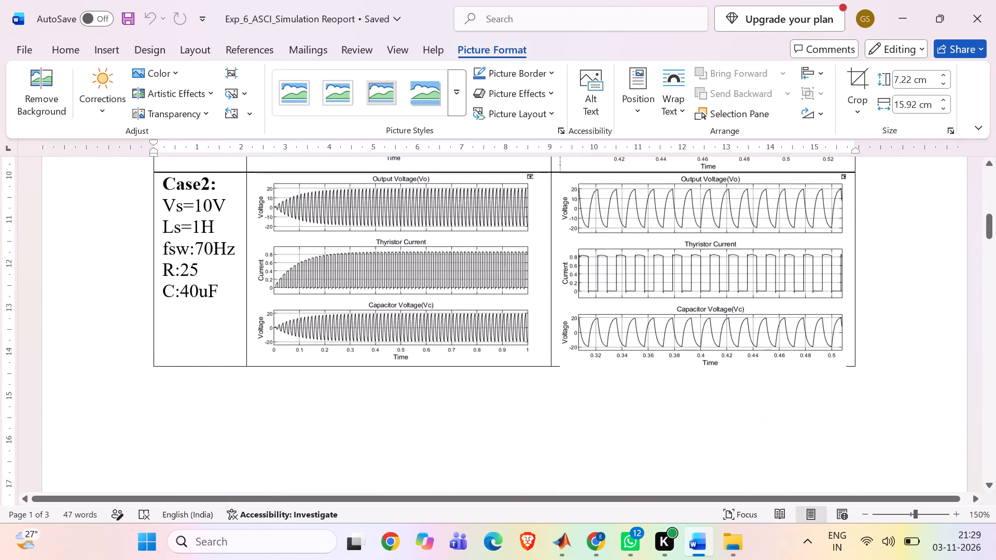
{"action": "scroll", "coordinate": [572, 451], "scroll_direction": "up", "scroll_amount": 1}
{"action": "scroll", "coordinate": [572, 451], "scroll_direction": "down", "scroll_amount": 1}
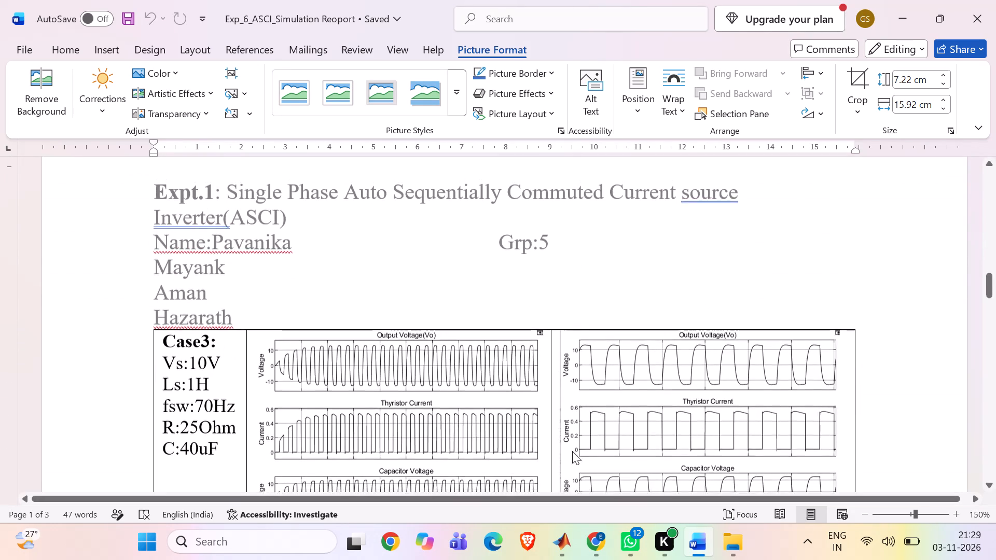
{"action": "scroll", "coordinate": [572, 451], "scroll_direction": "down", "scroll_amount": 1}
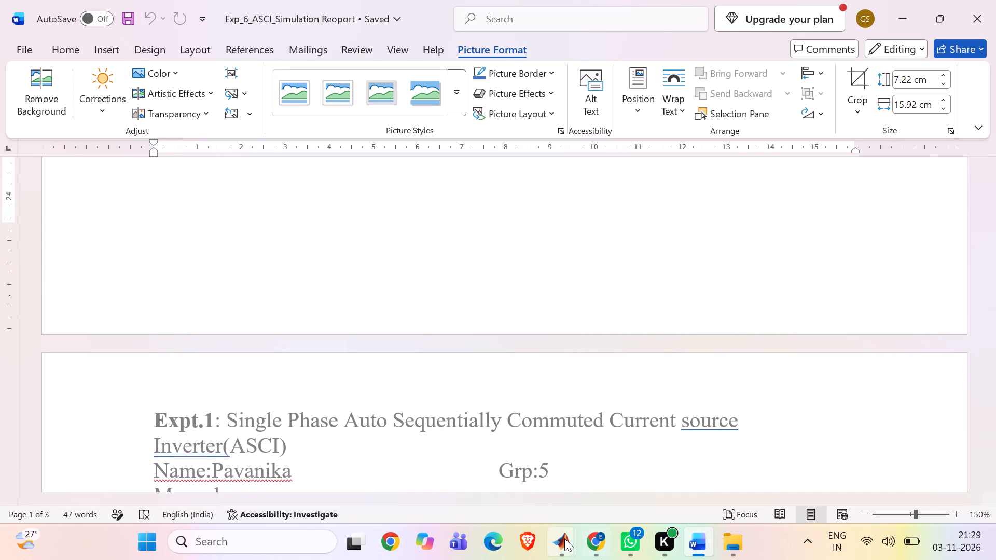
Switch to the Ascsi model in Simulink and inspect the RL load block, Series RLC Branch2.
{"action": "left_click", "coordinate": [564, 538]}
{"action": "left_click", "coordinate": [662, 472]}
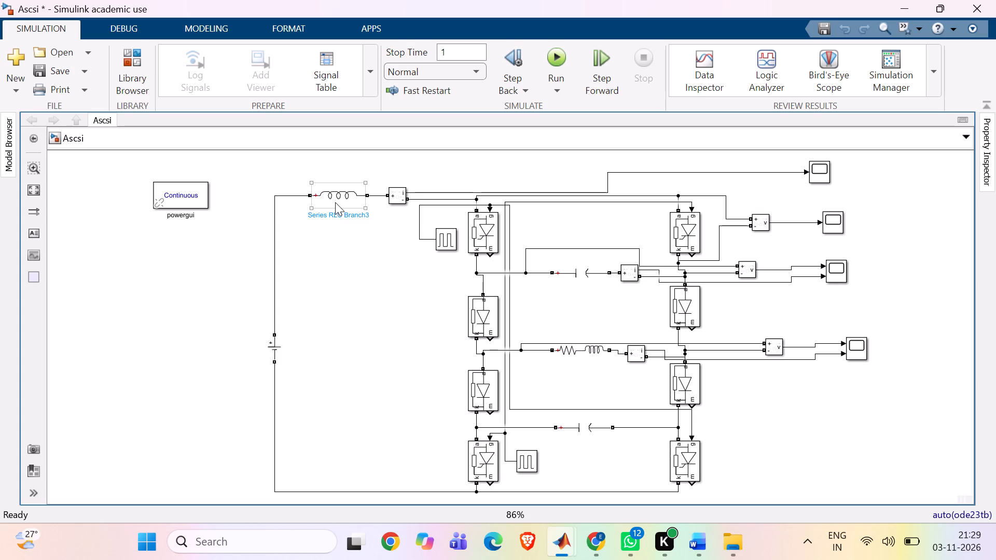
{"action": "left_click", "coordinate": [575, 346]}
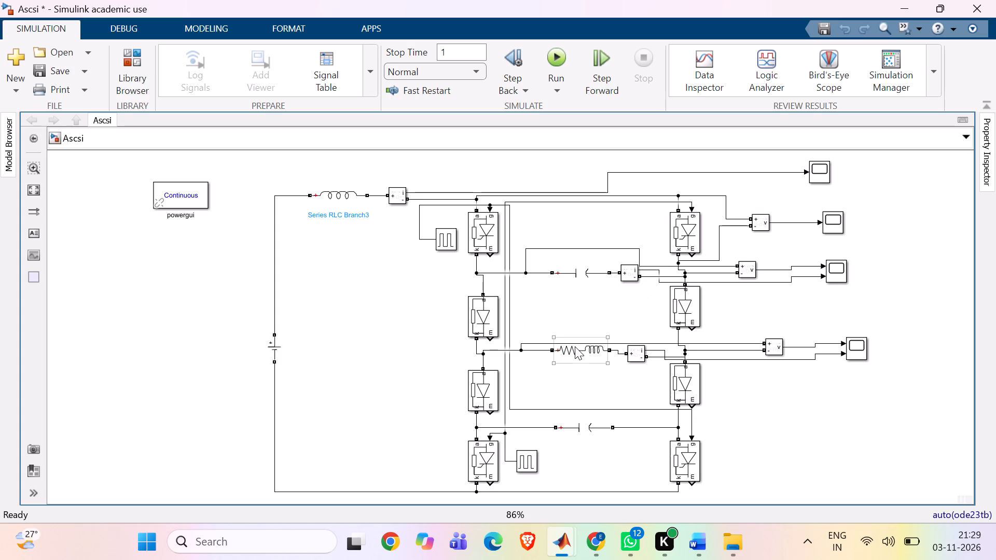
{"action": "double_click", "coordinate": [575, 346]}
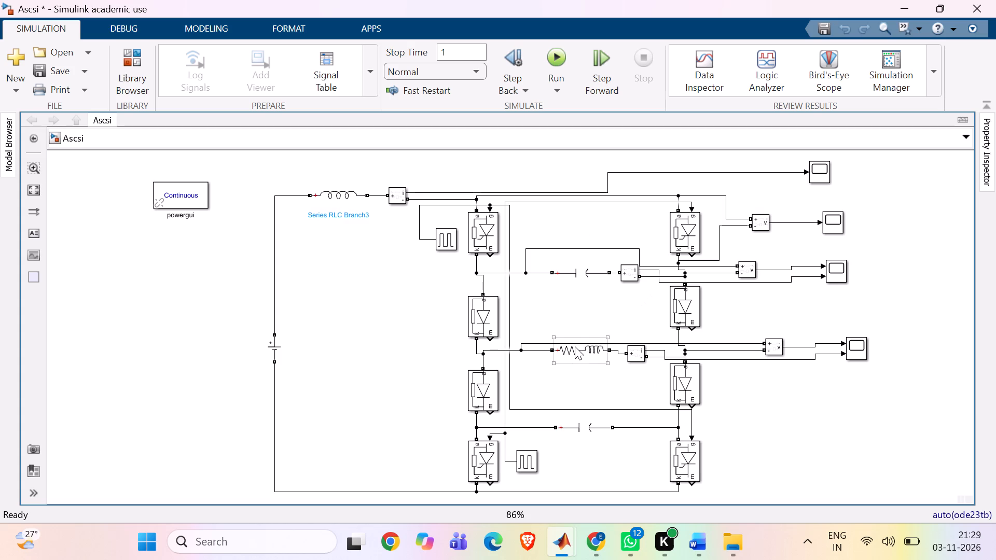
{"action": "left_click", "coordinate": [580, 354]}
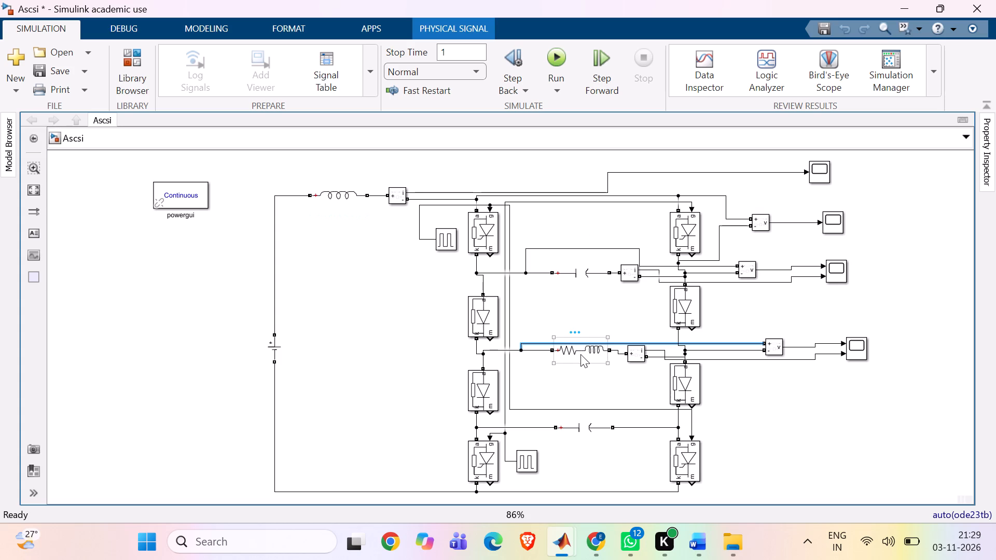
{"action": "left_click", "coordinate": [621, 395]}
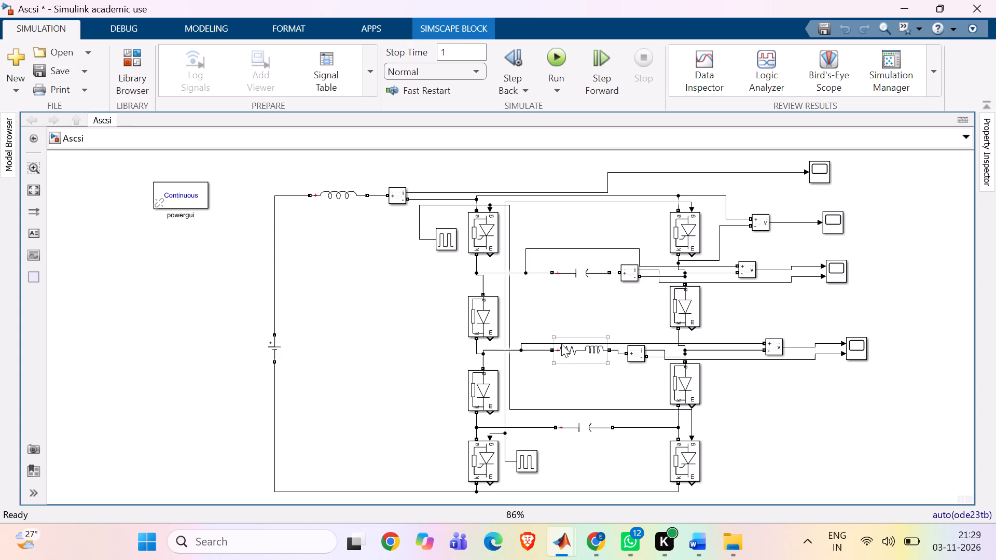
Check the pulse type, amplitude, period, pulse width and phase delay of the upper Pulse Generator block.
{"action": "double_click", "coordinate": [447, 241]}
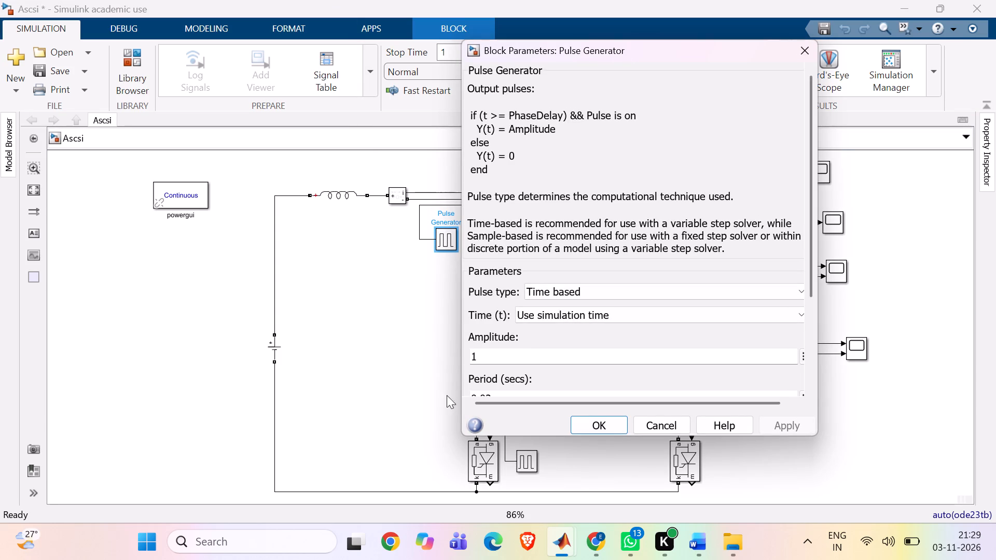
{"action": "scroll", "coordinate": [640, 160], "scroll_direction": "down", "scroll_amount": 2}
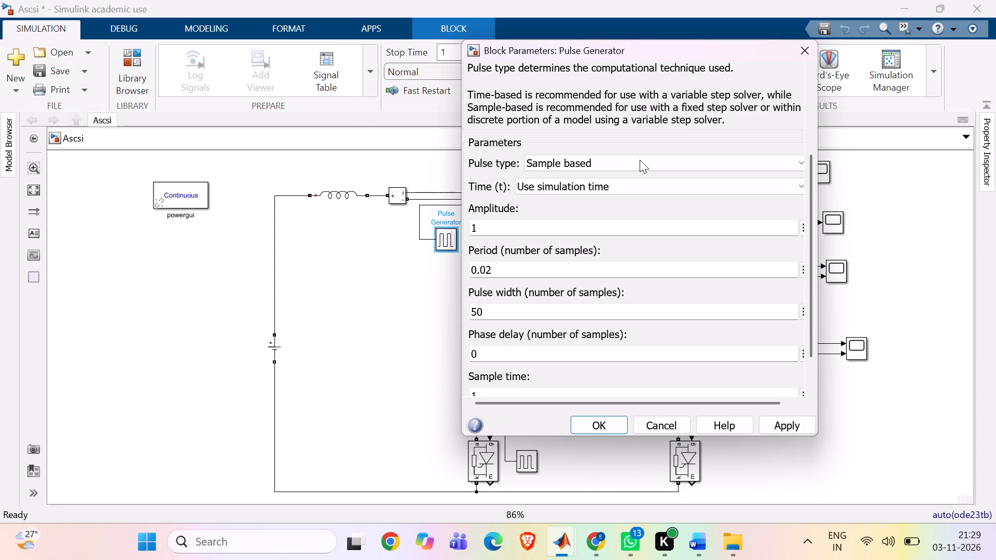
{"action": "scroll", "coordinate": [640, 160], "scroll_direction": "down", "scroll_amount": 1}
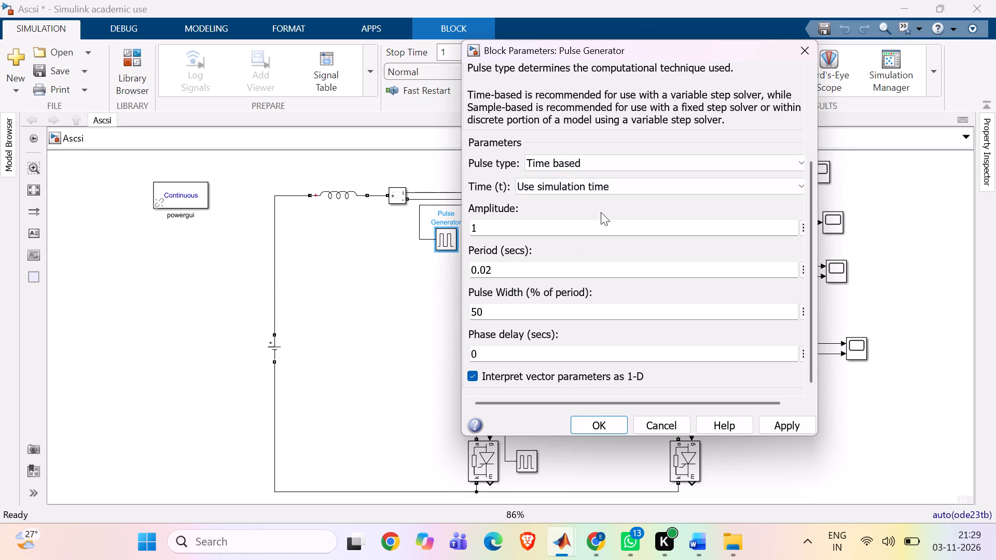
{"action": "left_click", "coordinate": [386, 314]}
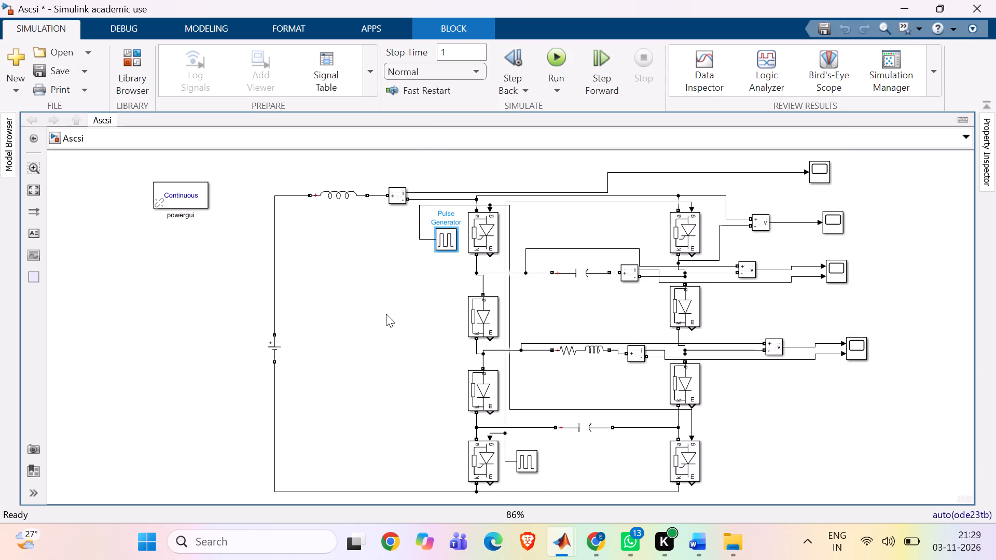
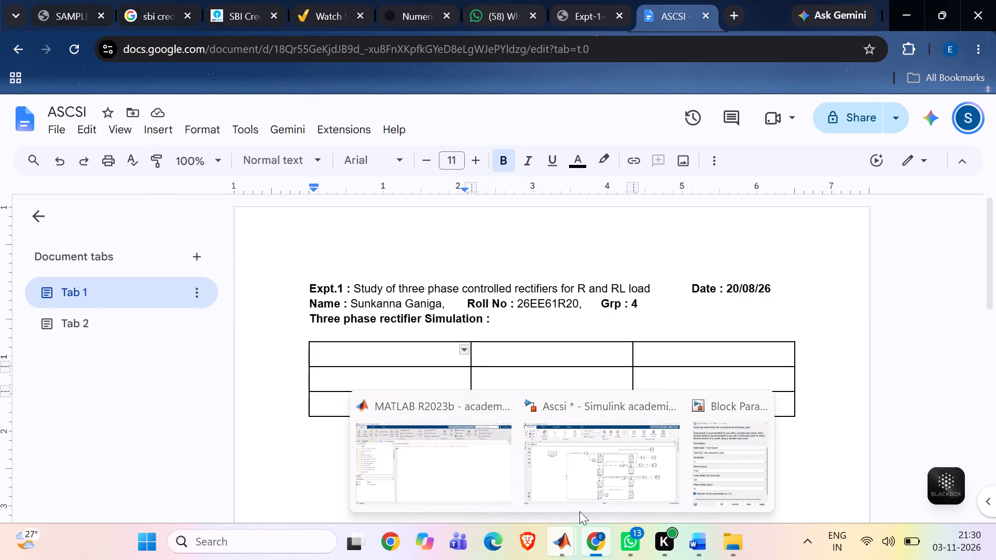
Glance at the Ascsi model, then view the Expt-1 three-phase rectifier report PDF in Chrome for its simulation results layout.
{"action": "left_click", "coordinate": [599, 486]}
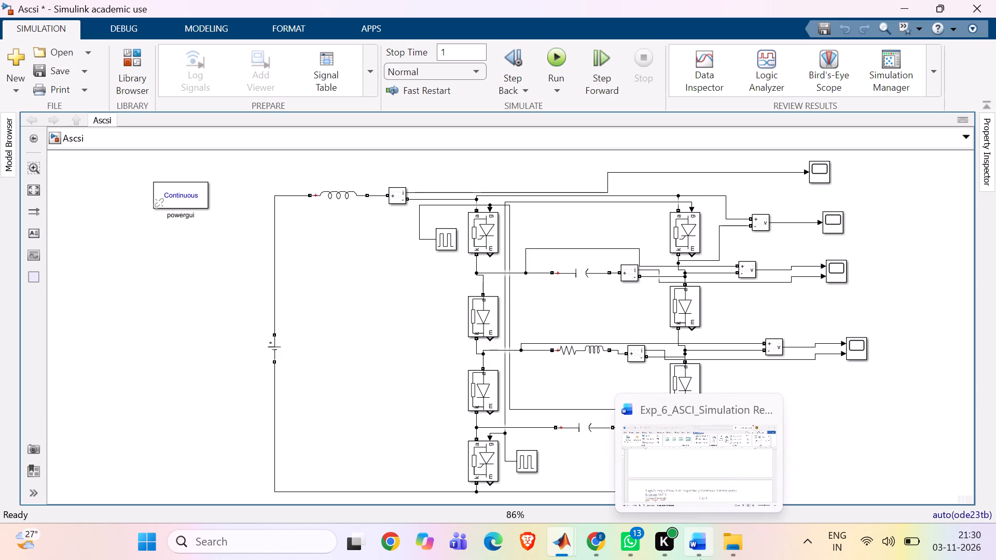
{"action": "left_click", "coordinate": [594, 537]}
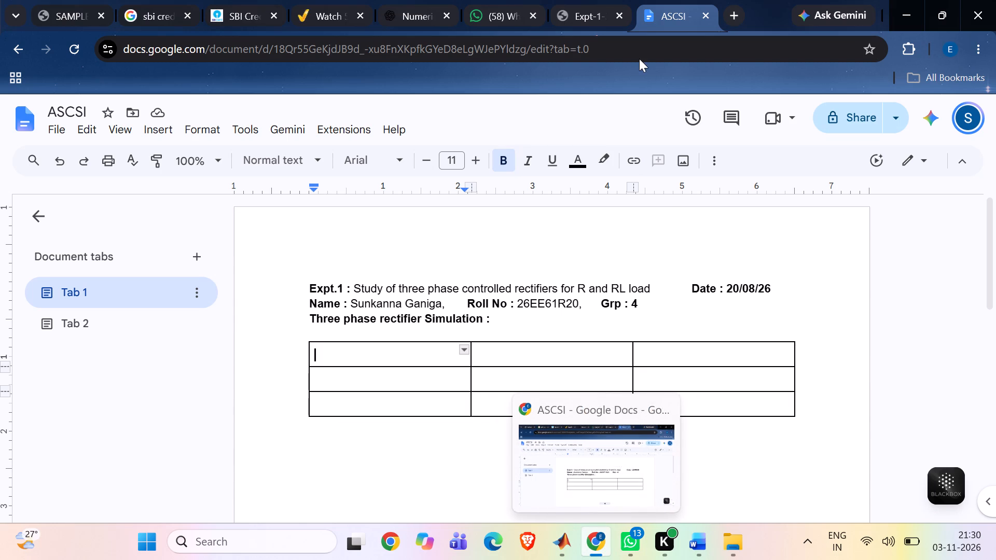
{"action": "left_click", "coordinate": [599, 12]}
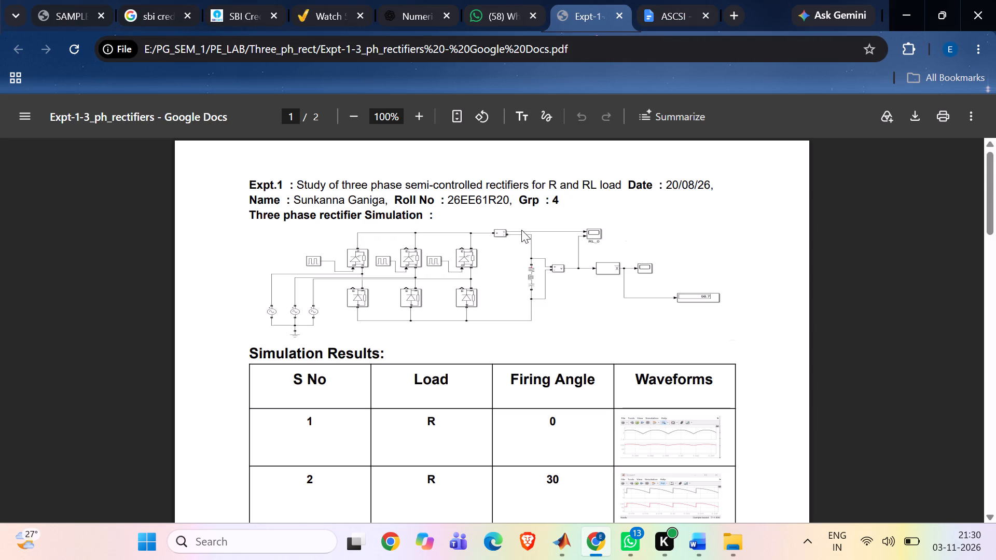
Switch to the ASCI simulation report in Word and examine how its case tables pair parameters with waveforms, through the RL-load Simulation section.
{"action": "left_click", "coordinate": [693, 555]}
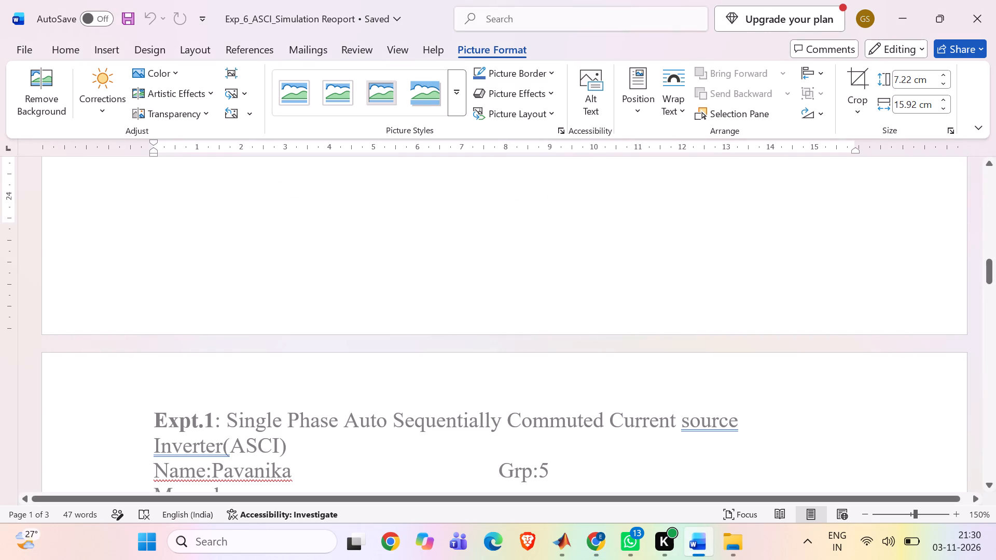
{"action": "left_click", "coordinate": [524, 345]}
{"action": "left_click", "coordinate": [524, 345]}
{"action": "scroll", "coordinate": [524, 345], "scroll_direction": "up", "scroll_amount": 2}
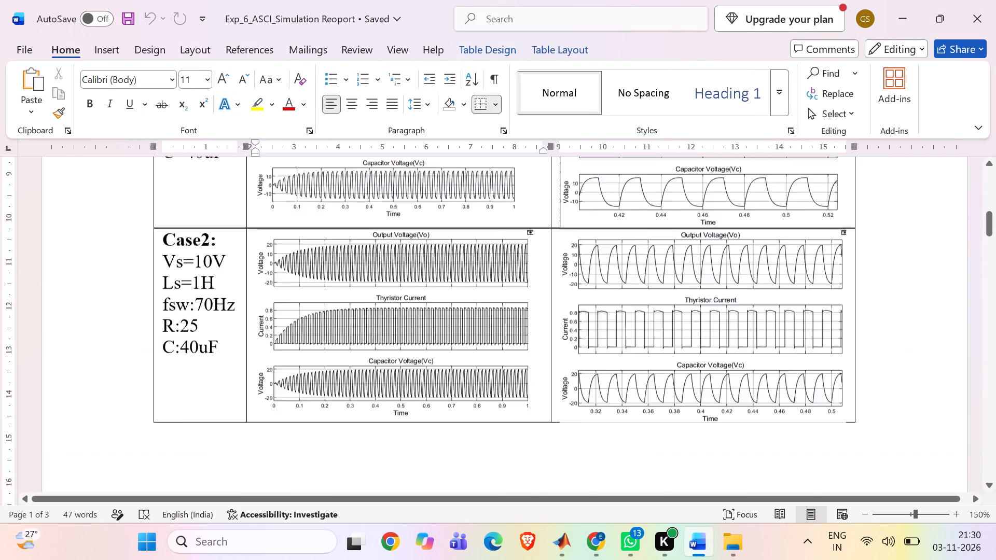
{"action": "scroll", "coordinate": [524, 345], "scroll_direction": "up", "scroll_amount": 1}
{"action": "scroll", "coordinate": [524, 345], "scroll_direction": "down", "scroll_amount": 2}
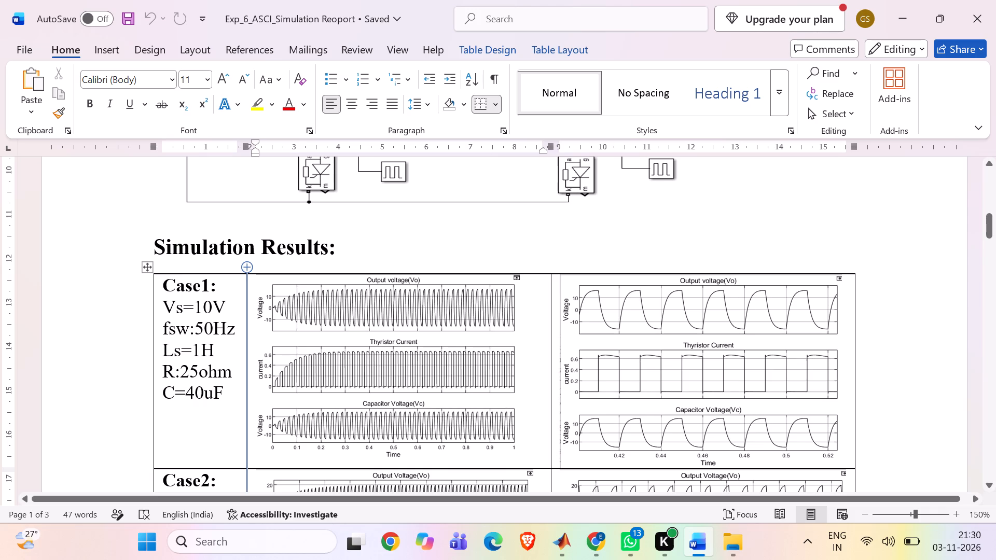
{"action": "left_click_drag", "start_coordinate": [165, 285], "coordinate": [583, 394]}
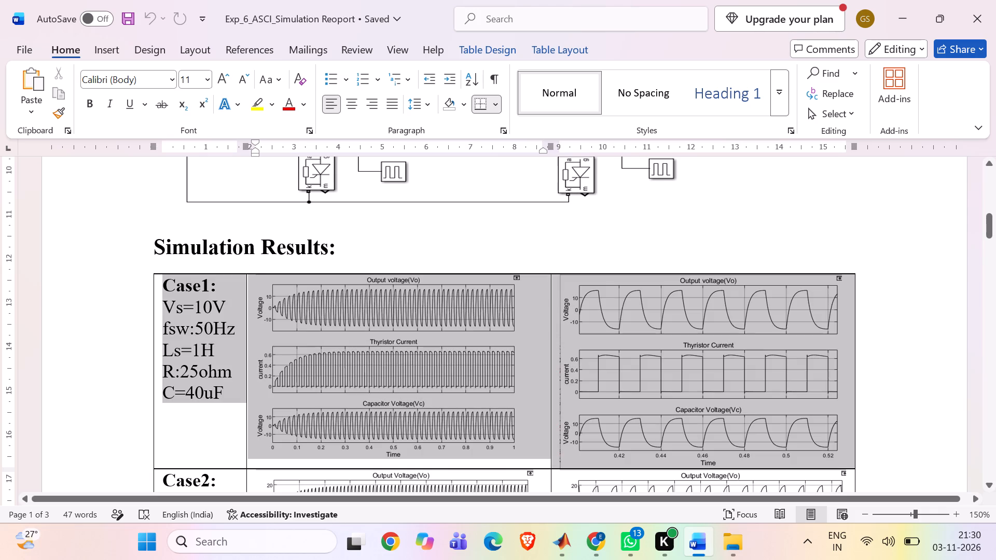
{"action": "left_click_drag", "start_coordinate": [583, 394], "coordinate": [696, 398]}
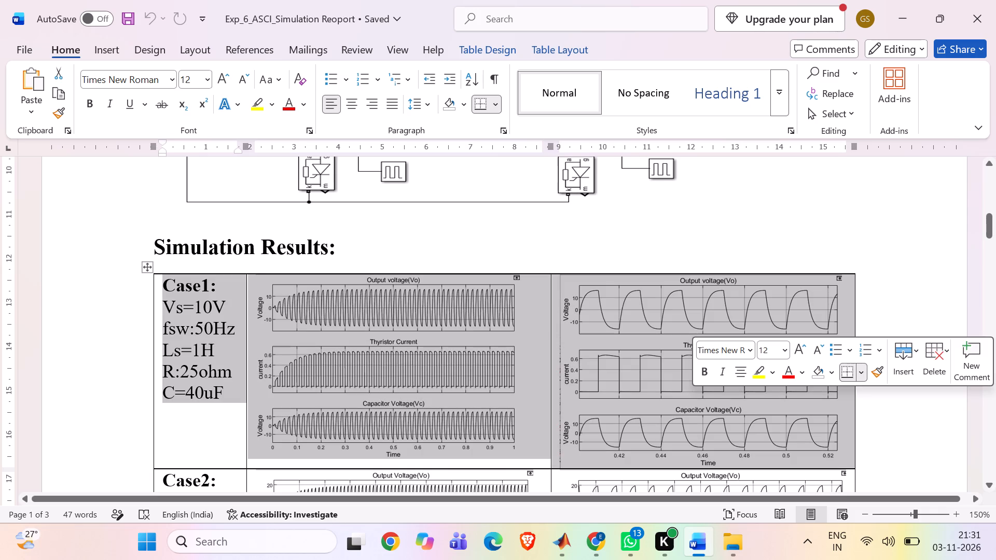
{"action": "left_click", "coordinate": [177, 407]}
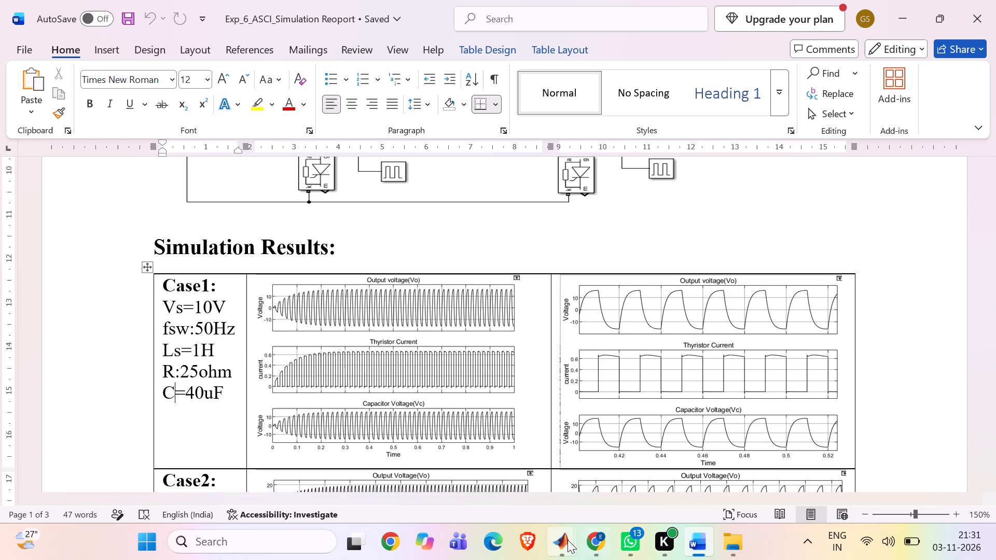
{"action": "scroll", "coordinate": [181, 332], "scroll_direction": "down", "scroll_amount": 1}
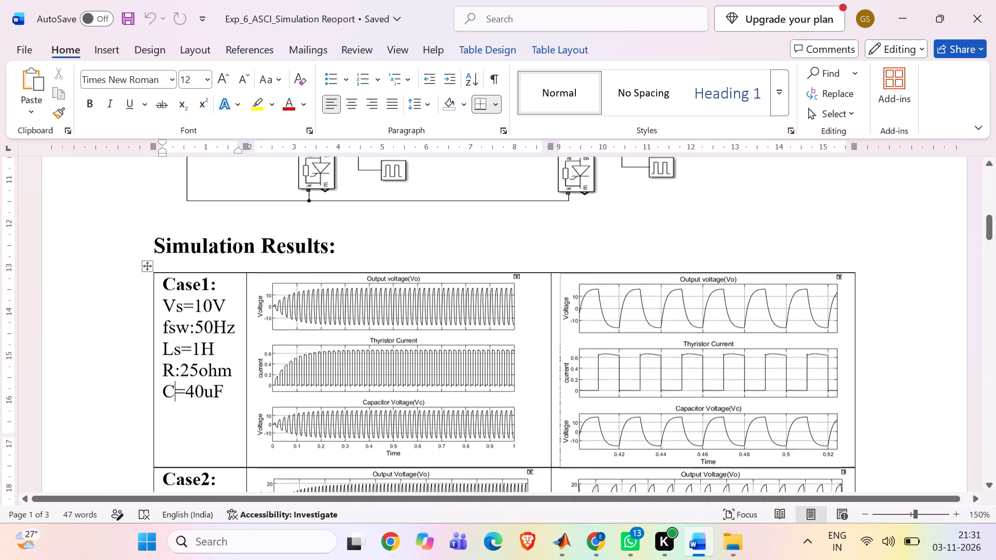
{"action": "scroll", "coordinate": [181, 332], "scroll_direction": "down", "scroll_amount": 5}
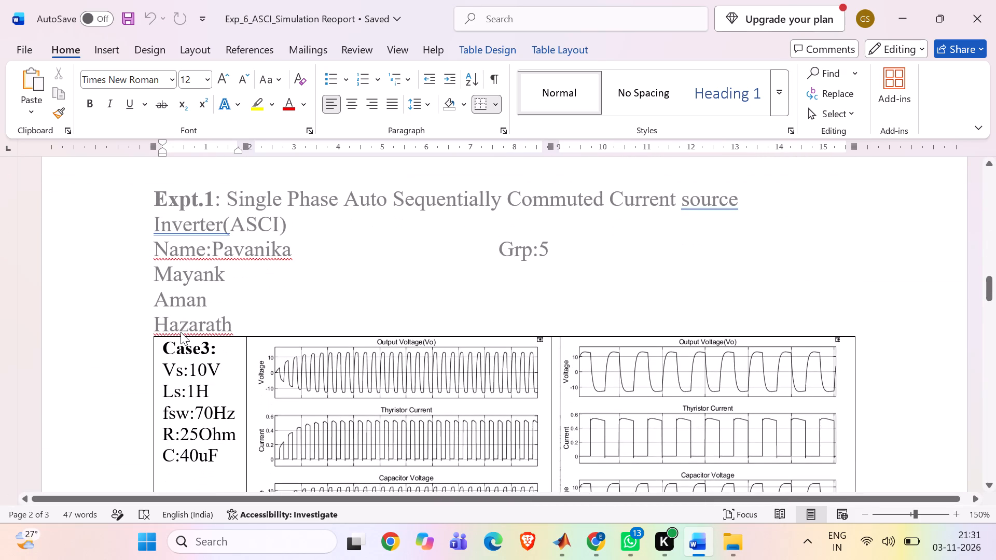
{"action": "scroll", "coordinate": [181, 332], "scroll_direction": "down", "scroll_amount": 1}
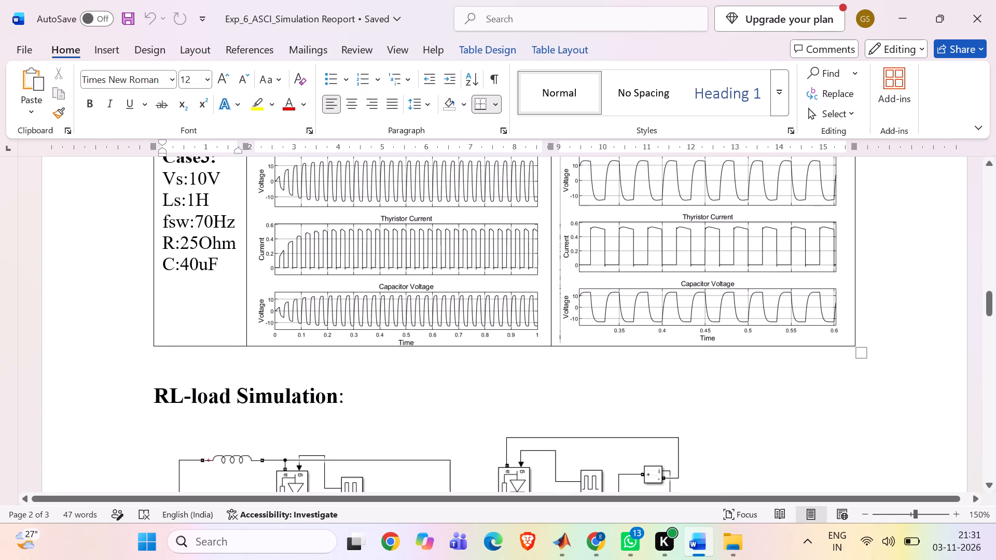
{"action": "scroll", "coordinate": [181, 332], "scroll_direction": "down", "scroll_amount": 1}
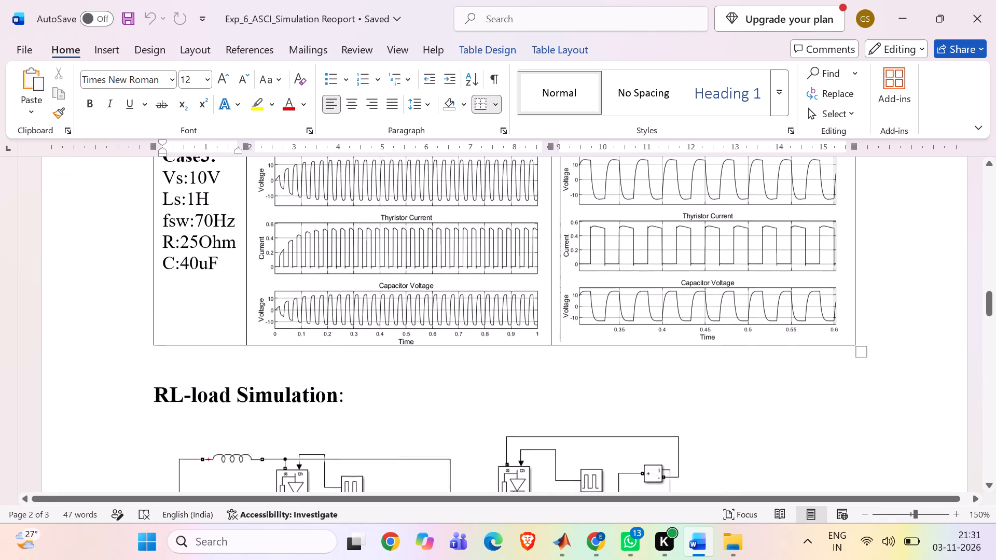
{"action": "scroll", "coordinate": [181, 332], "scroll_direction": "down", "scroll_amount": 1}
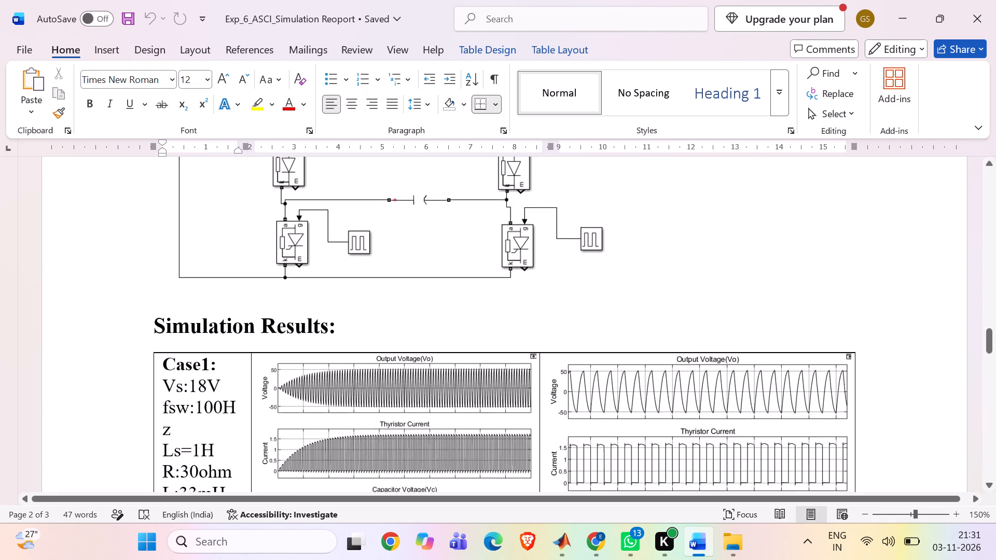
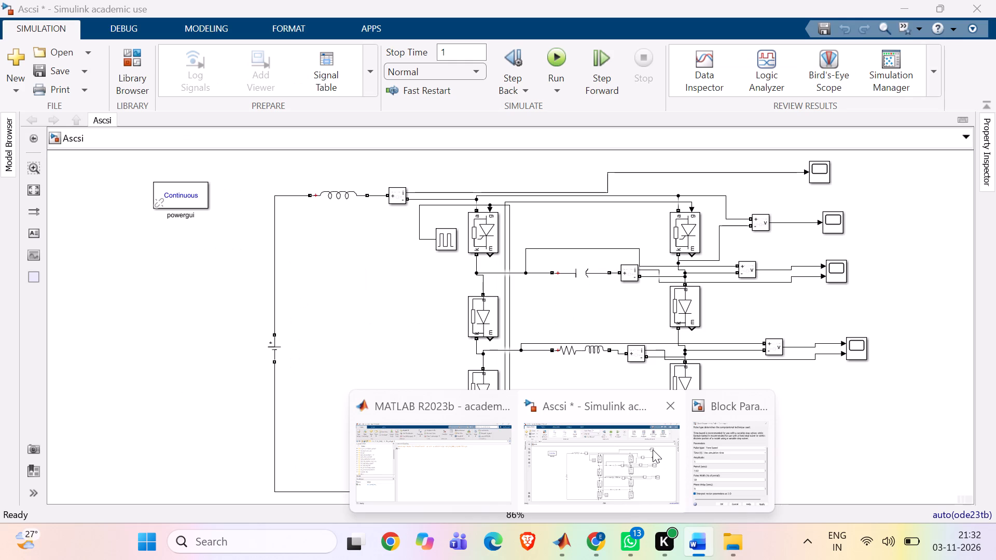
Switch from the Word report to the Ascsi model in Simulink and view its circuit.
{"action": "left_click", "coordinate": [653, 450]}
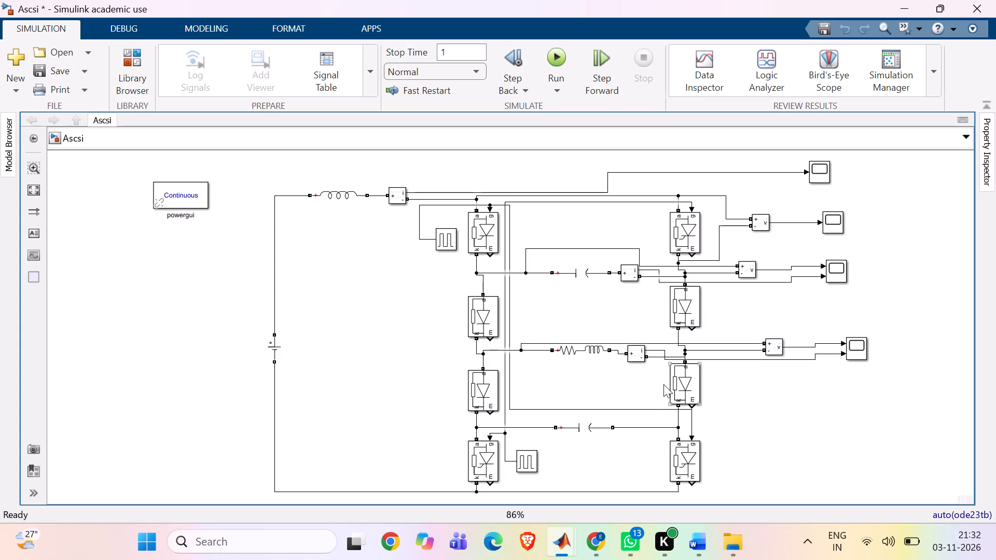
Clear the selection of the third device block down in the second column of the Ascsi circuit.
{"action": "left_click", "coordinate": [769, 435]}
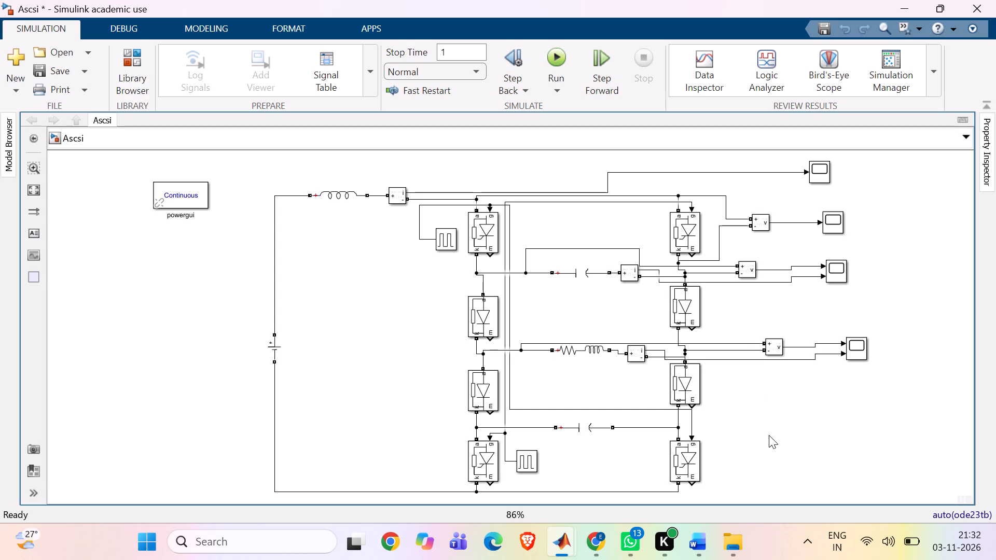
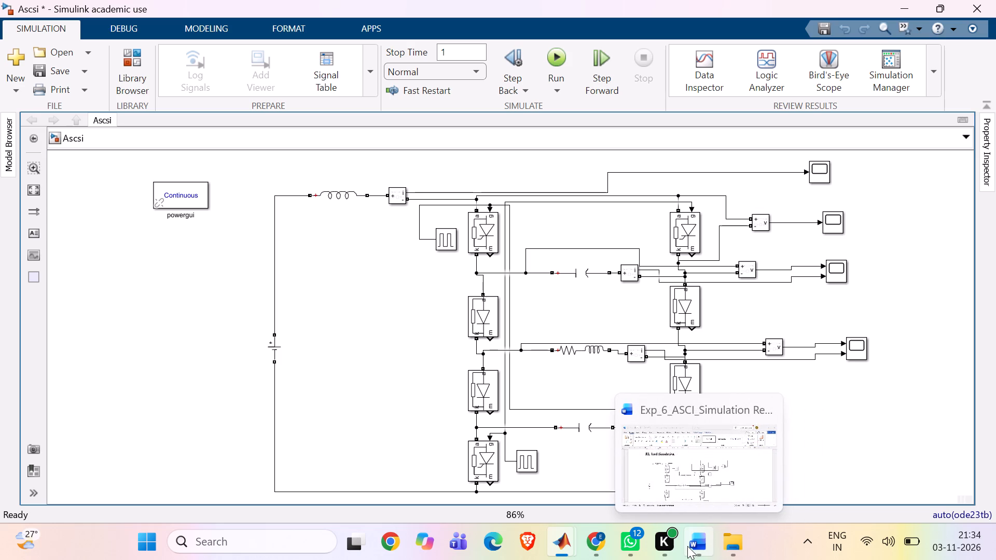
Switch to the Expt-1-3_ph_rectifiers PDF in Chrome and review its header, circuit diagram and waveform tables as a report layout reference.
{"action": "left_click", "coordinate": [600, 546]}
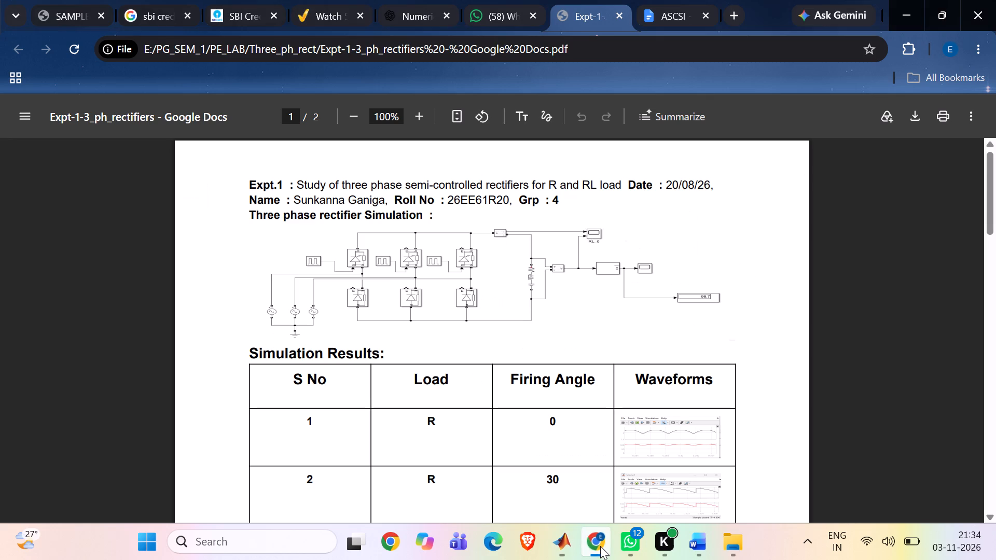
{"action": "scroll", "coordinate": [558, 417], "scroll_direction": "down", "scroll_amount": 3}
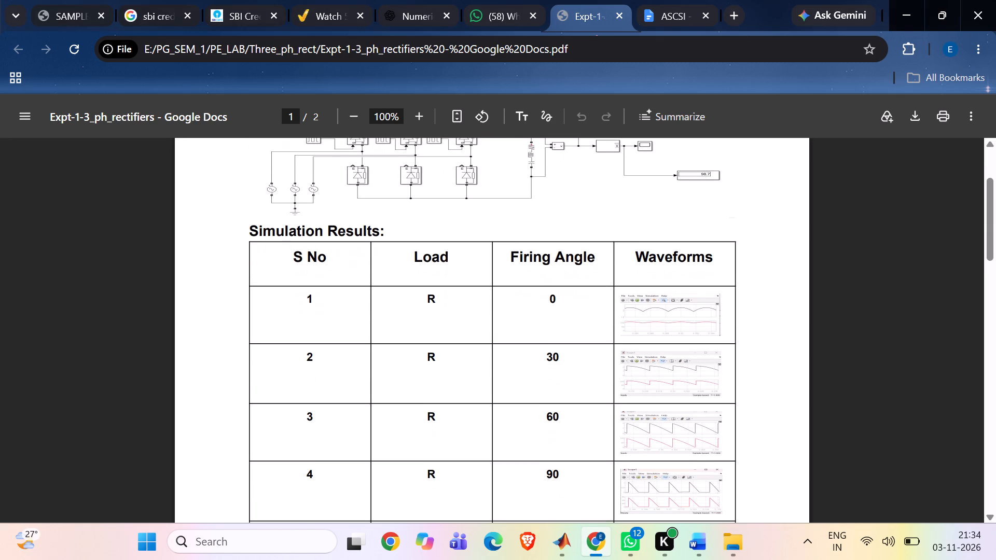
{"action": "scroll", "coordinate": [558, 417], "scroll_direction": "down", "scroll_amount": 6}
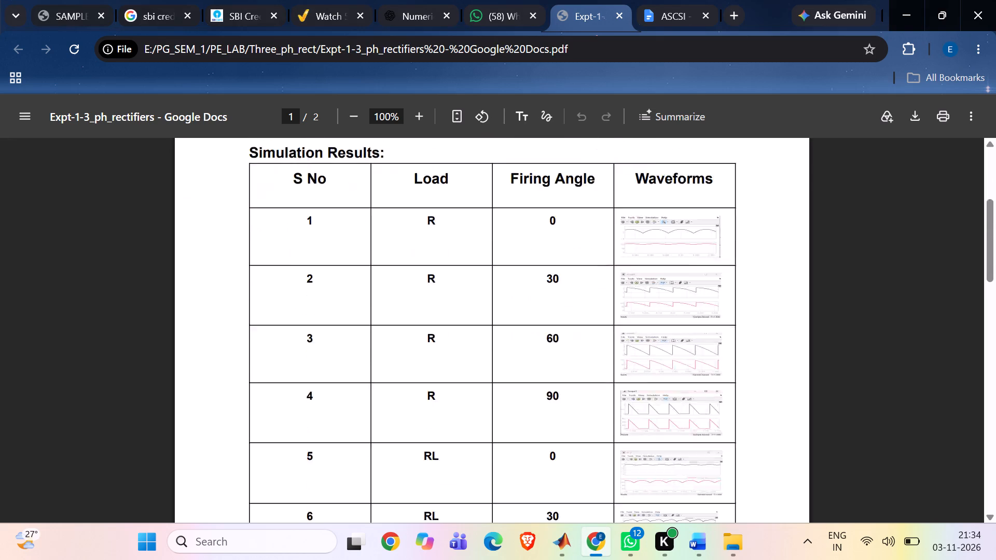
{"action": "scroll", "coordinate": [558, 417], "scroll_direction": "down", "scroll_amount": 6}
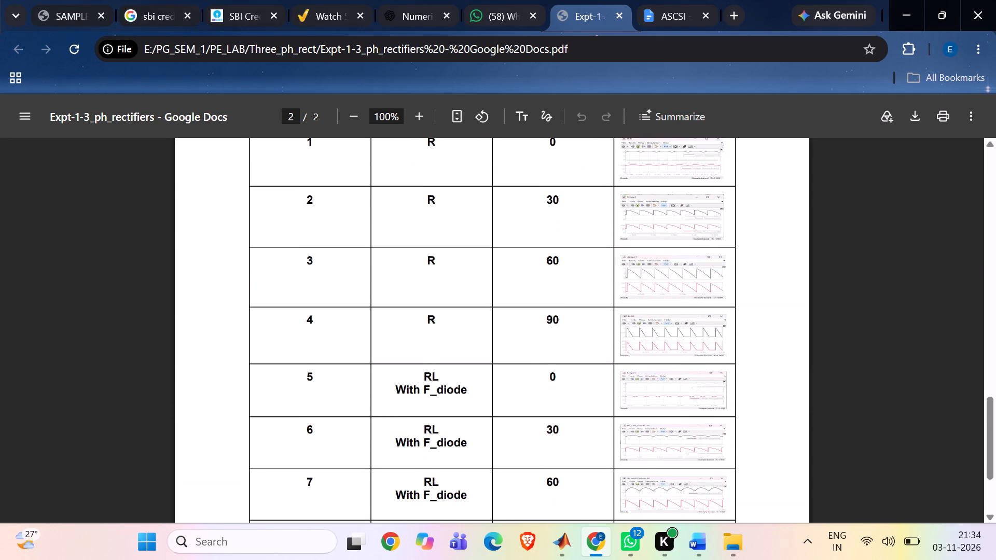
{"action": "scroll", "coordinate": [558, 417], "scroll_direction": "down", "scroll_amount": 3}
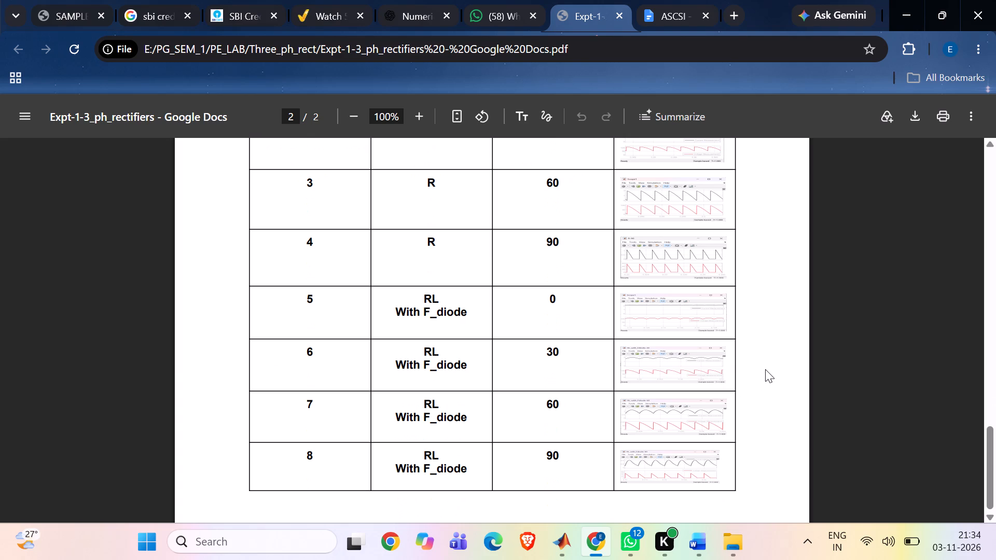
{"action": "scroll", "coordinate": [765, 369], "scroll_direction": "down", "scroll_amount": 4}
{"action": "scroll", "coordinate": [765, 369], "scroll_direction": "up", "scroll_amount": 3}
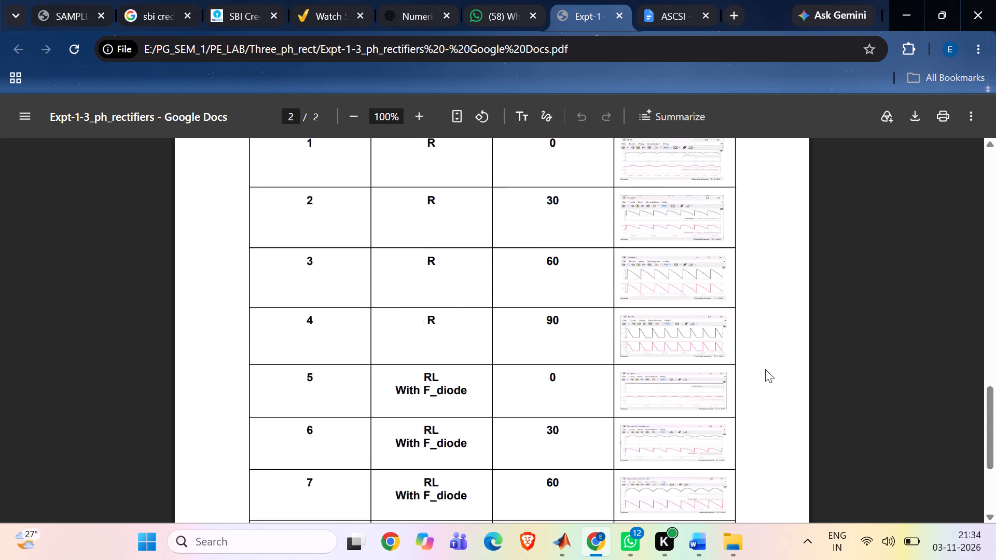
{"action": "scroll", "coordinate": [765, 369], "scroll_direction": "up", "scroll_amount": 12}
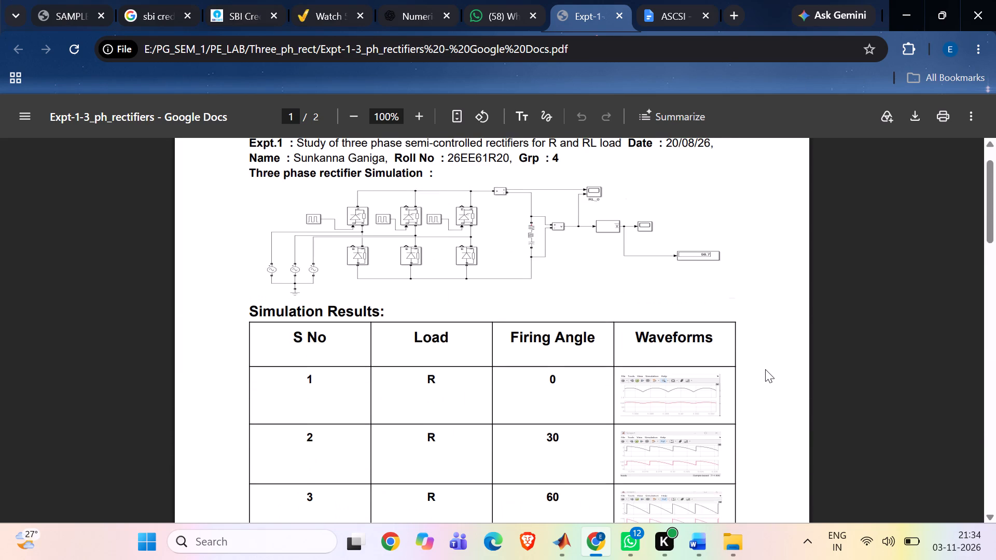
{"action": "scroll", "coordinate": [765, 369], "scroll_direction": "up", "scroll_amount": 7}
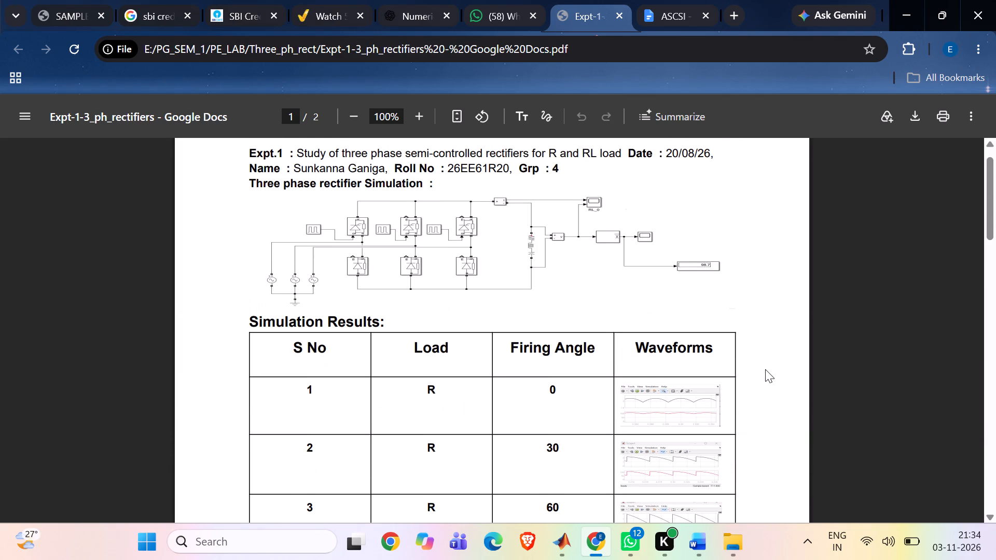
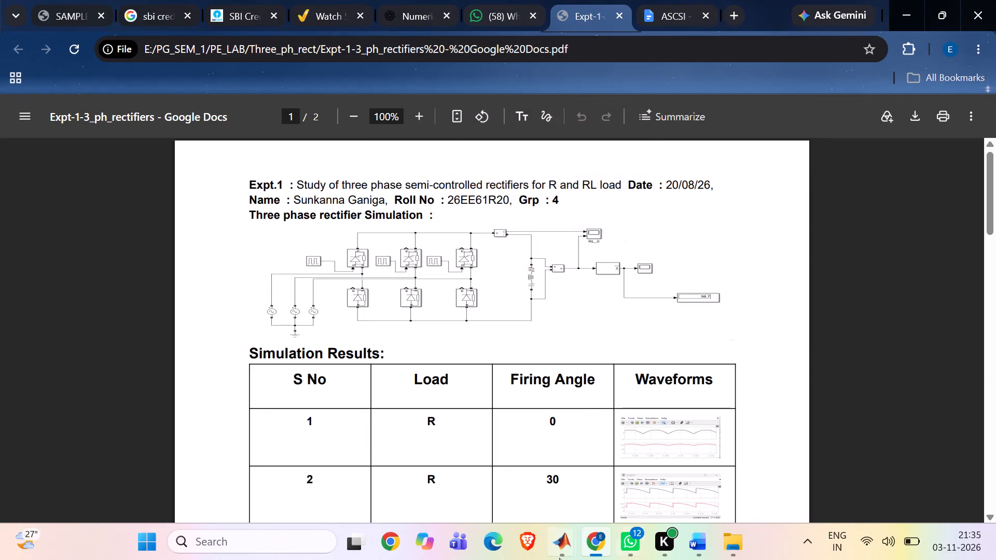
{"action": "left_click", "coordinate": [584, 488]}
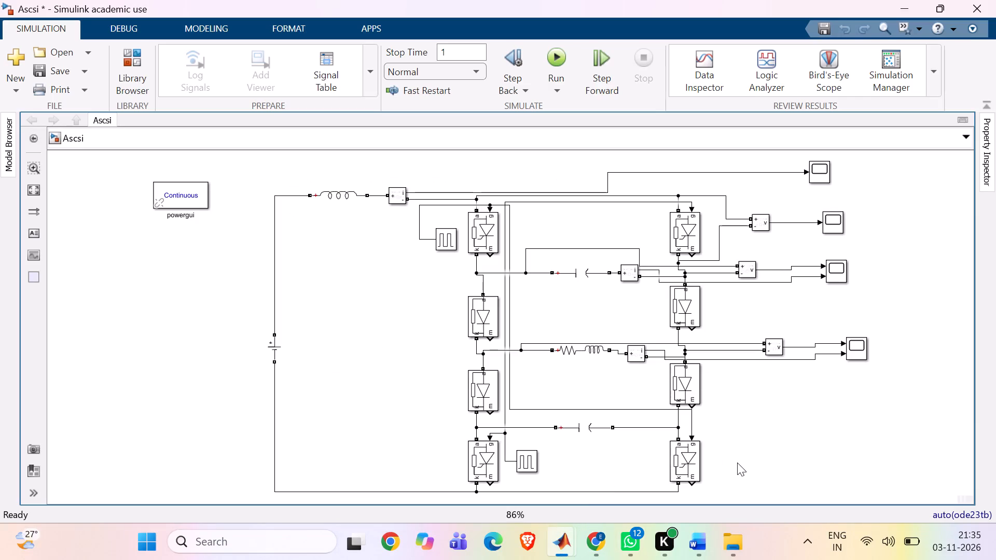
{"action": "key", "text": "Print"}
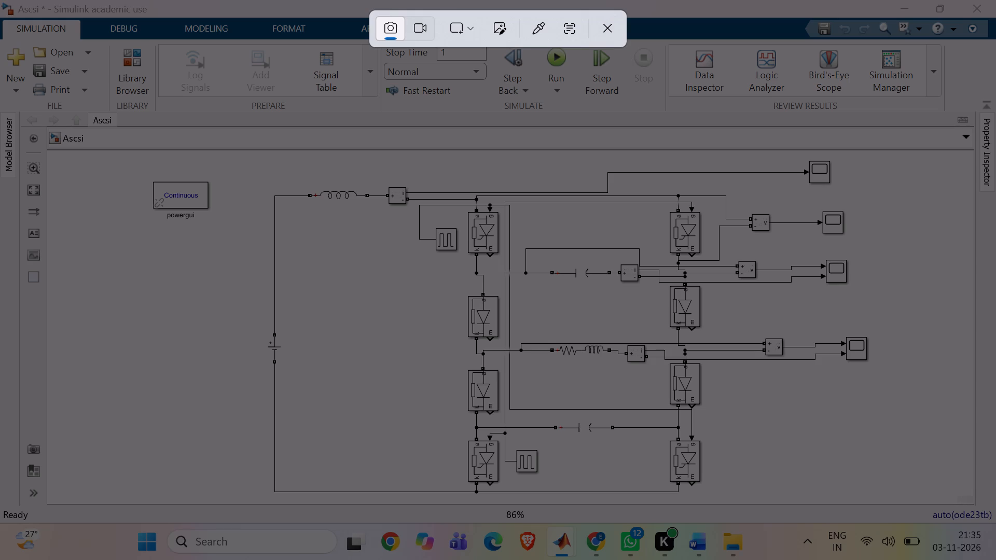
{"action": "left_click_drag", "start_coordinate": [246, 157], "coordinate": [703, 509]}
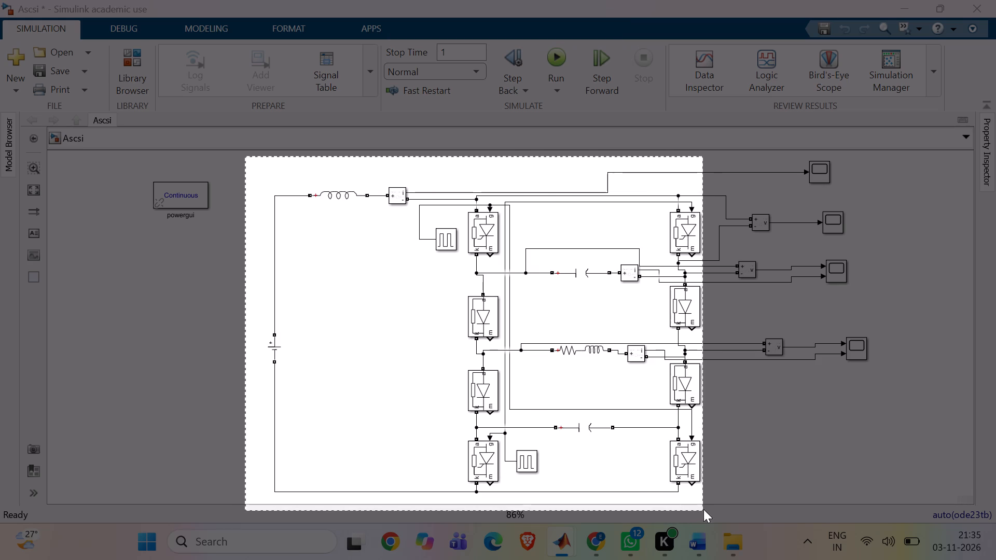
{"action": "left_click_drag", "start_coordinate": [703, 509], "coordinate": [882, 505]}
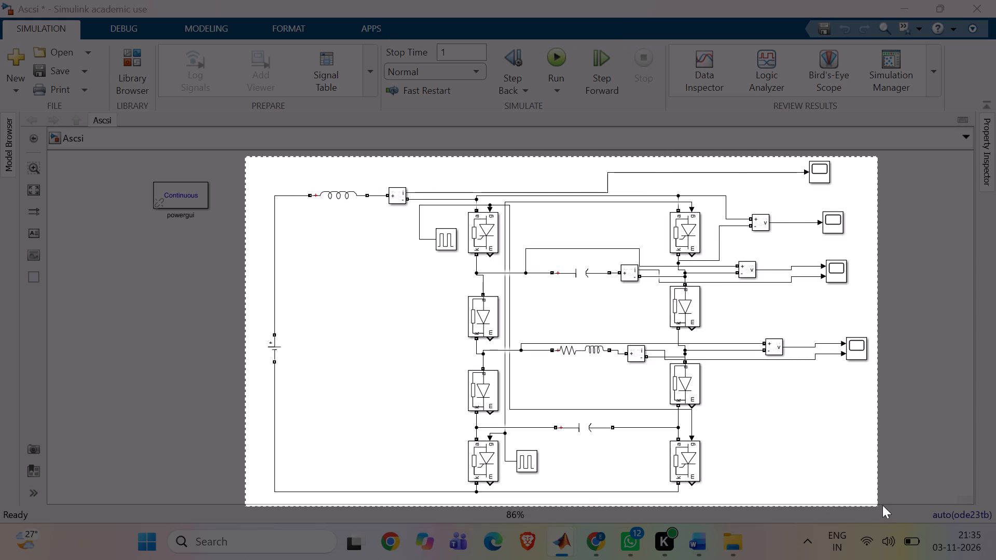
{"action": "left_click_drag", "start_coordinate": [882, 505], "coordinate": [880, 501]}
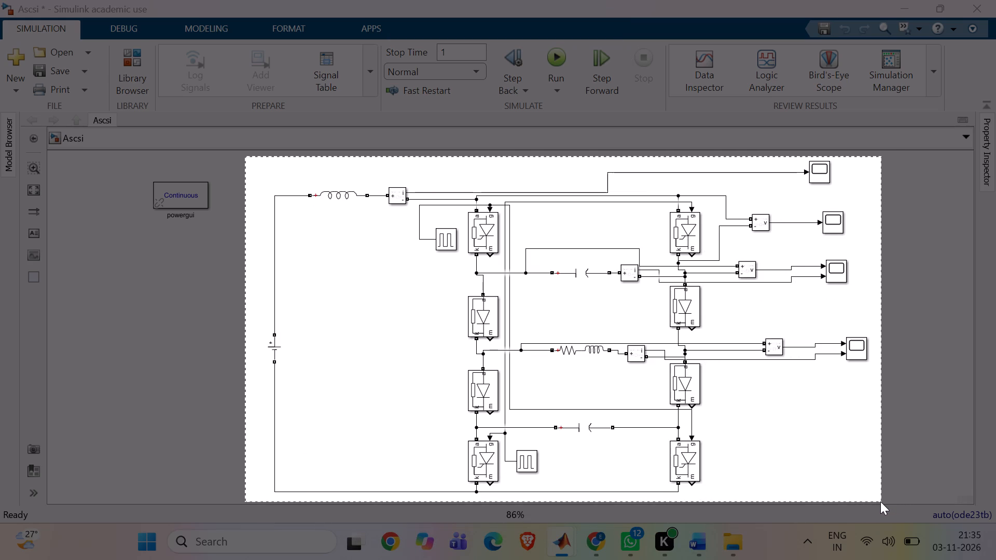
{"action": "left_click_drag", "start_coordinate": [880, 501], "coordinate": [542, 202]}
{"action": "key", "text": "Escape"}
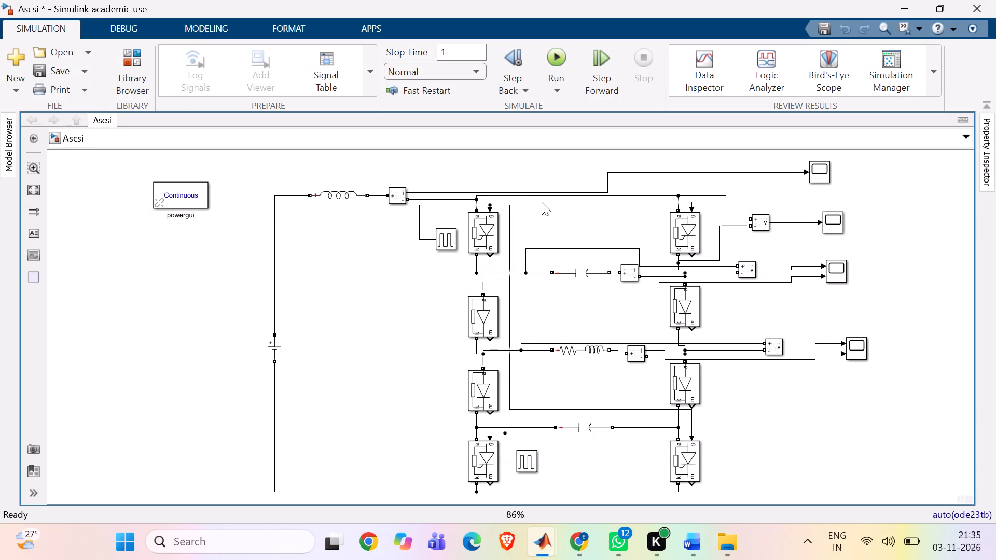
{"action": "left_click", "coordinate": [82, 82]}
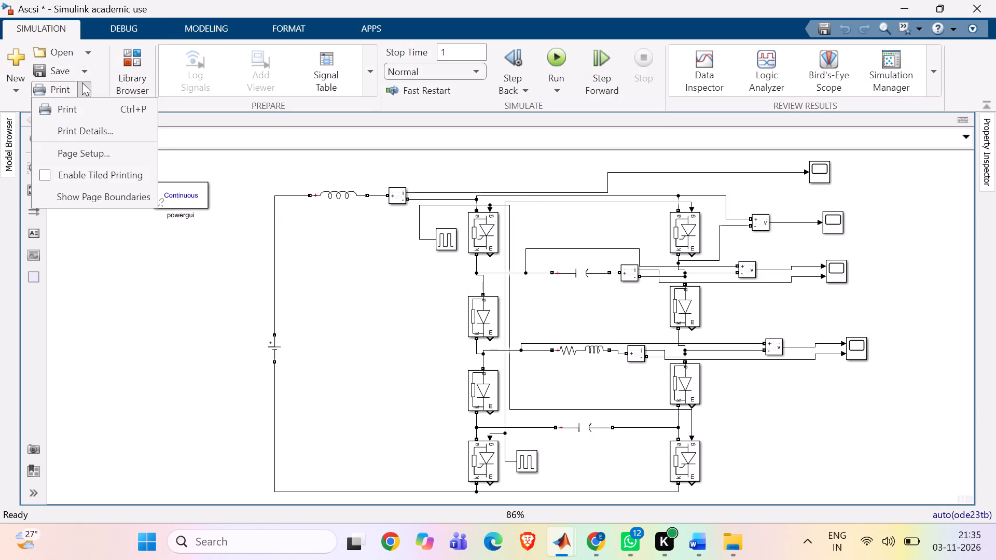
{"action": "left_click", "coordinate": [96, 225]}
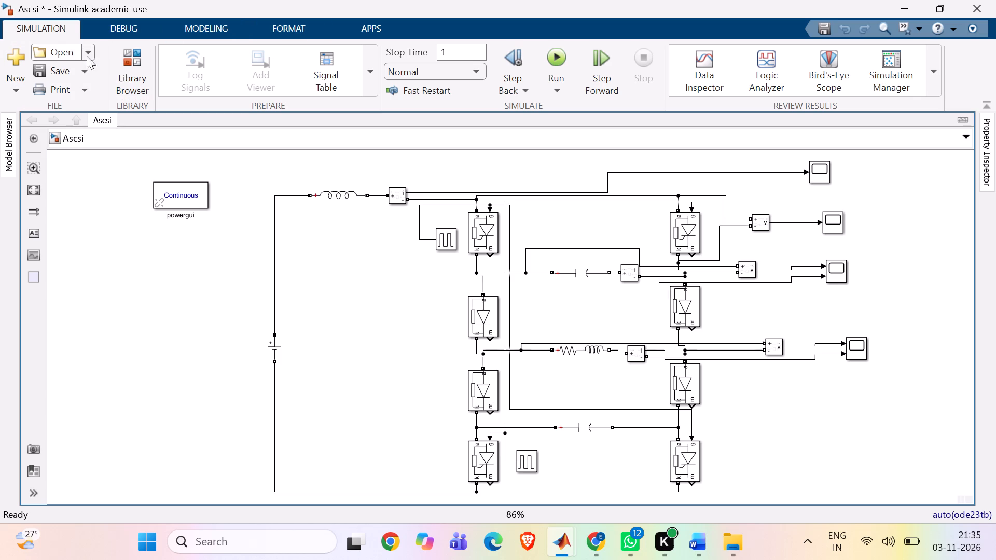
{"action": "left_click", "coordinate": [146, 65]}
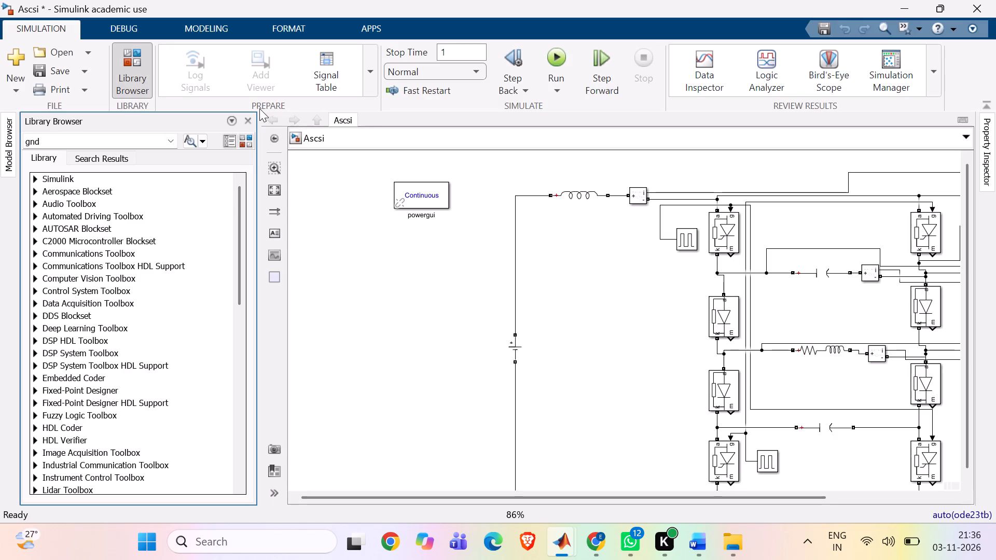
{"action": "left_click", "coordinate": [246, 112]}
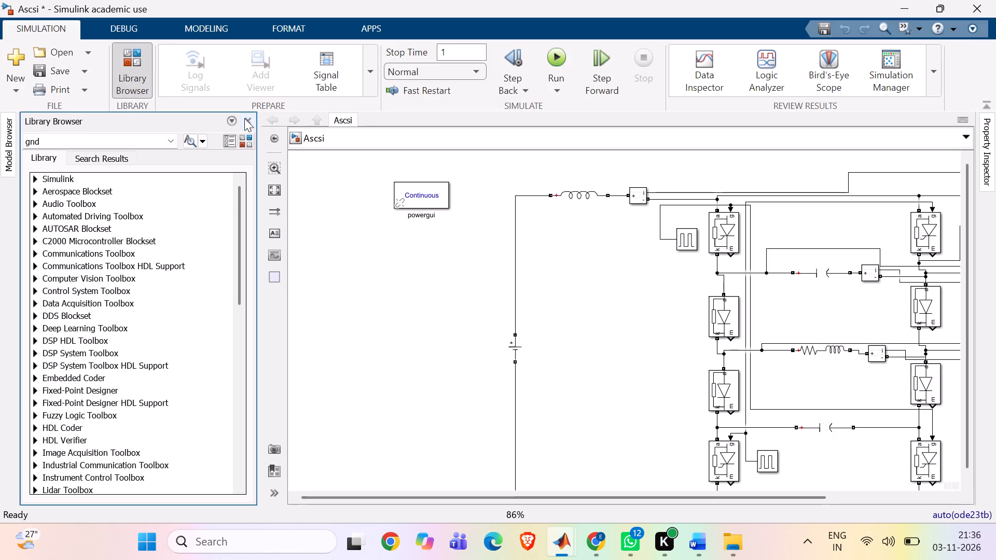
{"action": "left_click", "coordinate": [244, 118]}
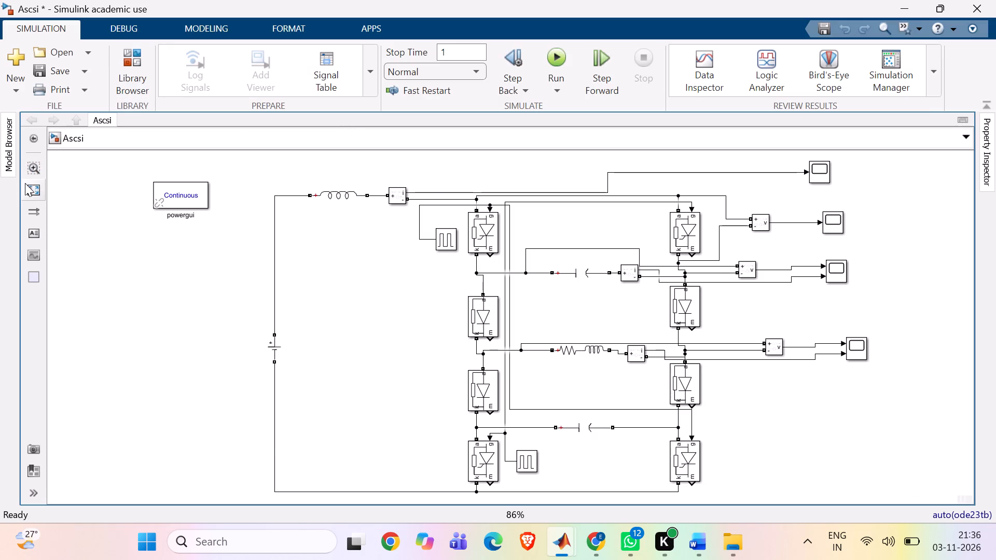
Fit the whole Ascsi circuit in the view and save it as a viewmark.
{"action": "left_click", "coordinate": [30, 190]}
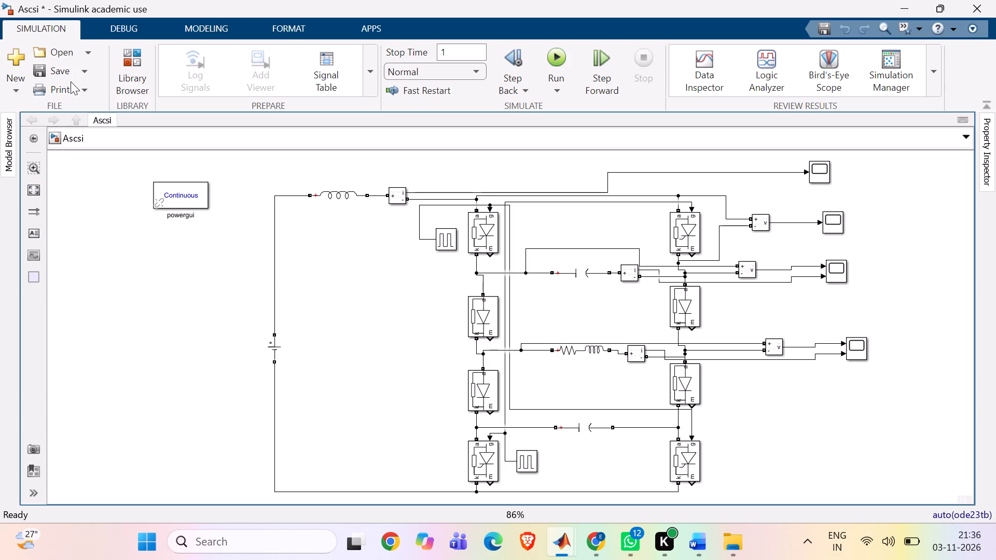
{"action": "left_click", "coordinate": [78, 88]}
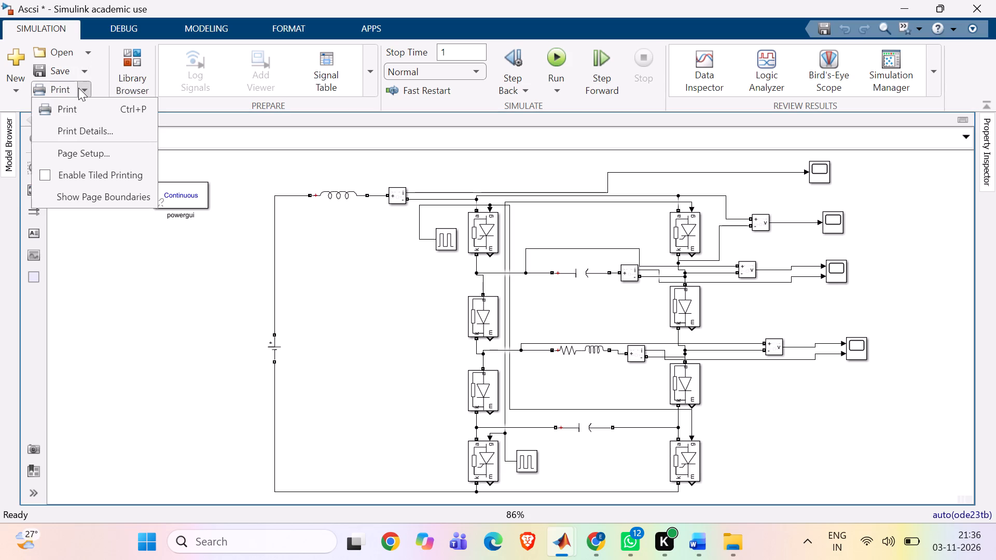
{"action": "left_click", "coordinate": [81, 68]}
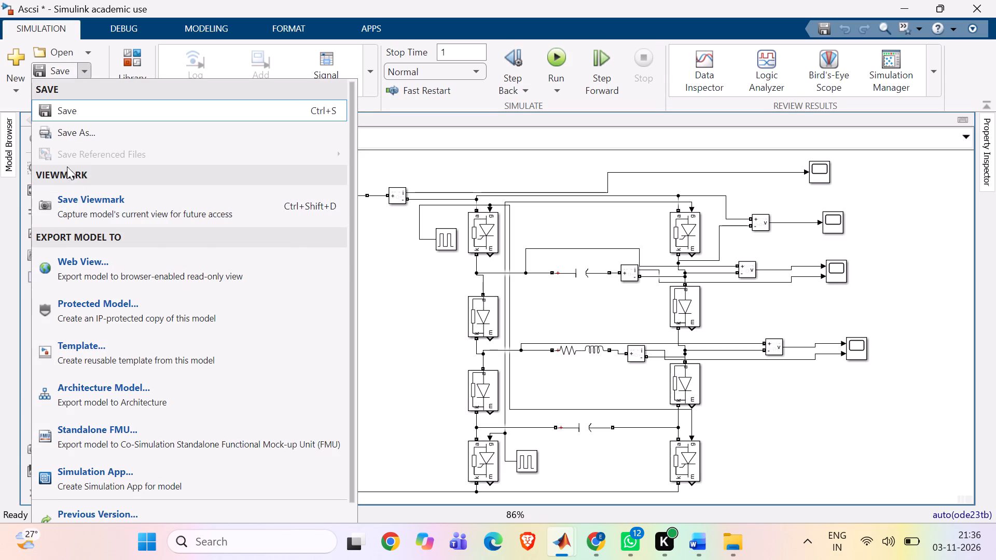
{"action": "left_click", "coordinate": [86, 198]}
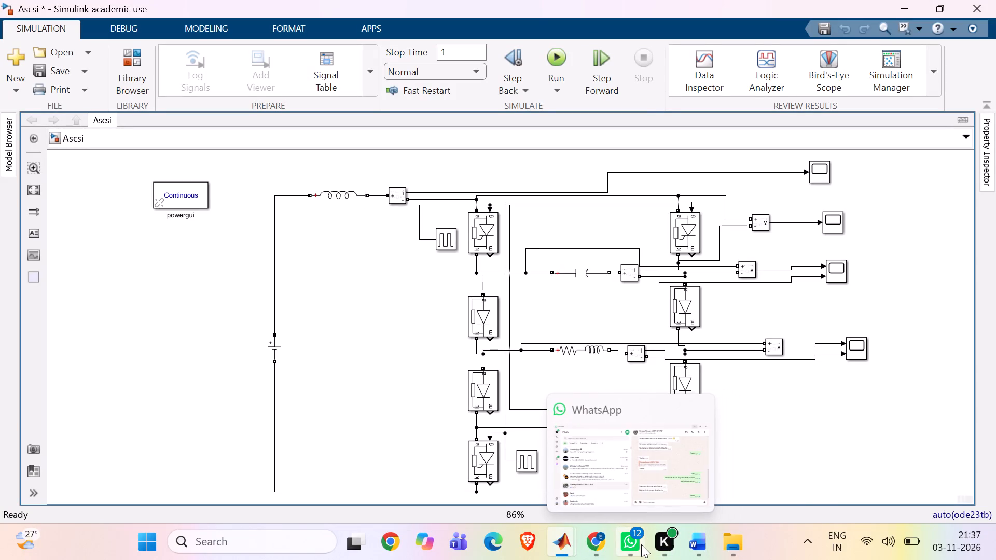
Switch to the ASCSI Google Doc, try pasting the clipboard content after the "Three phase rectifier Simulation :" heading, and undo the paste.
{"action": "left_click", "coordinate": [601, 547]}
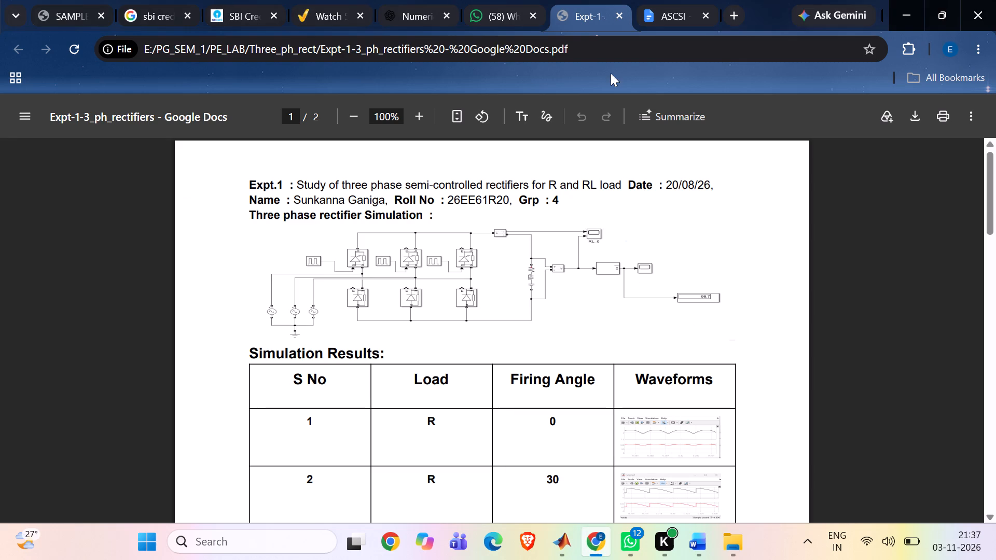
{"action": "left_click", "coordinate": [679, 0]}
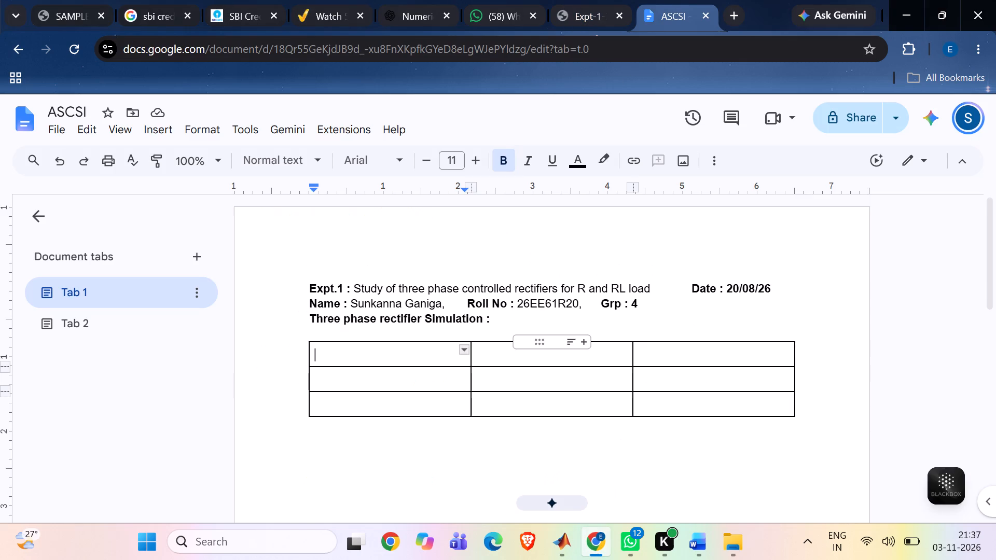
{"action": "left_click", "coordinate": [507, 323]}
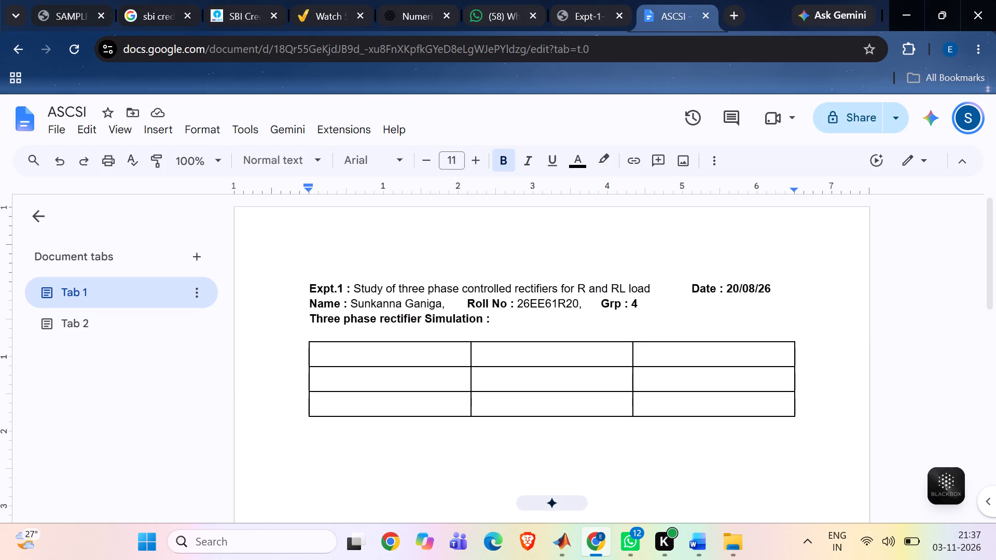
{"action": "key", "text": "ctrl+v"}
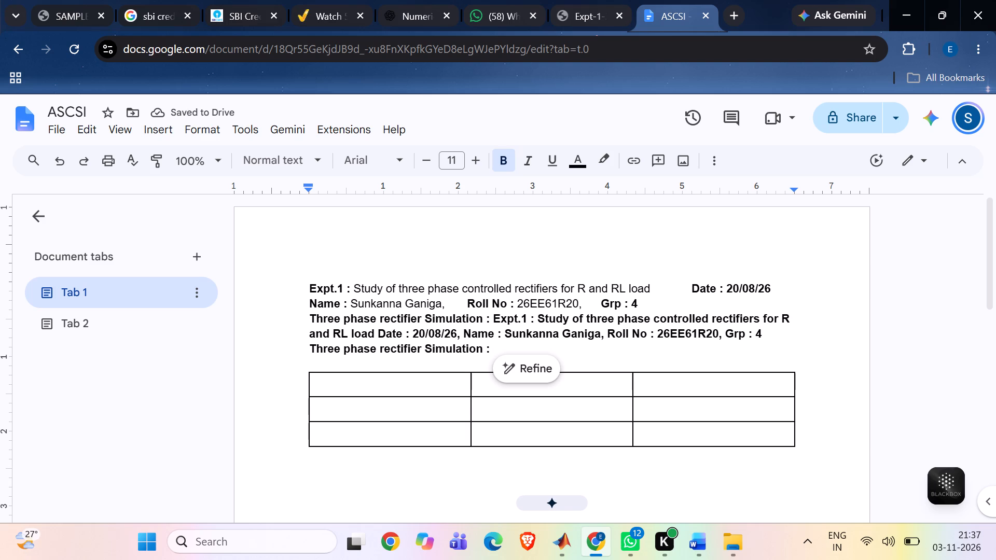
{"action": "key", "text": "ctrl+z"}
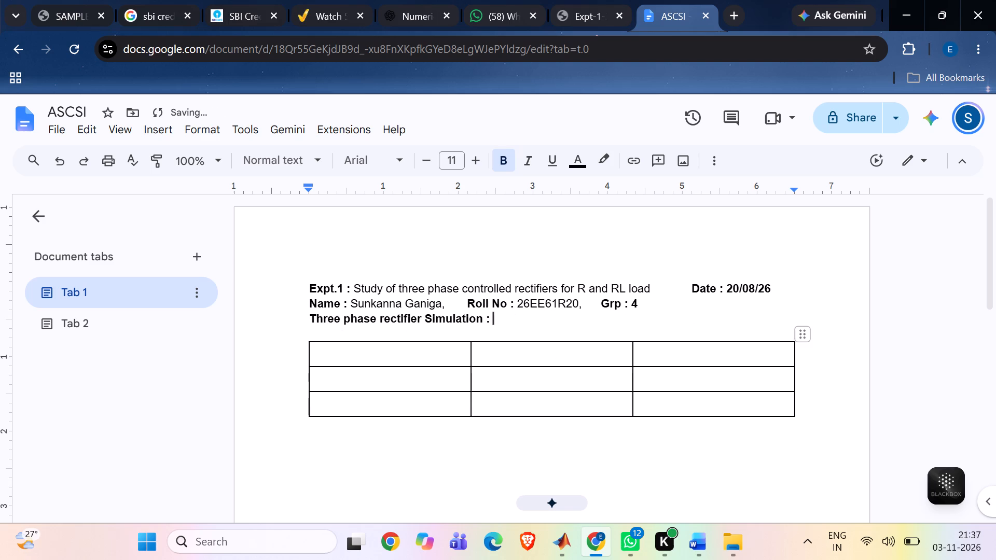
Switch to File Explorer and open the hardware Simulink model from the Downloads folder.
{"action": "left_click", "coordinate": [725, 538]}
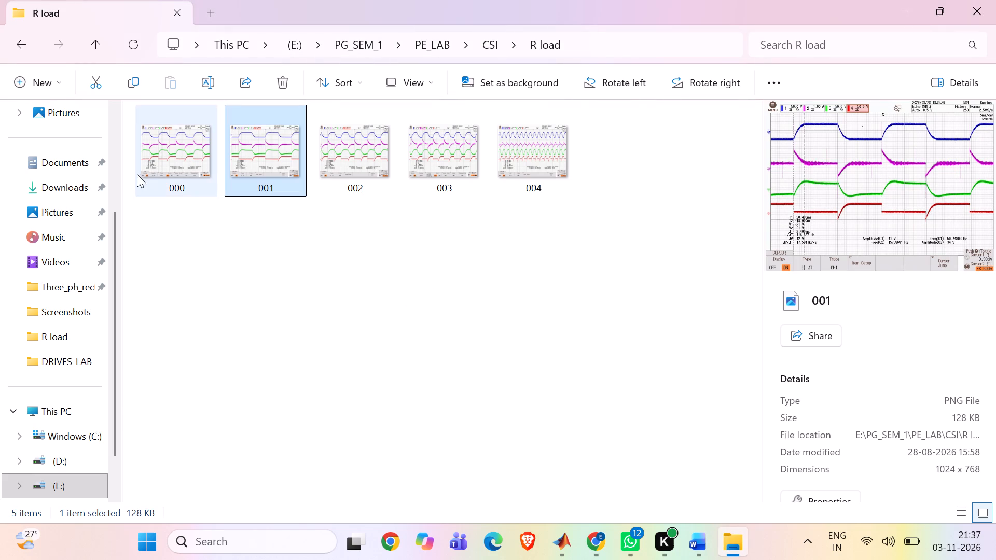
{"action": "left_click", "coordinate": [94, 46]}
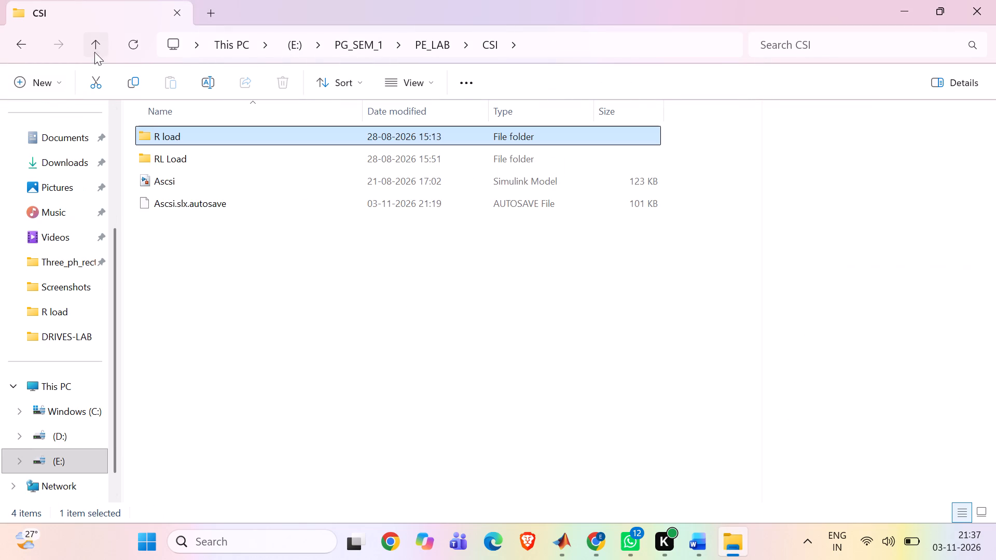
{"action": "left_click", "coordinate": [64, 155]}
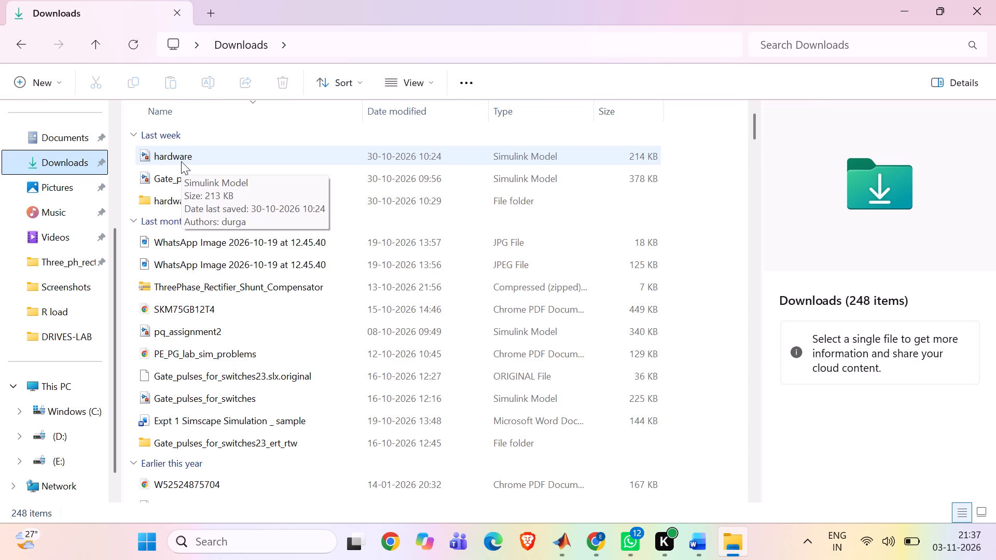
{"action": "double_click", "coordinate": [181, 161]}
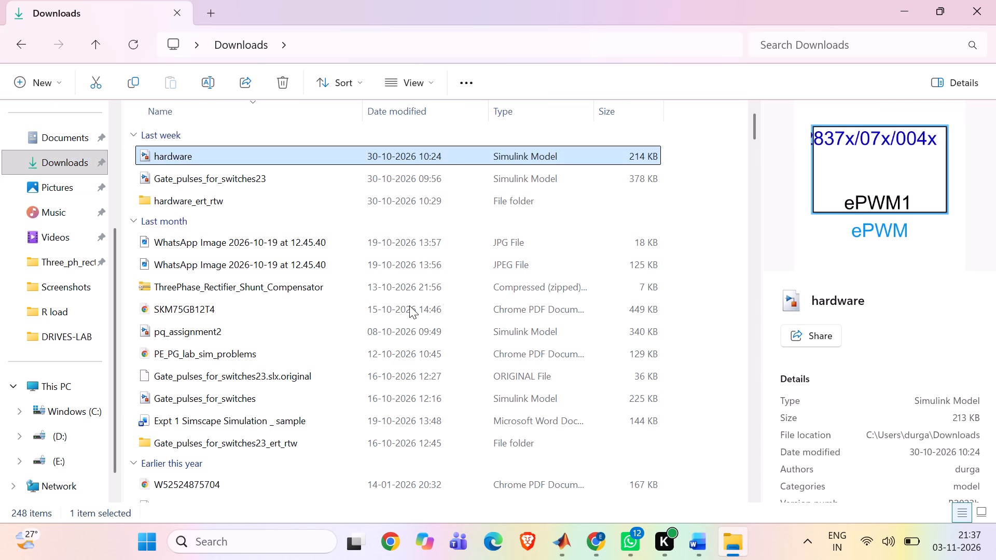
Look through the Screenshots, Three_ph_rect, R load, Downloads and Pictures folders for the saved circuit view.
{"action": "double_click", "coordinate": [63, 293]}
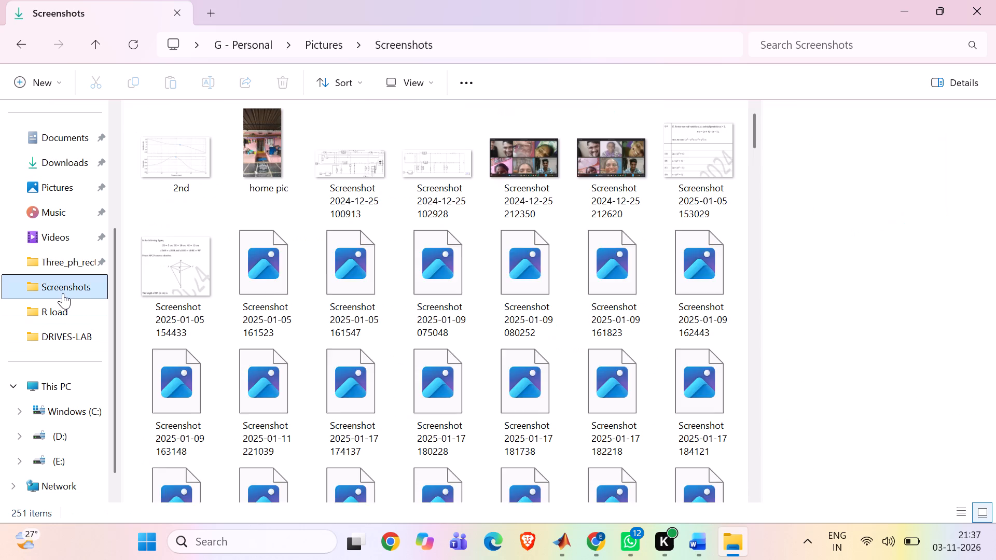
{"action": "scroll", "coordinate": [393, 376], "scroll_direction": "down", "scroll_amount": 20}
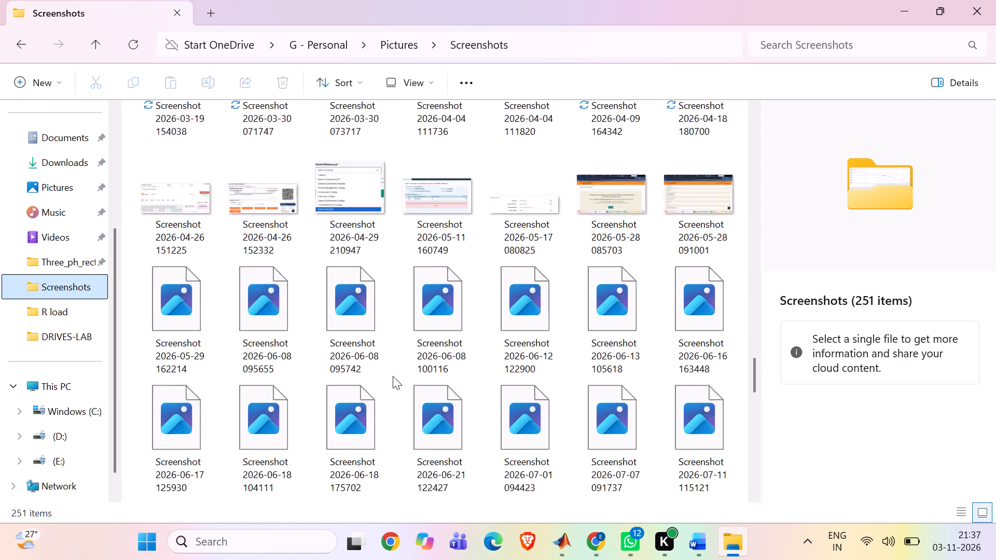
{"action": "scroll", "coordinate": [393, 376], "scroll_direction": "down", "scroll_amount": 20}
{"action": "scroll", "coordinate": [393, 376], "scroll_direction": "down", "scroll_amount": 5}
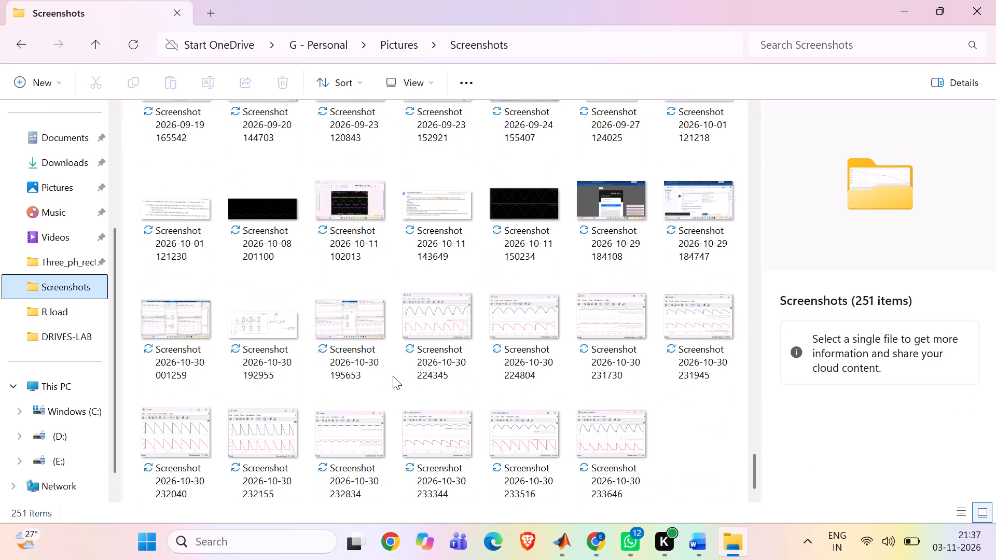
{"action": "left_click", "coordinate": [63, 271]}
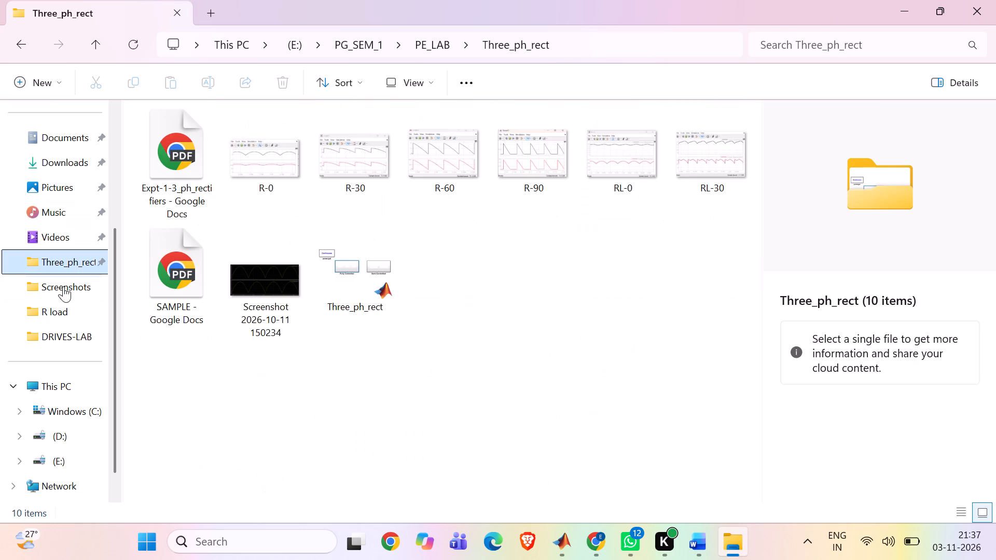
{"action": "left_click", "coordinate": [56, 314]}
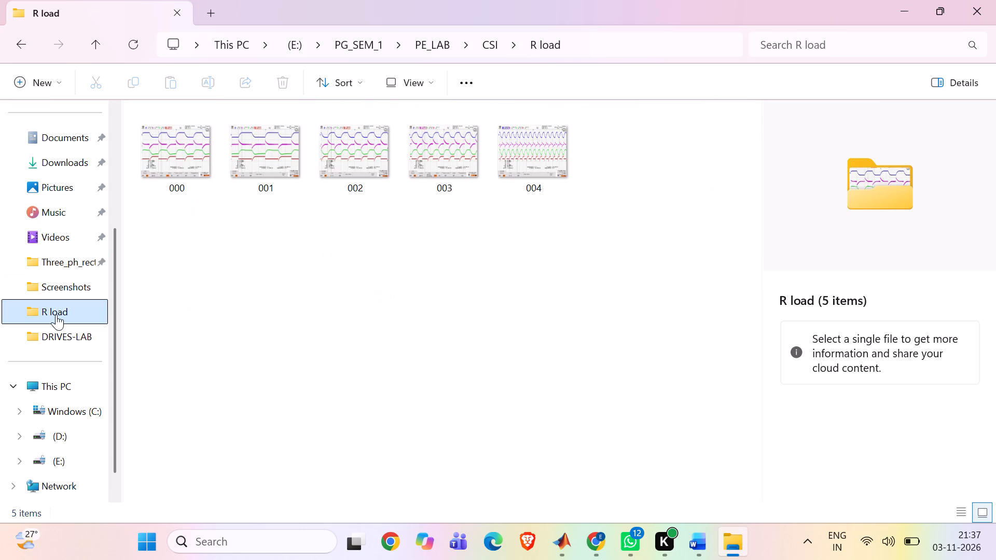
{"action": "left_click", "coordinate": [67, 171]}
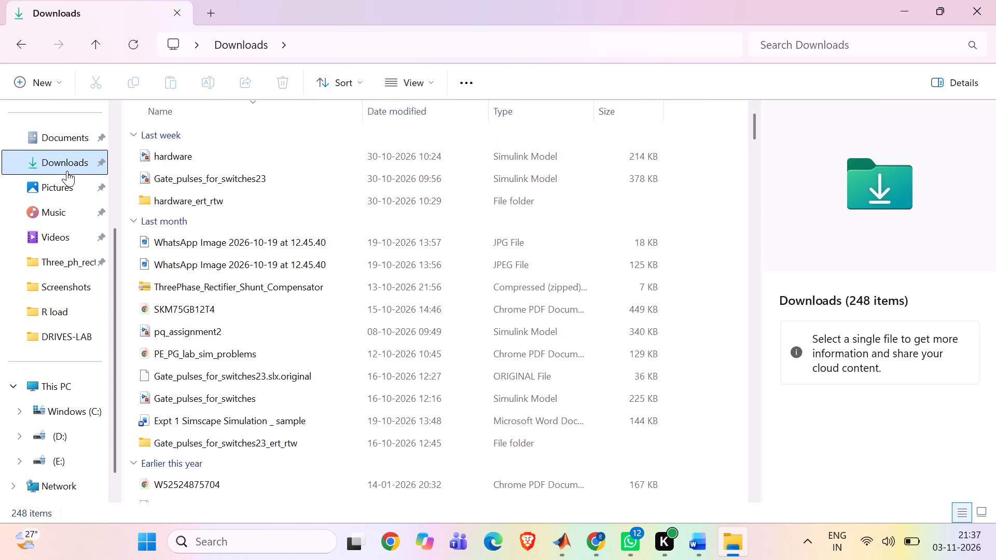
{"action": "left_click", "coordinate": [62, 178]}
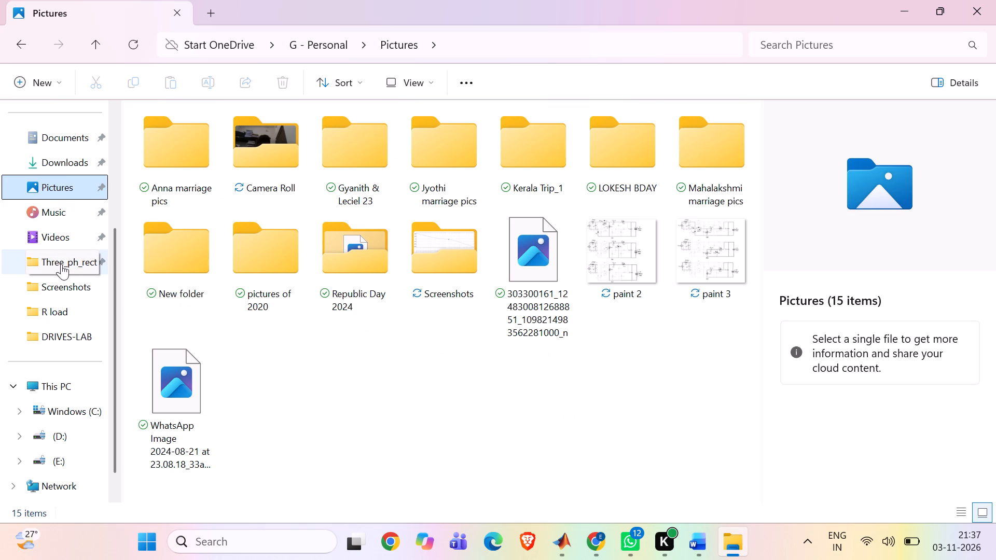
{"action": "scroll", "coordinate": [49, 336], "scroll_direction": "down", "scroll_amount": 1}
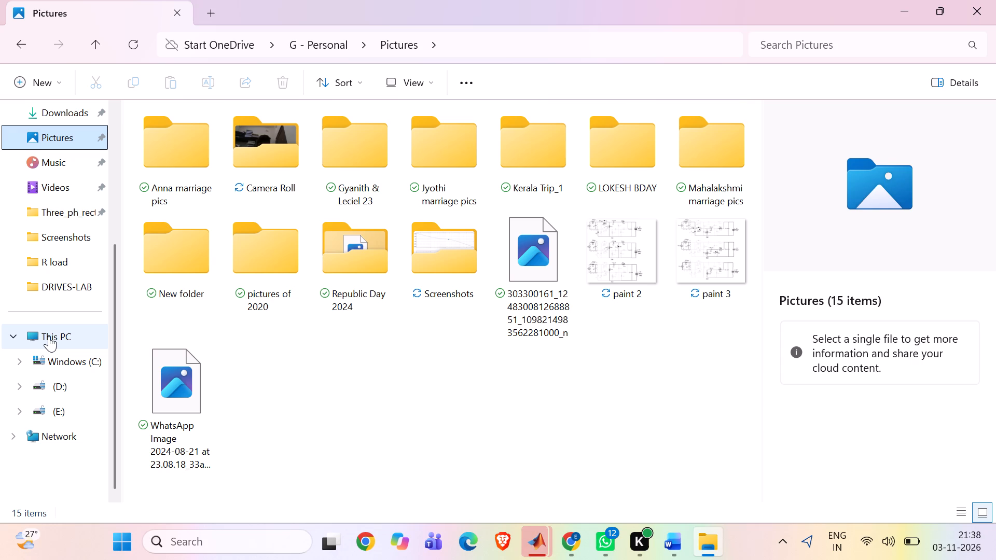
{"action": "scroll", "coordinate": [42, 152], "scroll_direction": "up", "scroll_amount": 5}
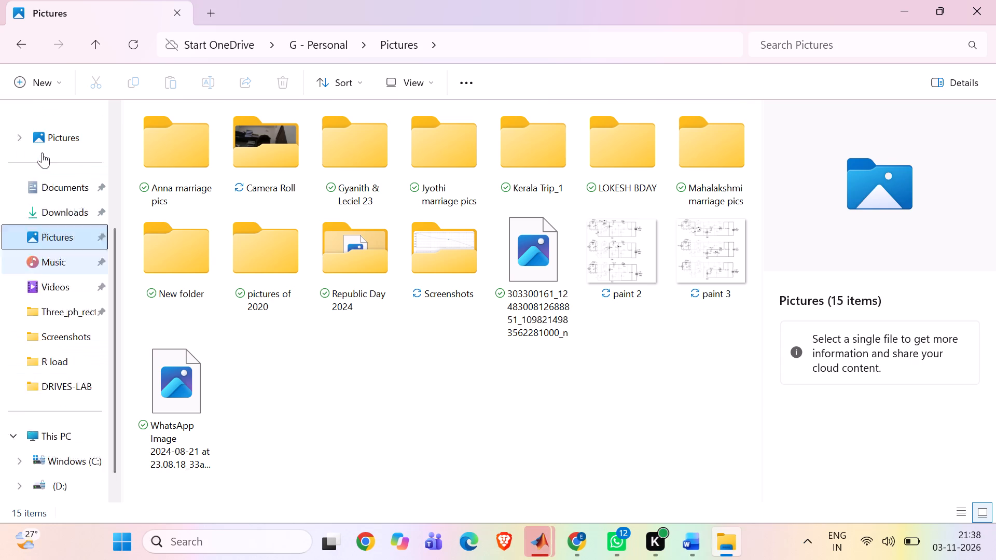
{"action": "scroll", "coordinate": [42, 152], "scroll_direction": "up", "scroll_amount": 2}
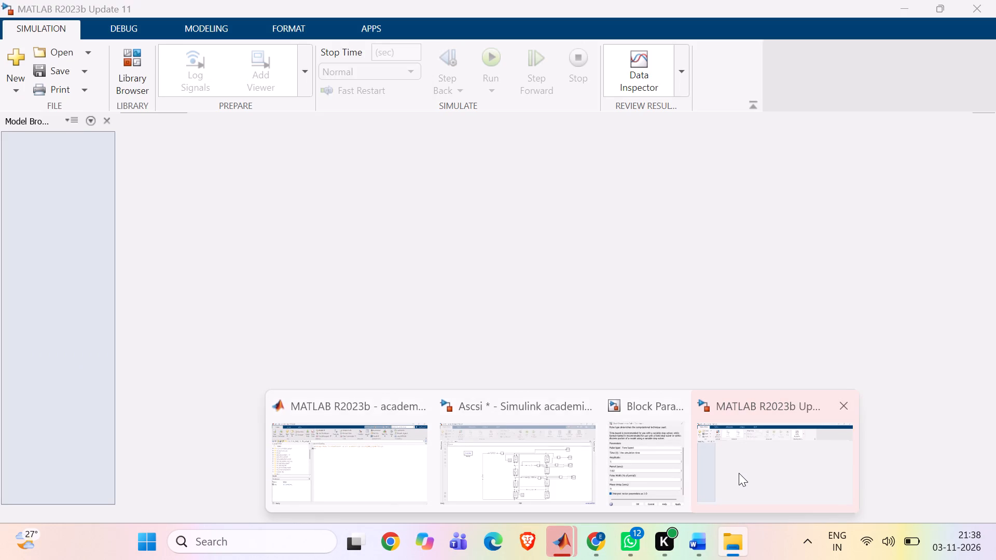
Close the hardware Simulink model.
{"action": "left_click", "coordinate": [739, 473]}
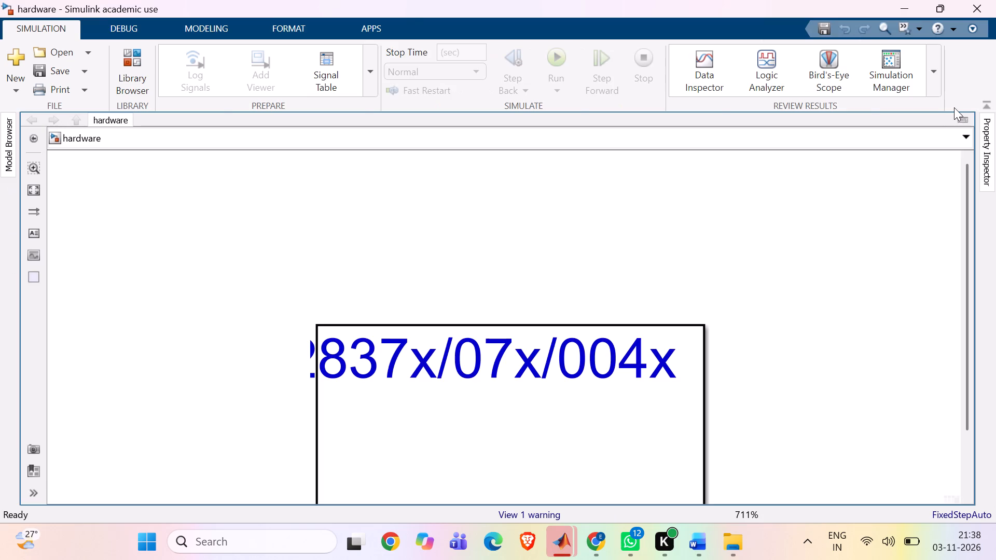
{"action": "left_click", "coordinate": [976, 1]}
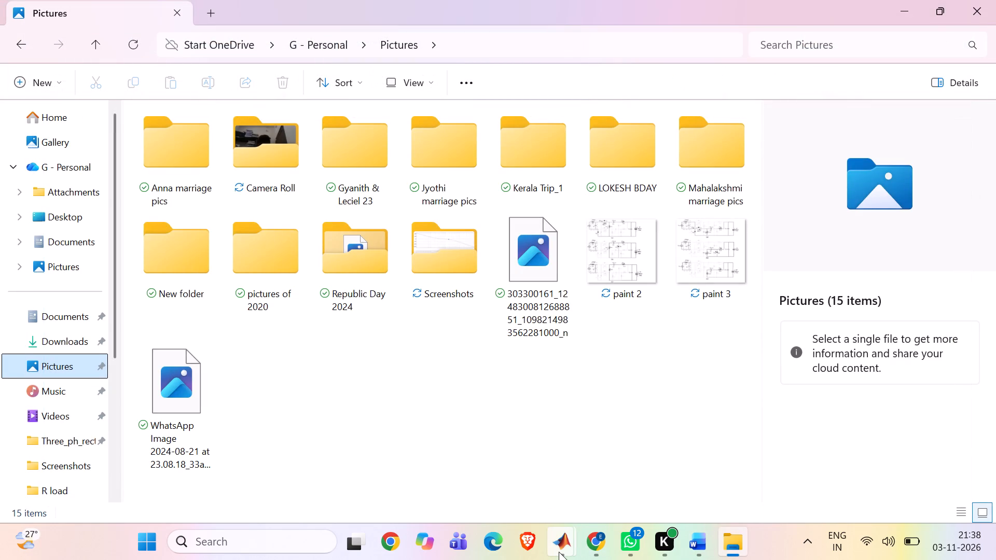
Switch to the Ascsi Simulink model, save it, and save its current view as a viewmark.
{"action": "left_click", "coordinate": [636, 459]}
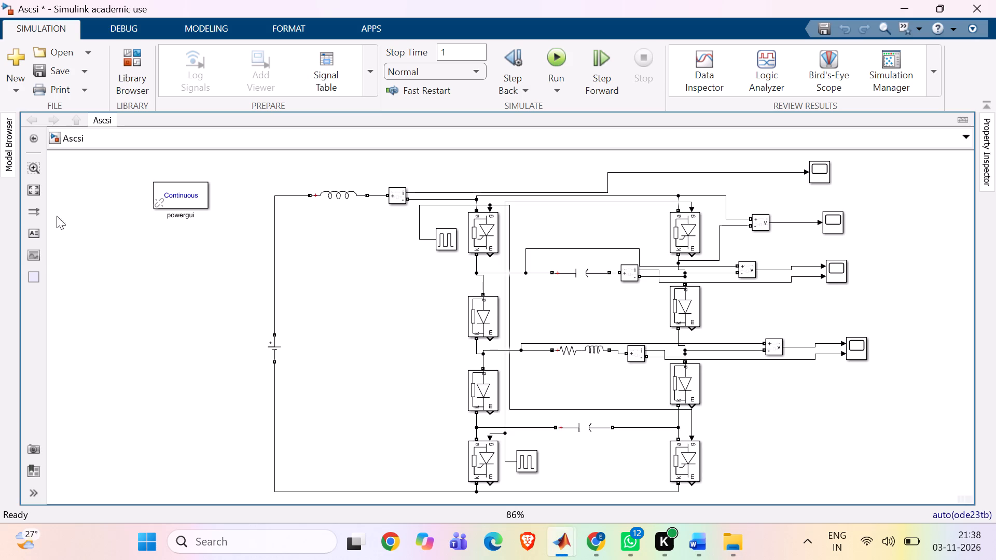
{"action": "left_click", "coordinate": [37, 253]}
{"action": "key", "text": "Delete"}
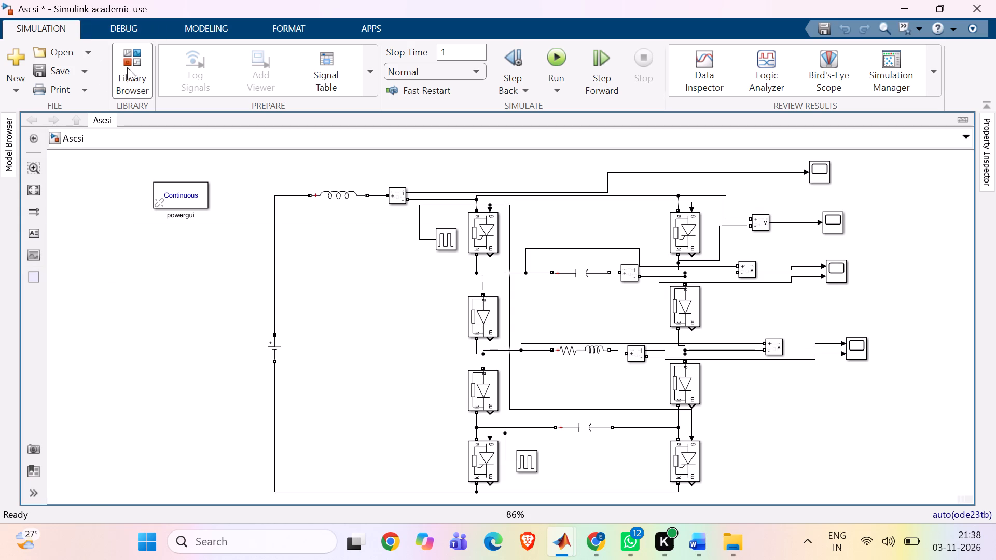
{"action": "left_click", "coordinate": [71, 73]}
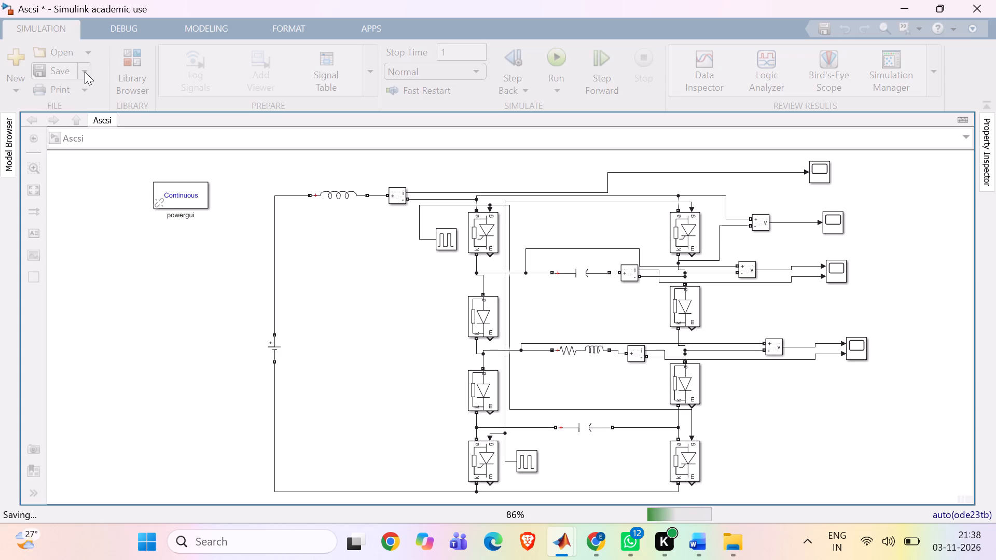
{"action": "left_click", "coordinate": [85, 72]}
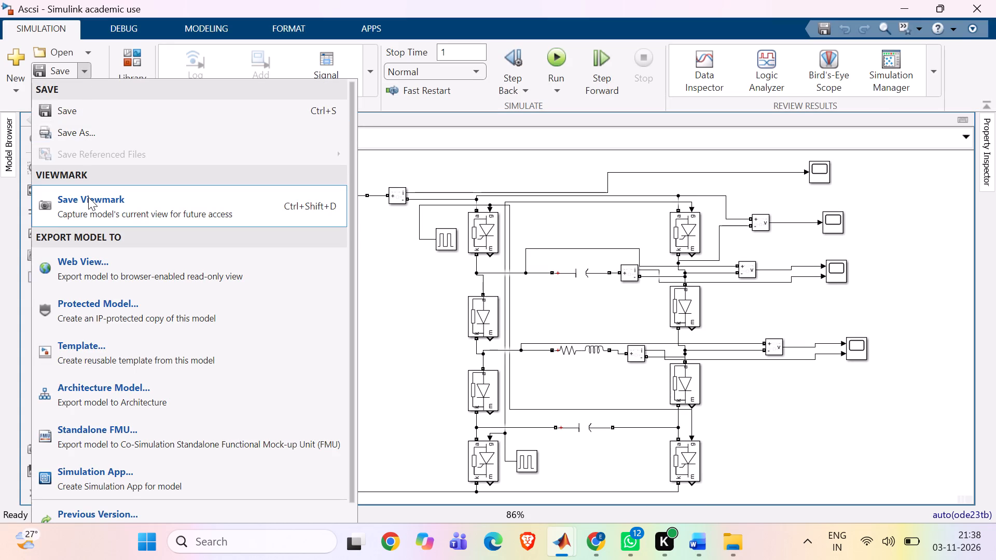
{"action": "left_click", "coordinate": [88, 197]}
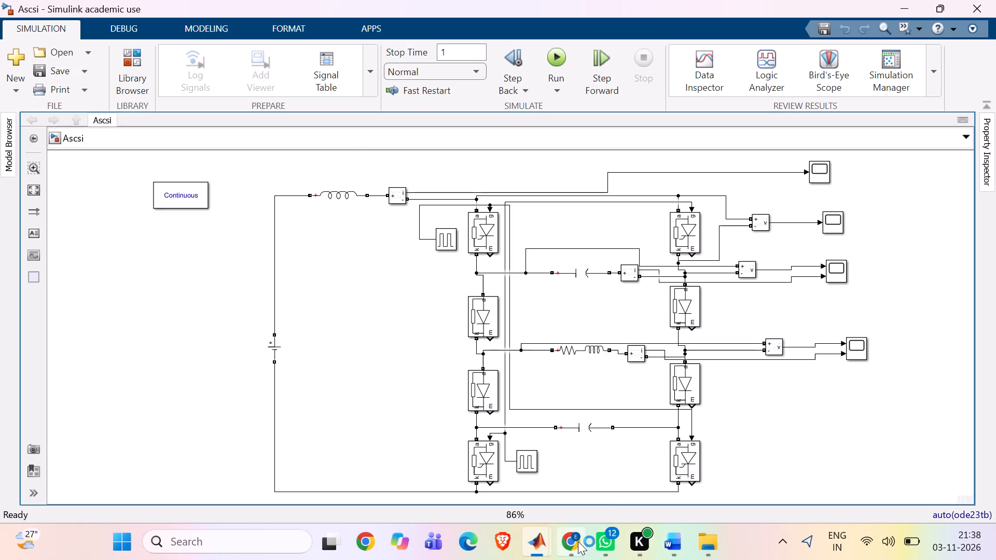
Look in File Explorer for the saved circuit view, in E: > PG_SEM_1 > PE_LAB > CSI and in the Pictures folder.
{"action": "left_click", "coordinate": [704, 545]}
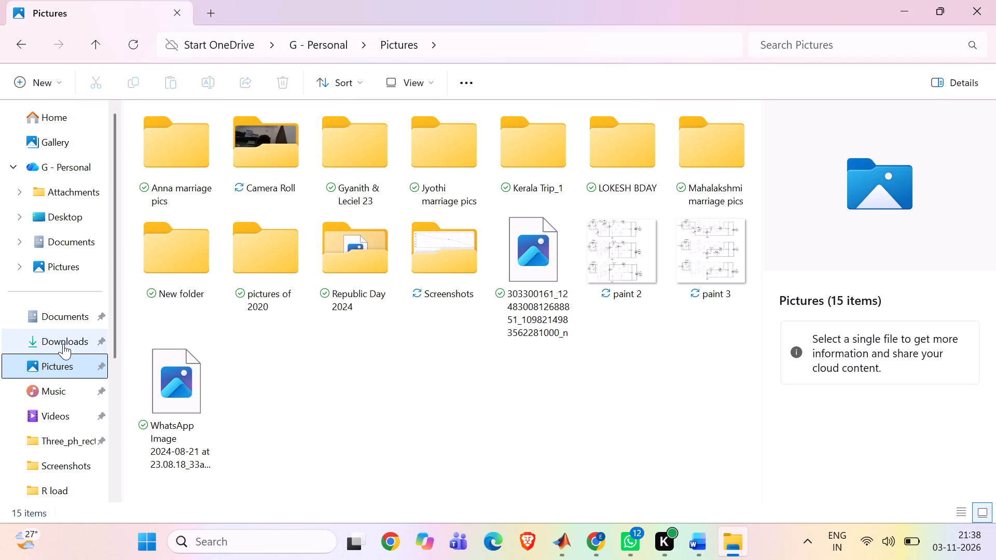
{"action": "scroll", "coordinate": [63, 344], "scroll_direction": "down", "scroll_amount": 1}
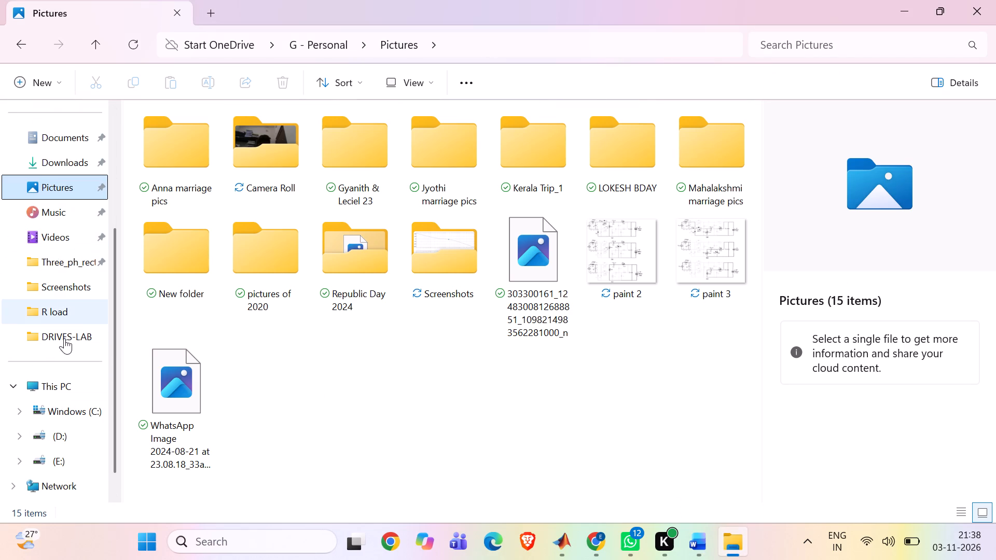
{"action": "scroll", "coordinate": [70, 302], "scroll_direction": "down", "scroll_amount": 2}
{"action": "double_click", "coordinate": [58, 403]}
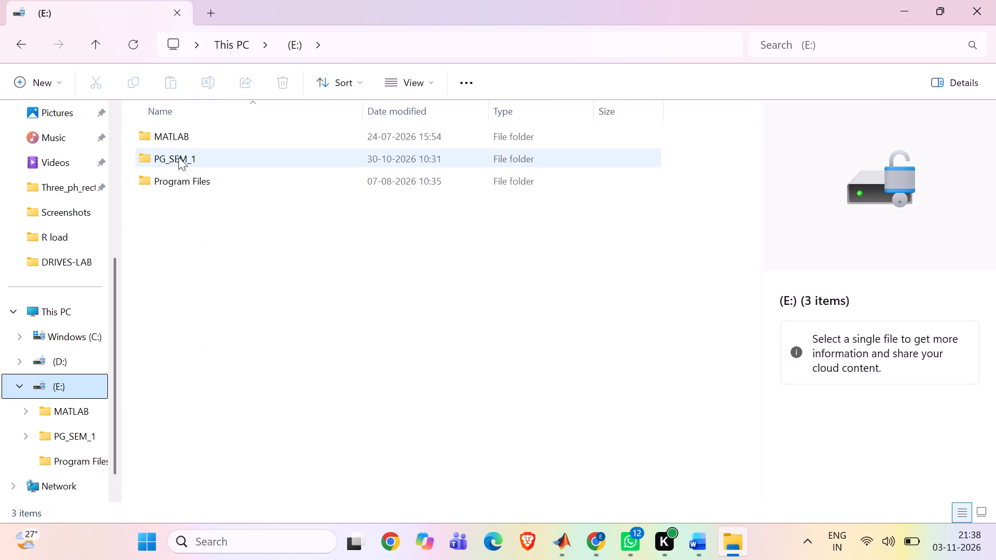
{"action": "double_click", "coordinate": [178, 157]}
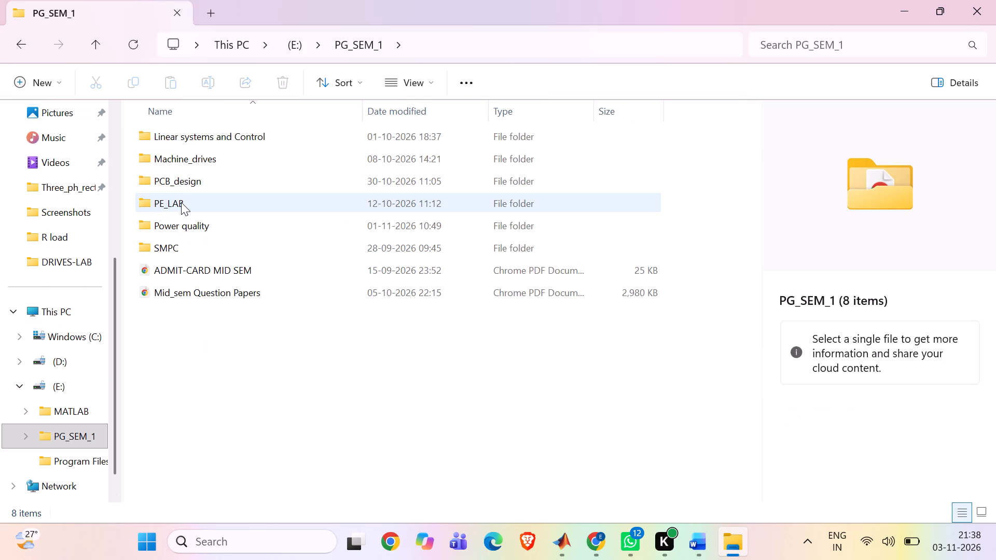
{"action": "double_click", "coordinate": [181, 203]}
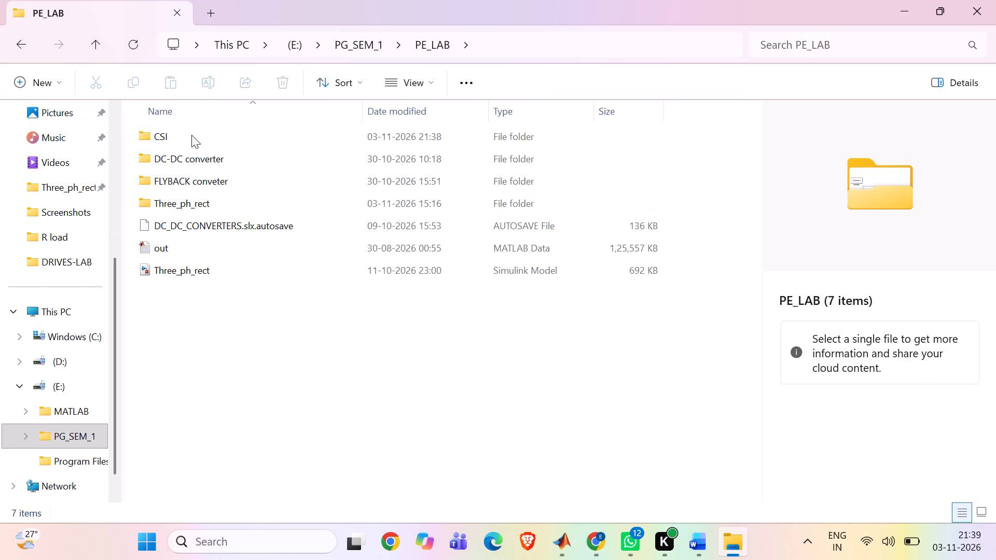
{"action": "double_click", "coordinate": [182, 134]}
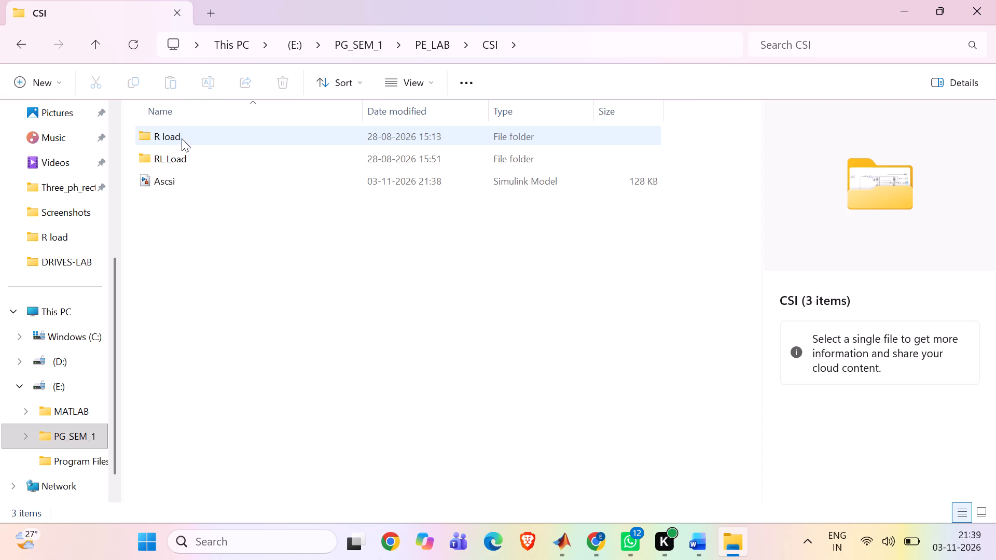
{"action": "left_click", "coordinate": [176, 207]}
{"action": "left_click", "coordinate": [183, 149]}
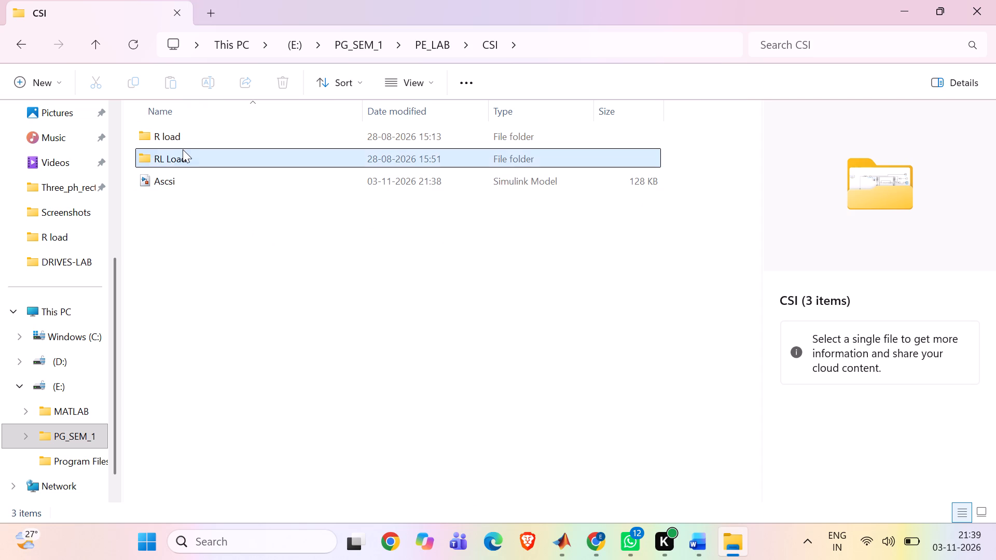
{"action": "left_click", "coordinate": [183, 239]}
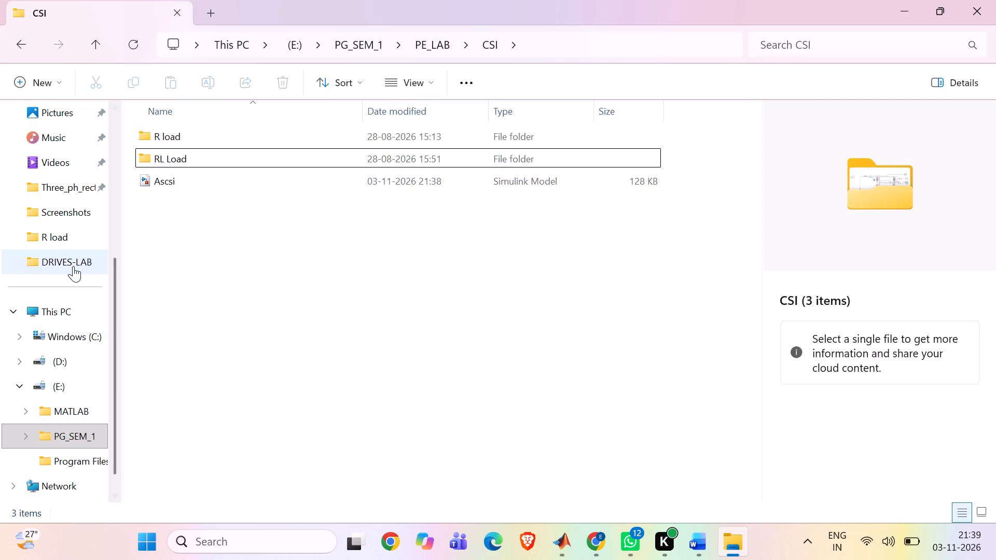
{"action": "scroll", "coordinate": [73, 266], "scroll_direction": "up", "scroll_amount": 6}
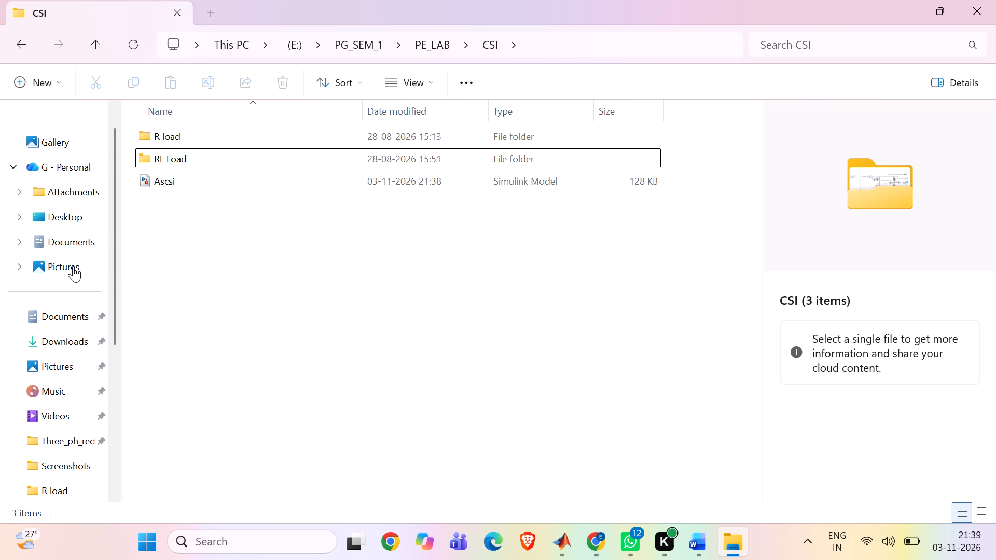
{"action": "double_click", "coordinate": [71, 370]}
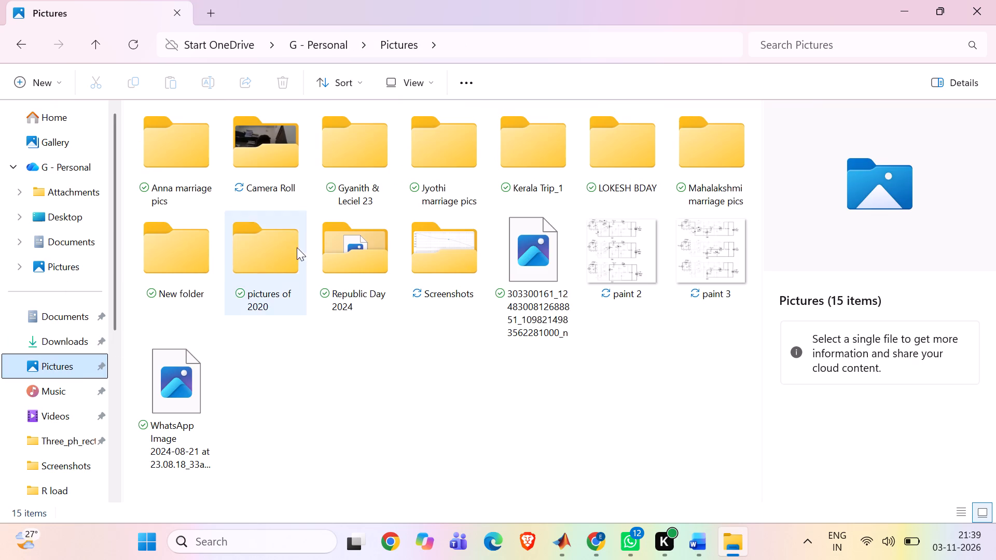
{"action": "double_click", "coordinate": [200, 258]}
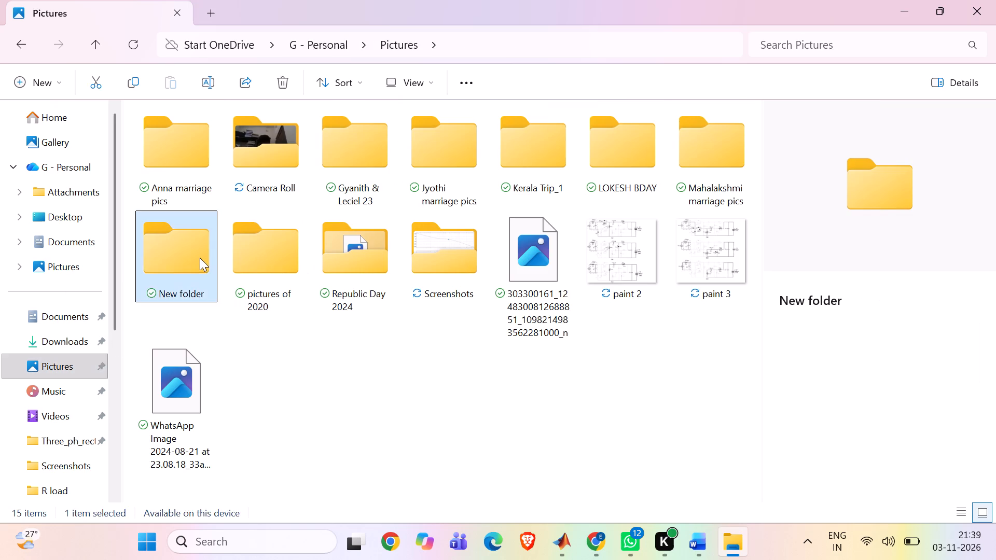
{"action": "left_click", "coordinate": [16, 41]}
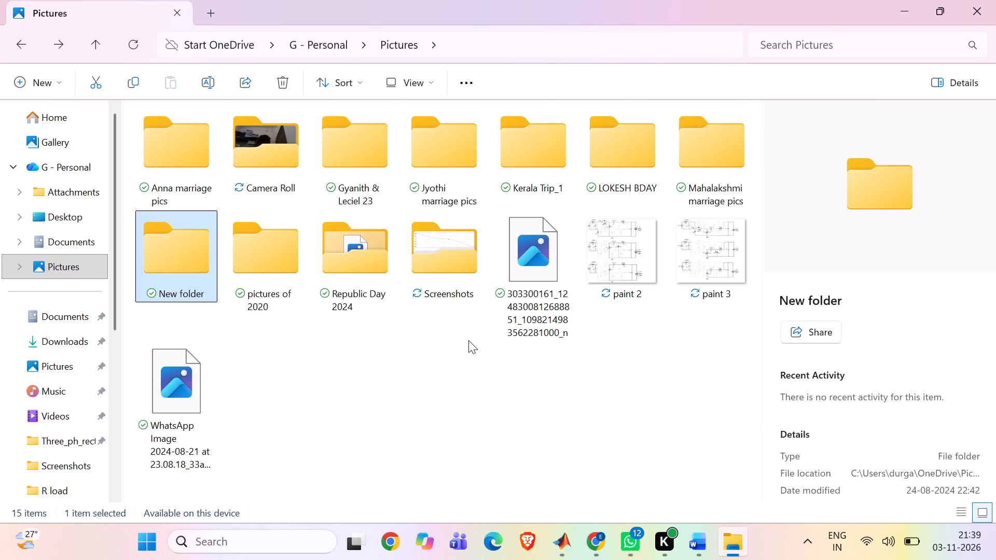
{"action": "scroll", "coordinate": [468, 340], "scroll_direction": "down", "scroll_amount": 1}
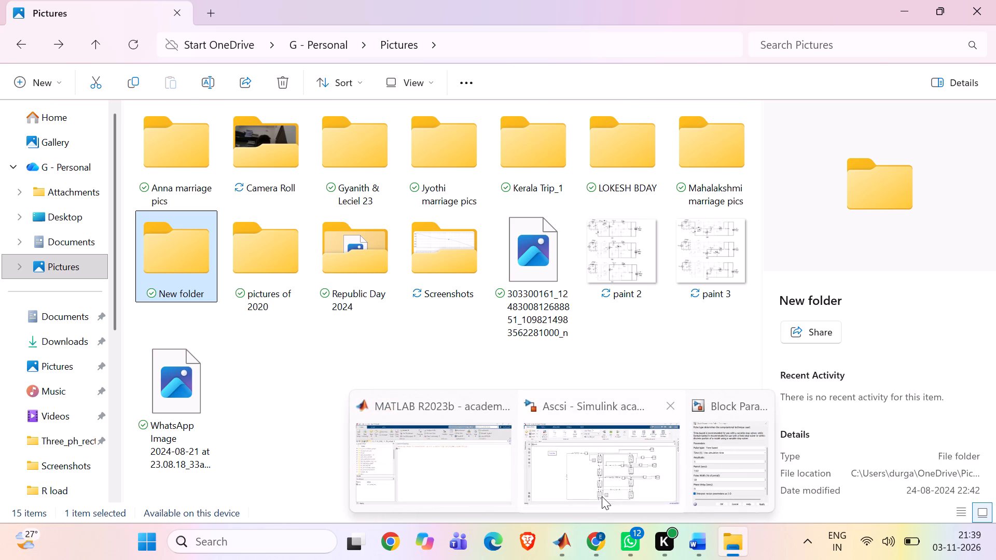
Return to the Ascsi model and snip the whole circuit from the DC source to the scopes, excluding the powergui block.
{"action": "left_click", "coordinate": [602, 496]}
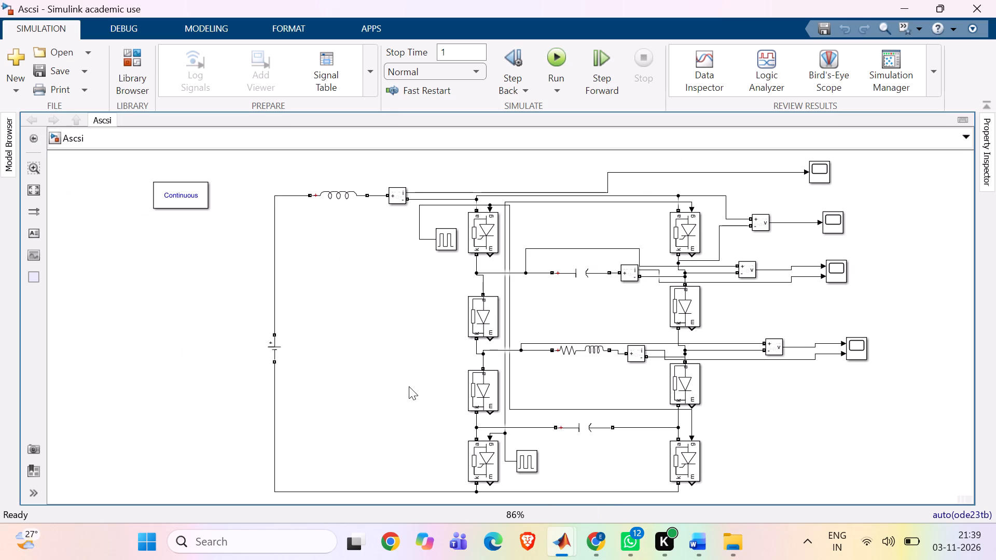
{"action": "key", "text": "Print"}
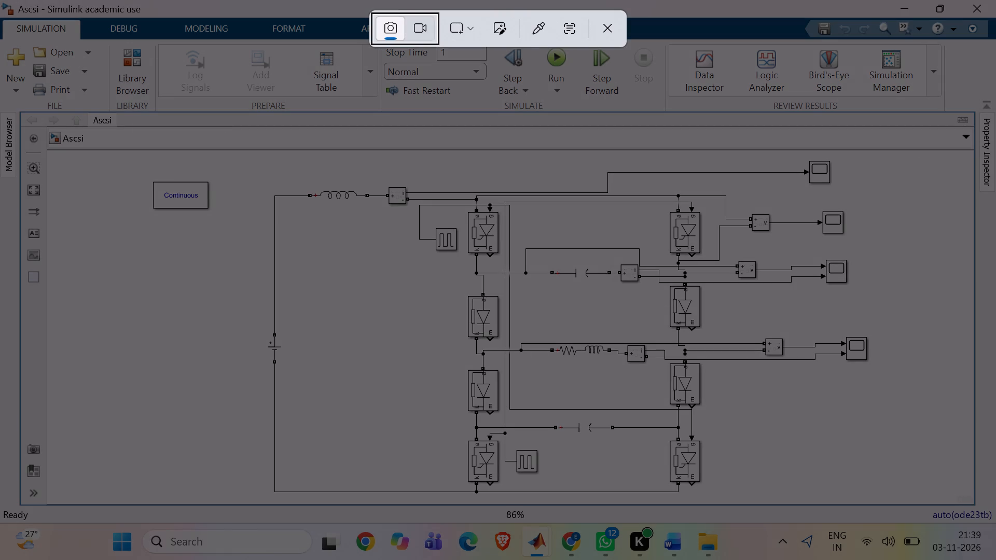
{"action": "left_click_drag", "start_coordinate": [239, 151], "coordinate": [610, 501]}
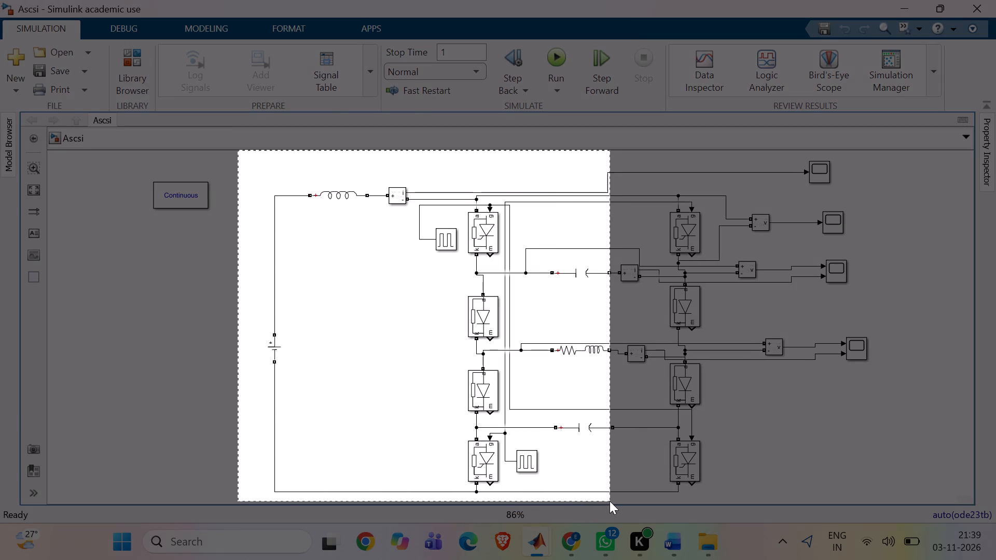
{"action": "left_click_drag", "start_coordinate": [610, 501], "coordinate": [826, 501]}
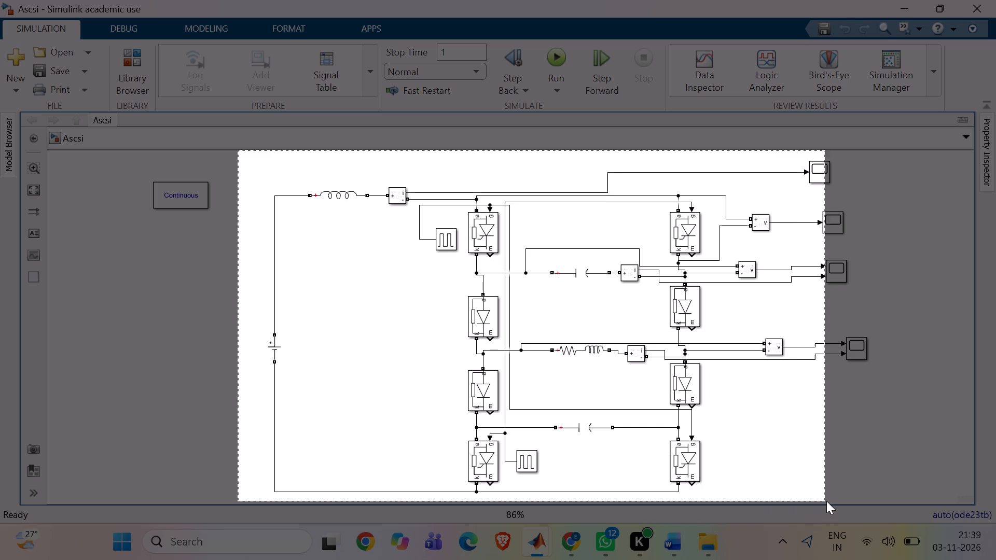
{"action": "left_click_drag", "start_coordinate": [826, 501], "coordinate": [897, 514]}
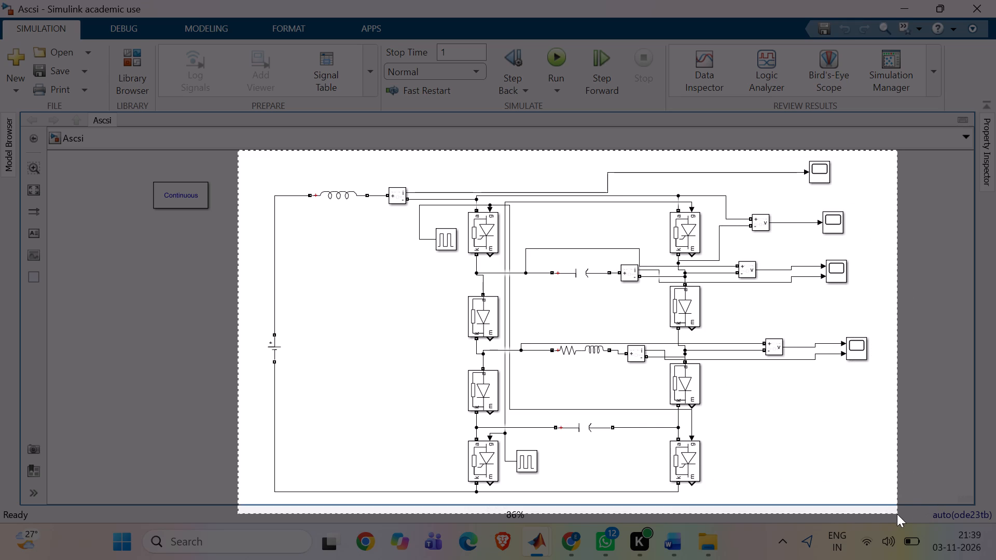
{"action": "left_click_drag", "start_coordinate": [897, 514], "coordinate": [892, 500]}
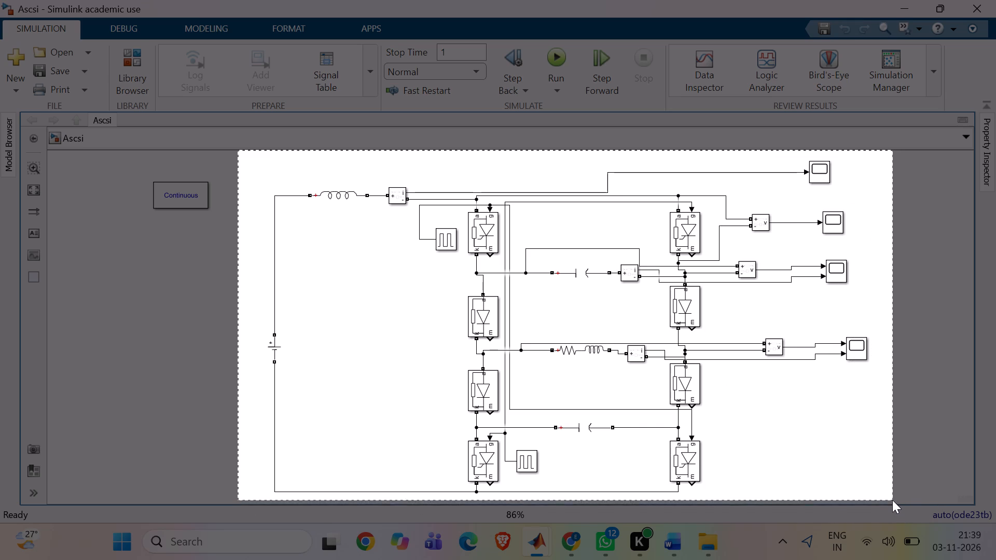
{"action": "left_click_drag", "start_coordinate": [892, 500], "coordinate": [879, 494]}
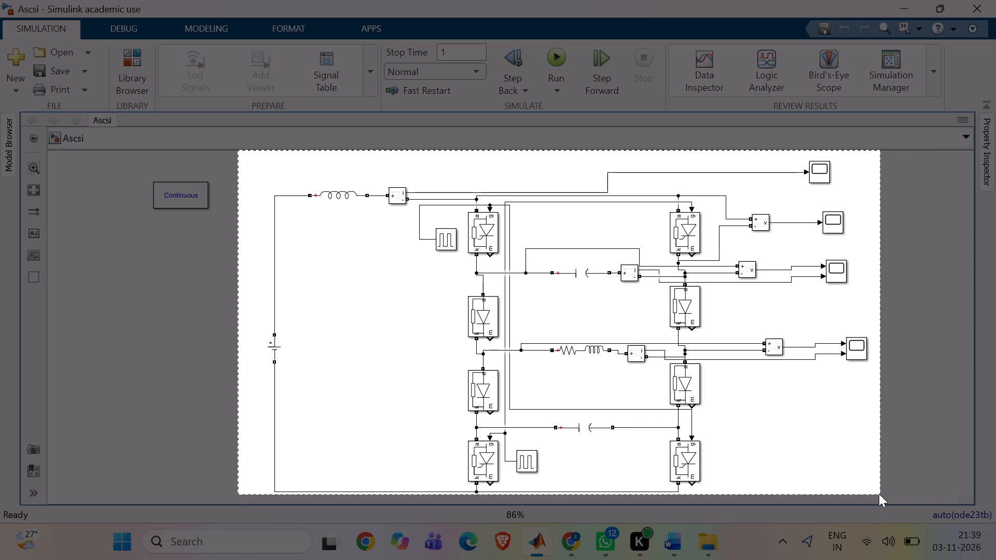
{"action": "left_click_drag", "start_coordinate": [879, 494], "coordinate": [881, 497]}
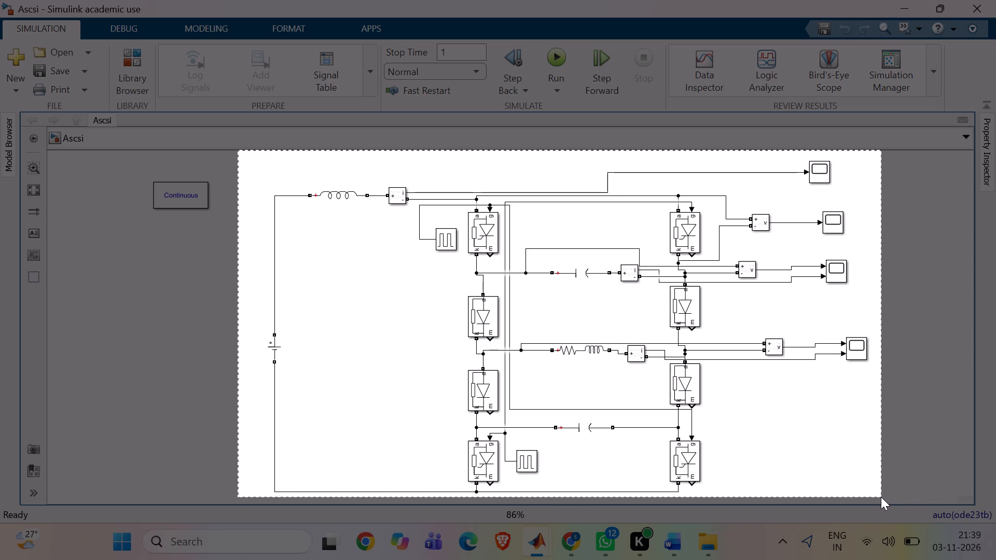
{"action": "left_click_drag", "start_coordinate": [881, 497], "coordinate": [881, 496]}
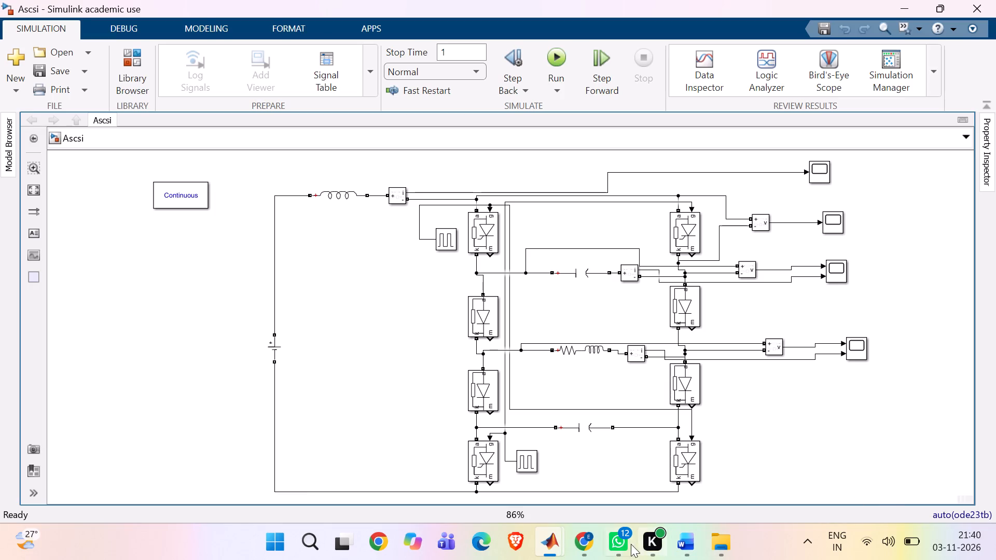
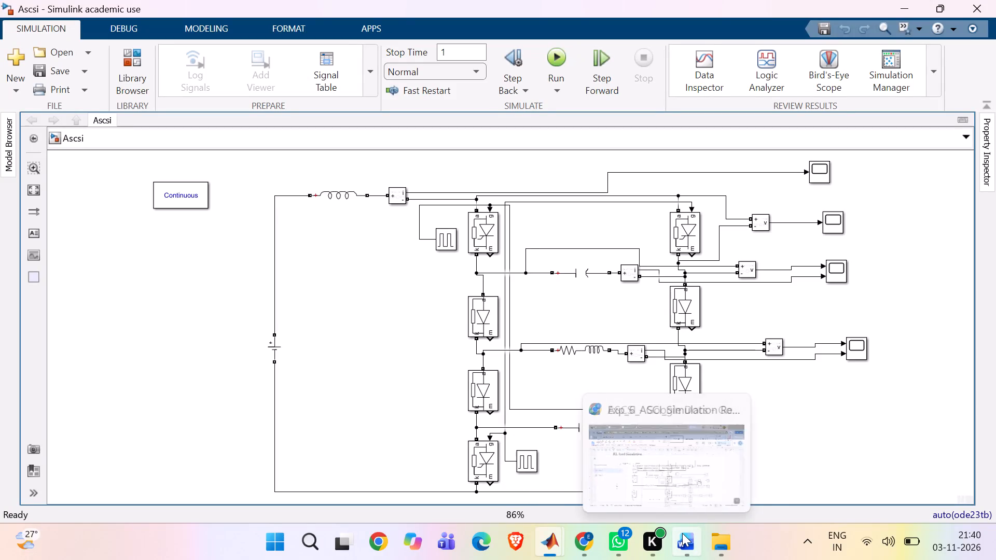
Switch to the Exp_6 ASCI simulation report in Word and open the page header with the experiment title for editing.
{"action": "left_click", "coordinate": [677, 473]}
{"action": "scroll", "coordinate": [365, 253], "scroll_direction": "up", "scroll_amount": 1}
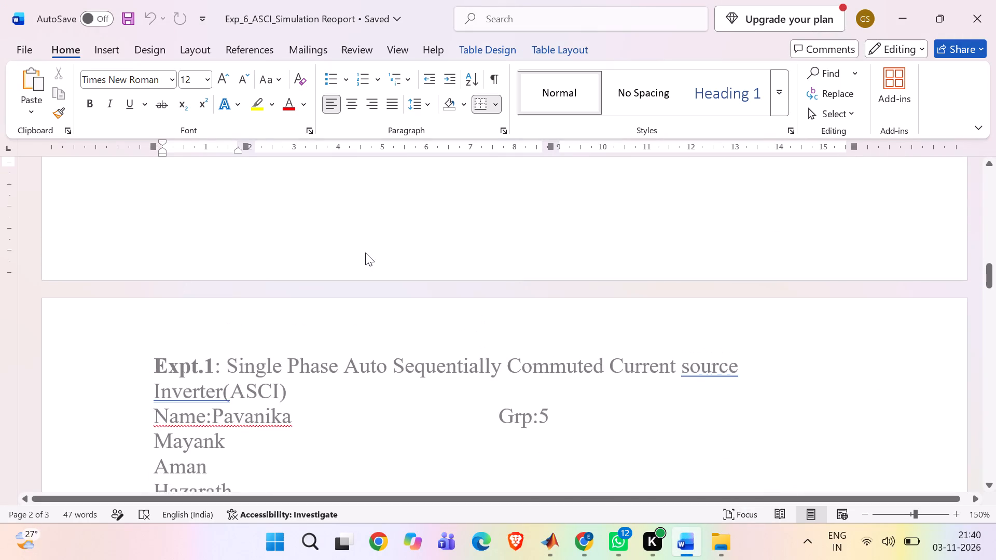
{"action": "scroll", "coordinate": [365, 253], "scroll_direction": "up", "scroll_amount": 2}
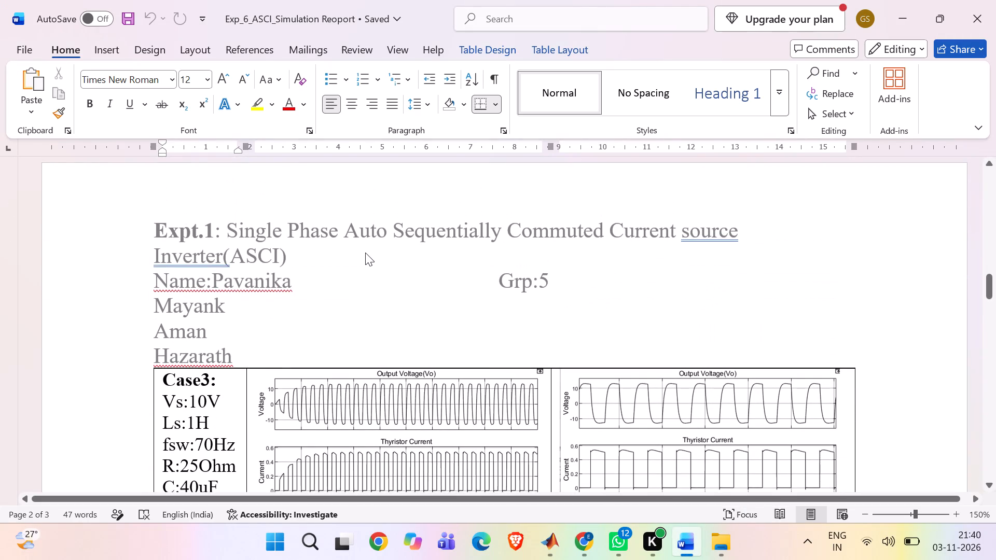
{"action": "left_click", "coordinate": [365, 253]}
{"action": "left_click", "coordinate": [365, 253]}
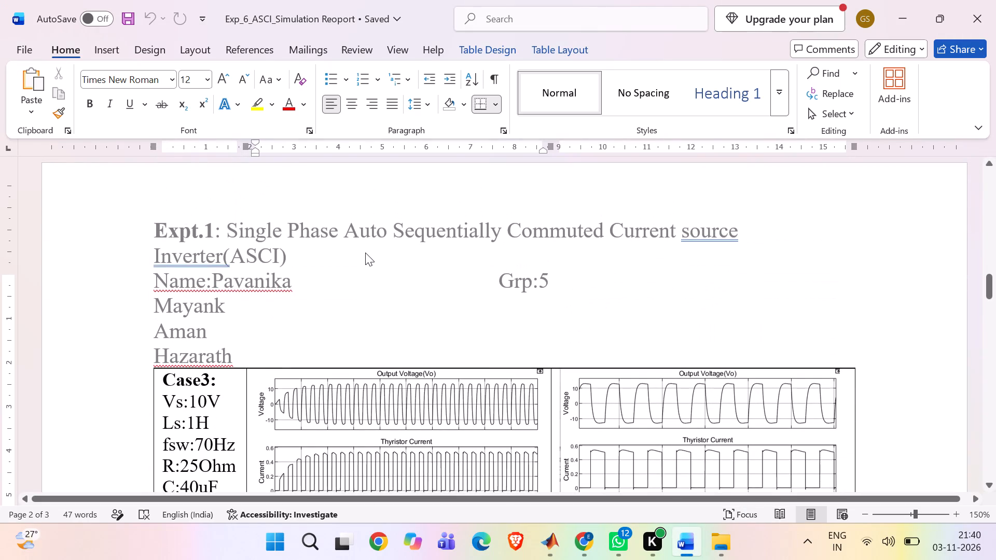
{"action": "left_click", "coordinate": [365, 253]}
{"action": "left_click", "coordinate": [365, 253]}
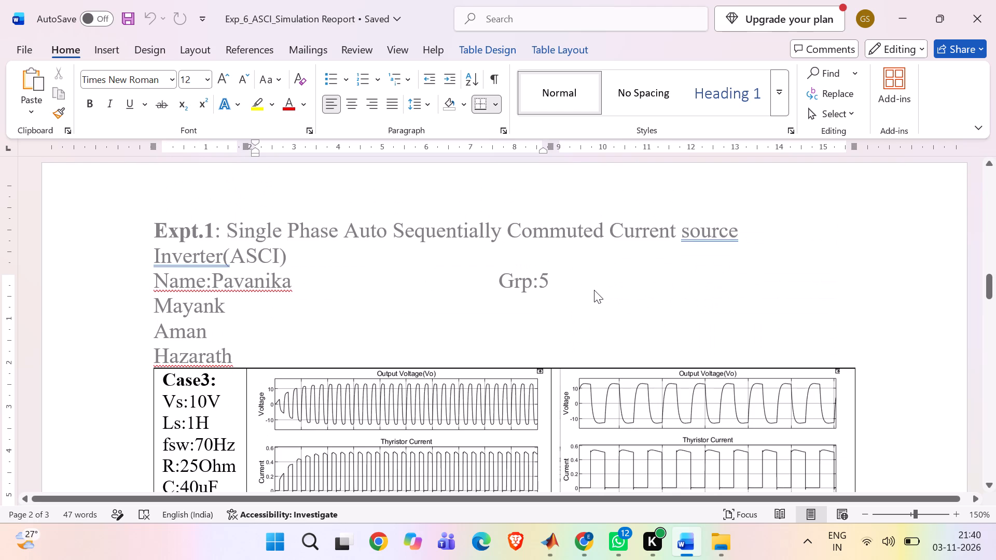
{"action": "double_click", "coordinate": [594, 290]}
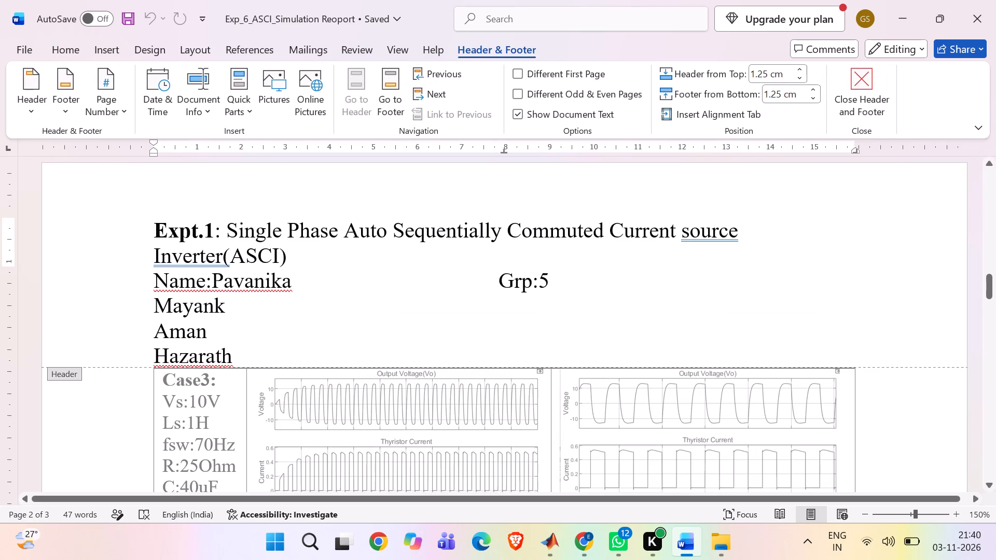
Replace the Expt.1 title in the ASCSI Google Doc with "Single Phase Auto Sequentially Commuted Current source Inverter(ASCI)", copied from the Word report.
{"action": "left_click_drag", "start_coordinate": [286, 261], "coordinate": [225, 230]}
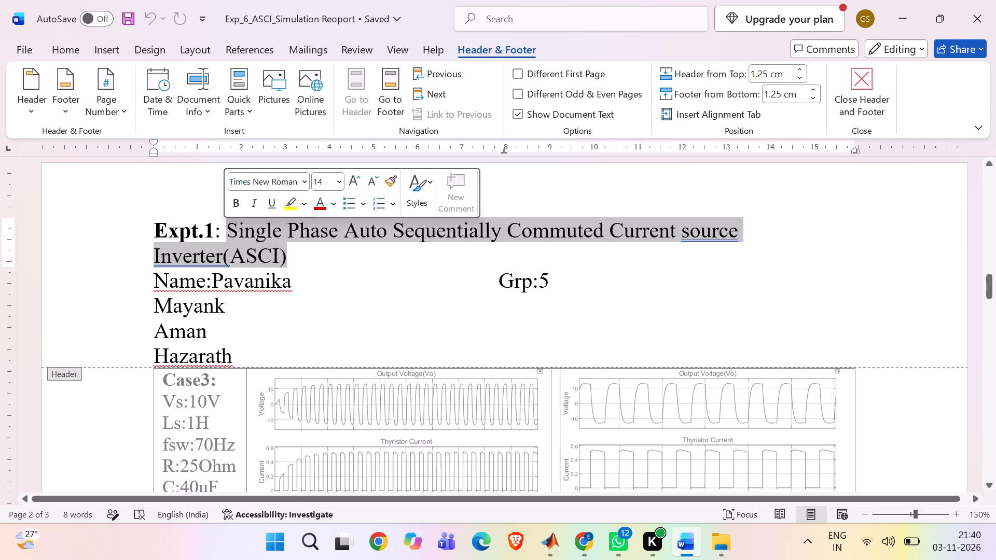
{"action": "key", "text": "ctrl+c"}
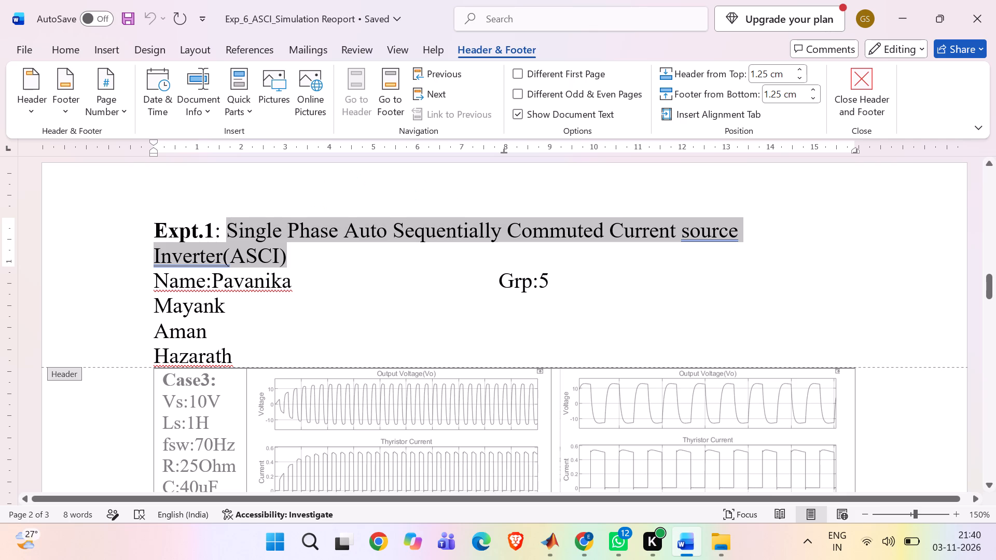
{"action": "left_click", "coordinate": [588, 543]}
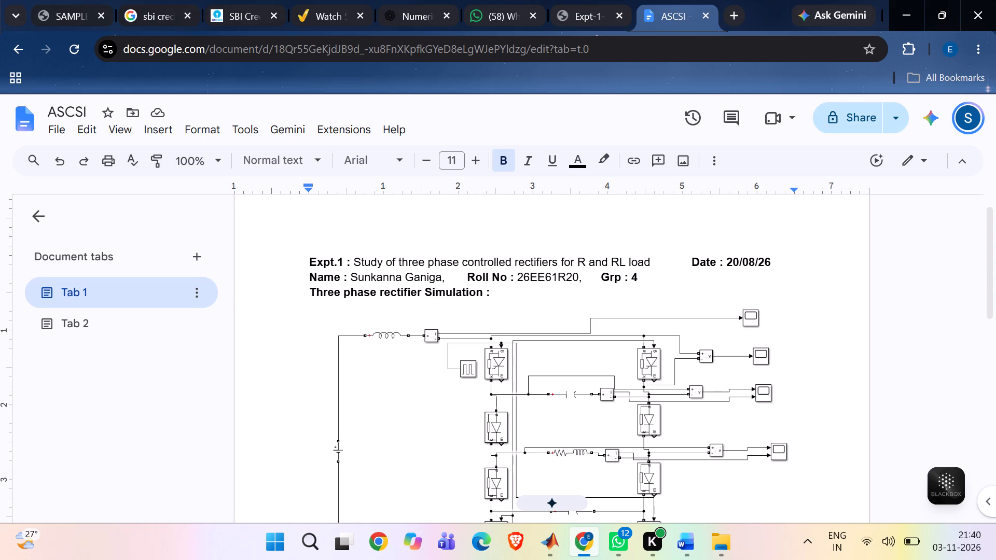
{"action": "left_click_drag", "start_coordinate": [356, 259], "coordinate": [617, 270]}
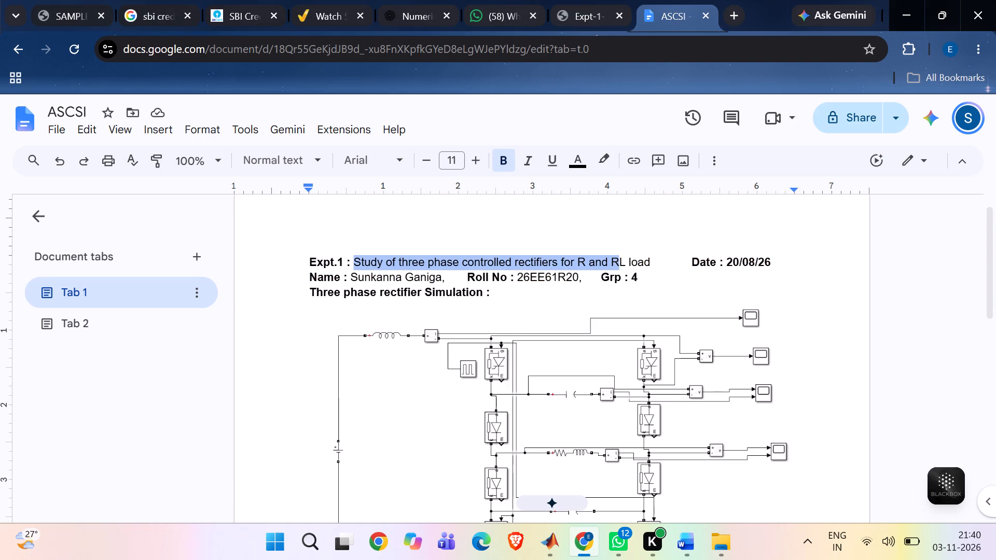
{"action": "left_click_drag", "start_coordinate": [617, 270], "coordinate": [652, 261]}
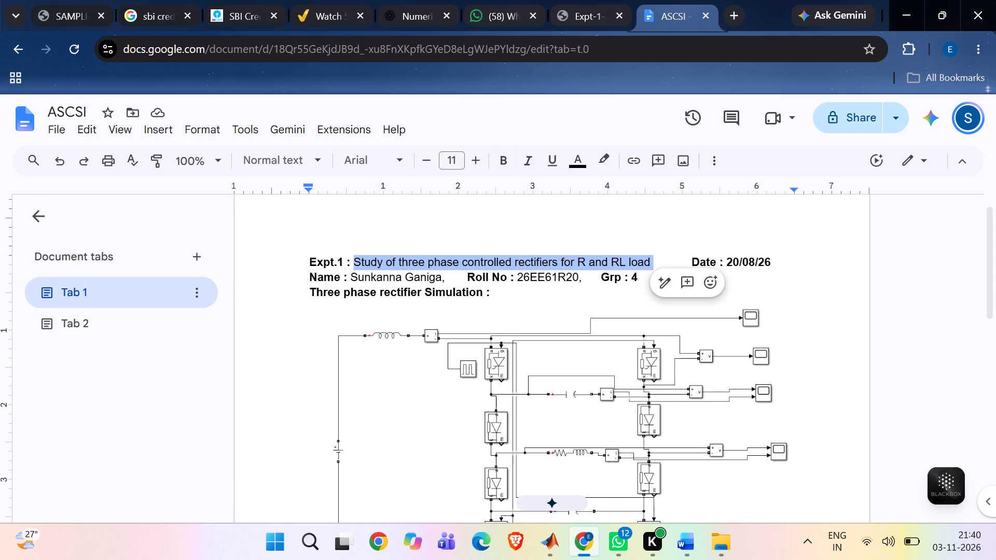
{"action": "key", "text": "ctrl+v"}
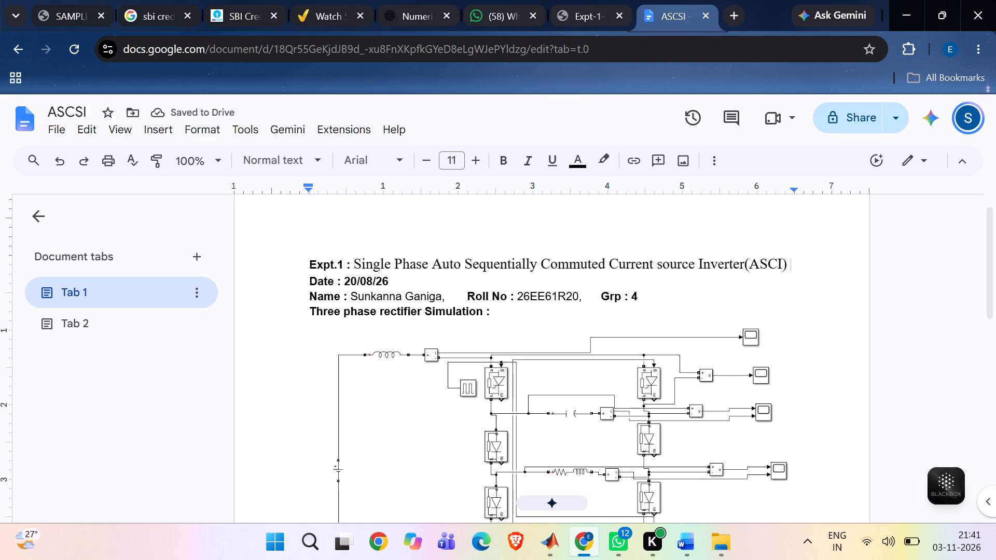
Format the pasted experiment title in Arial, size 11, to match the other header lines.
{"action": "left_click_drag", "start_coordinate": [794, 264], "coordinate": [357, 252]}
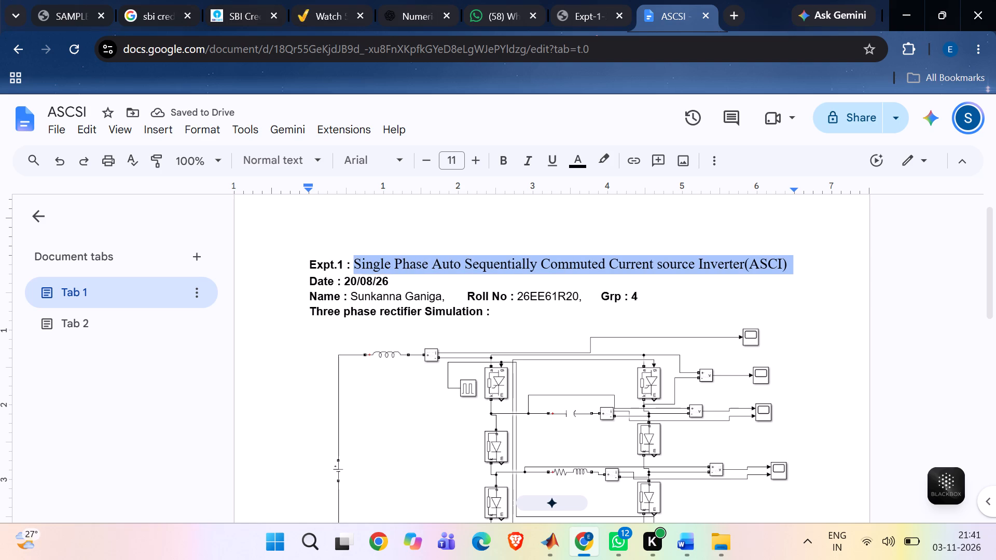
{"action": "left_click_drag", "start_coordinate": [357, 252], "coordinate": [357, 252]}
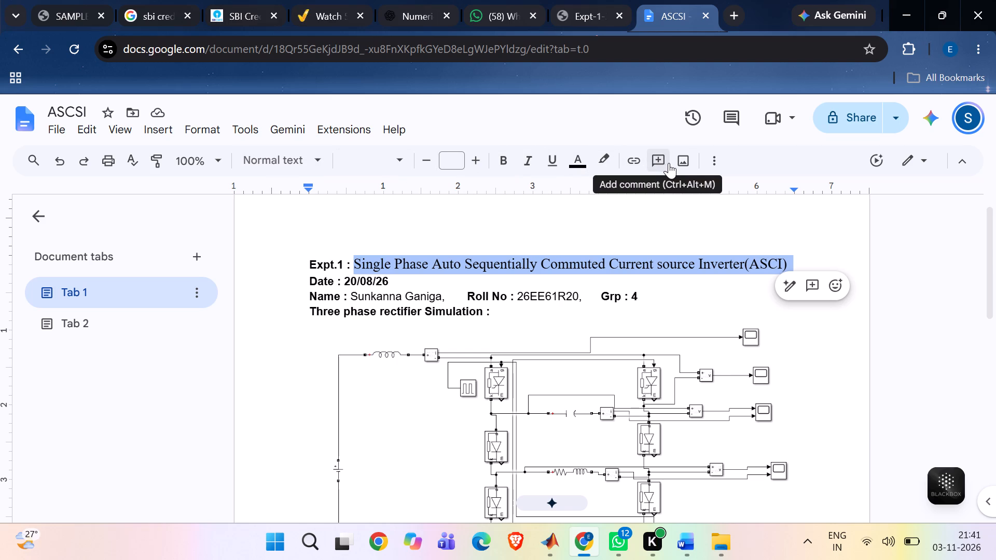
{"action": "left_click", "coordinate": [625, 260]}
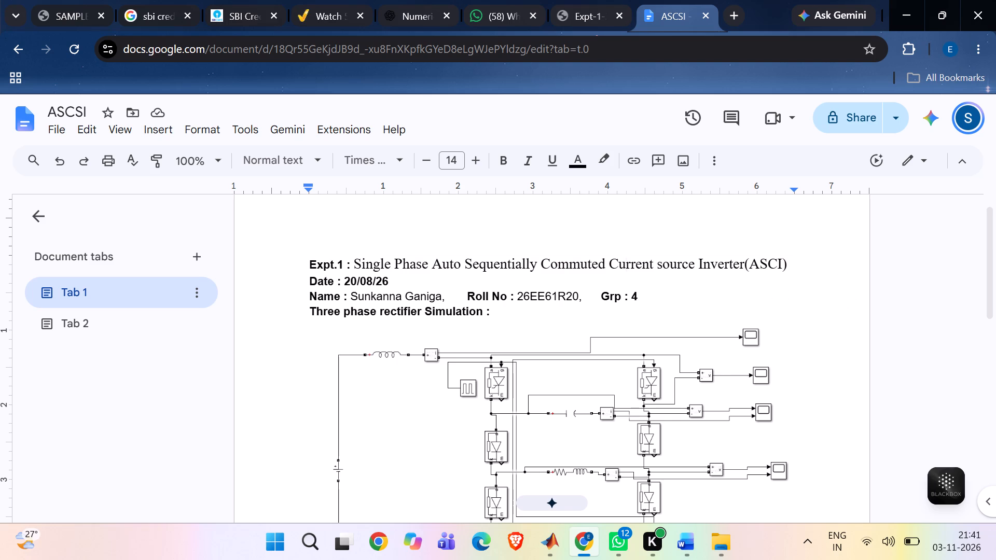
{"action": "left_click_drag", "start_coordinate": [787, 264], "coordinate": [356, 249]}
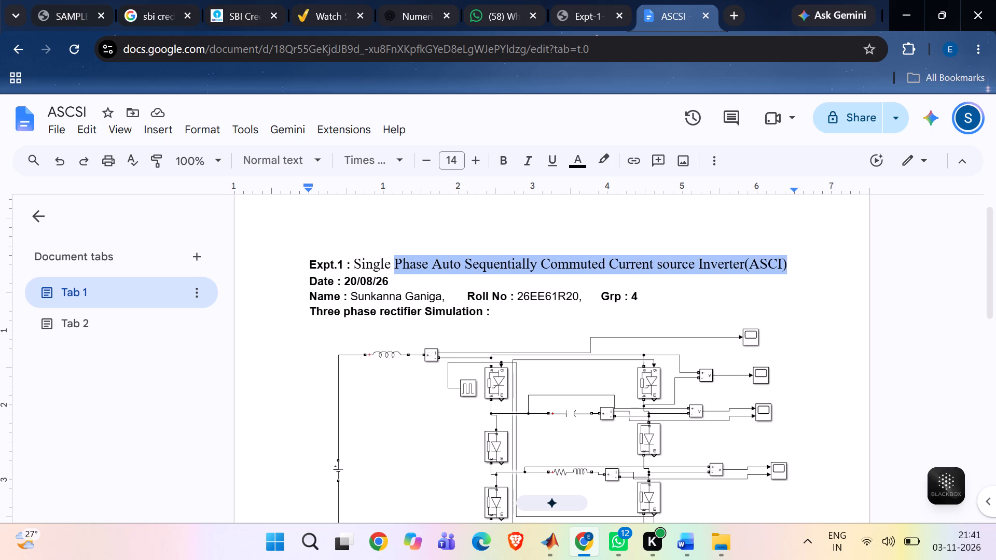
{"action": "left_click_drag", "start_coordinate": [356, 249], "coordinate": [349, 251]}
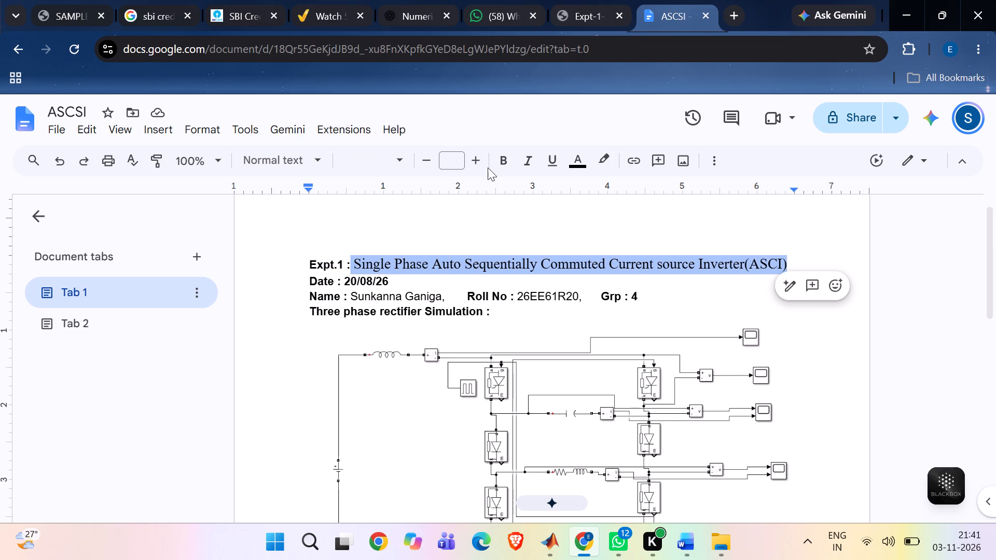
{"action": "left_click", "coordinate": [401, 161]}
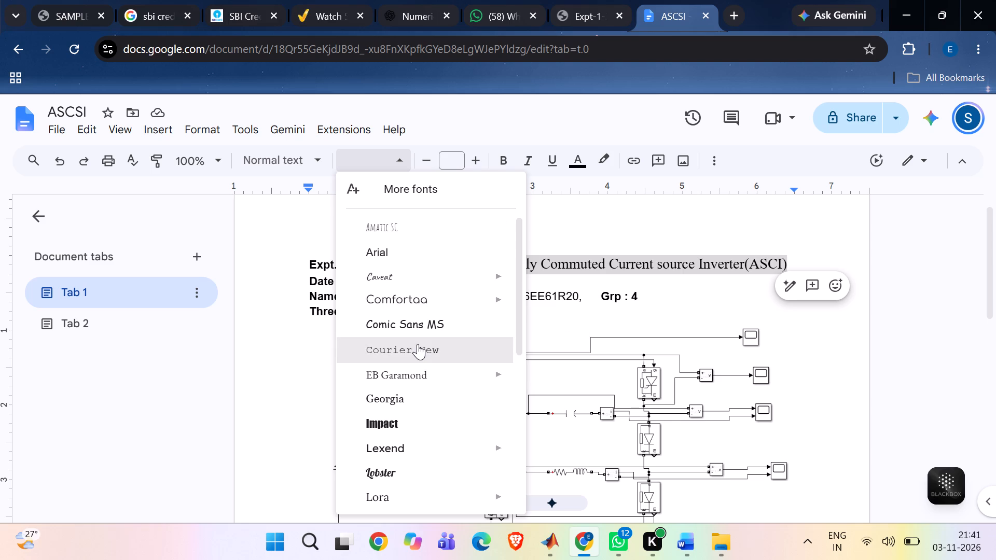
{"action": "left_click", "coordinate": [390, 248]}
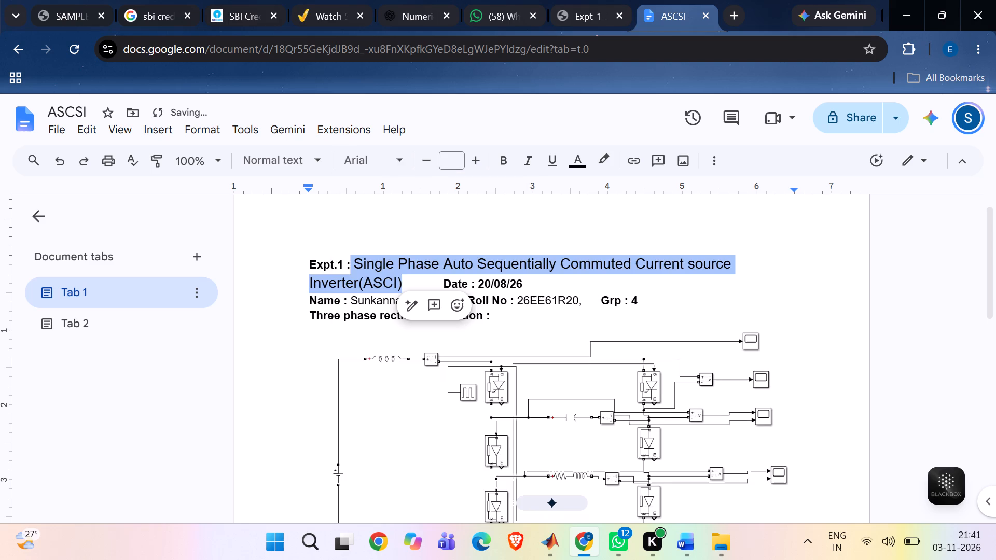
{"action": "left_click", "coordinate": [432, 162]}
{"action": "triple_click", "coordinate": [432, 162]}
{"action": "left_click", "coordinate": [432, 162]}
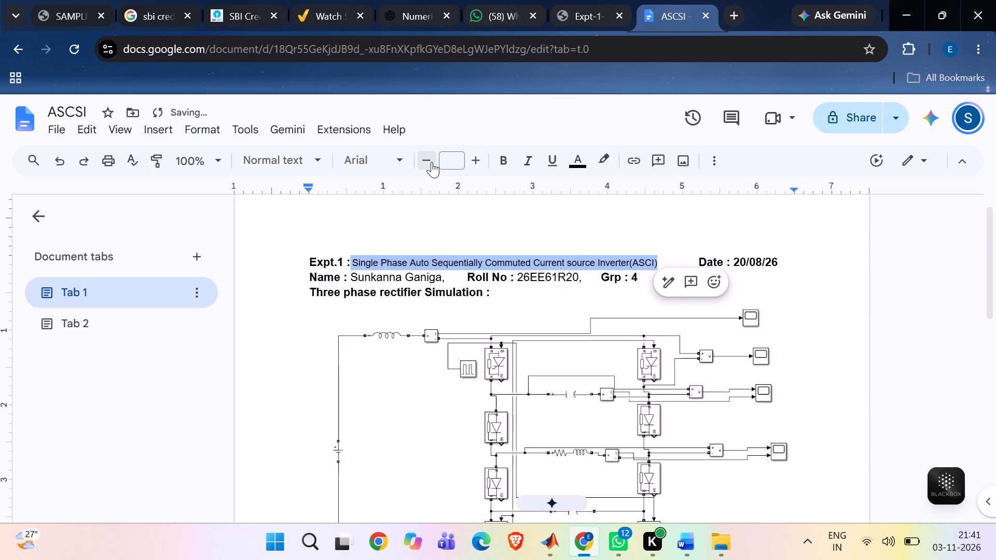
{"action": "left_click", "coordinate": [471, 160]}
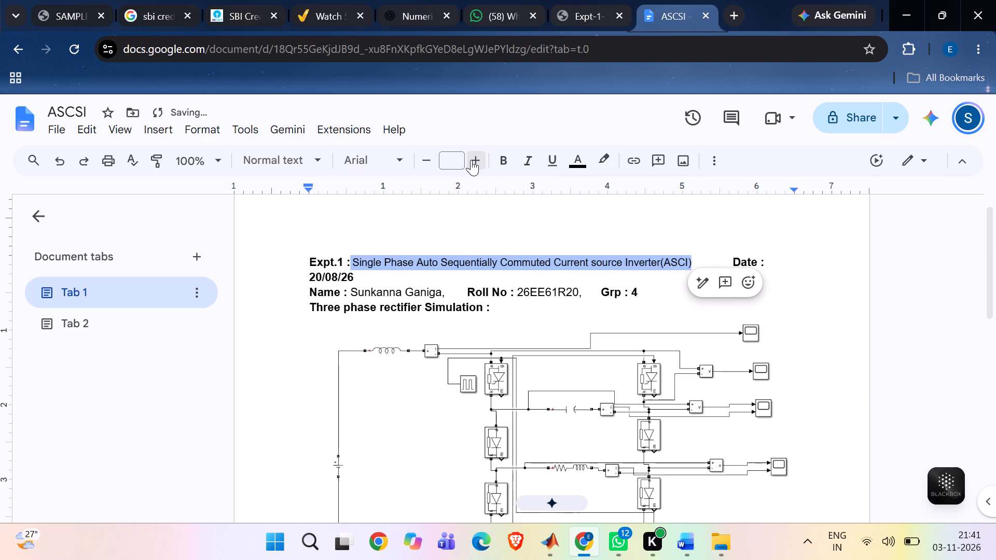
{"action": "left_click", "coordinate": [471, 160]}
{"action": "left_click", "coordinate": [300, 233]}
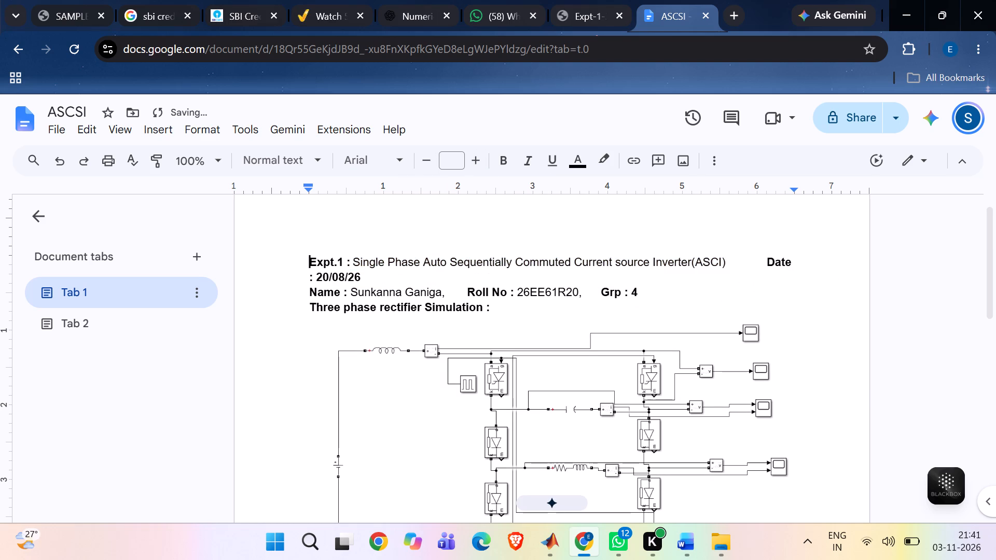
Delete the extra spaces between the experiment title and the date.
{"action": "left_click", "coordinate": [766, 270]}
{"action": "left_click", "coordinate": [766, 262]}
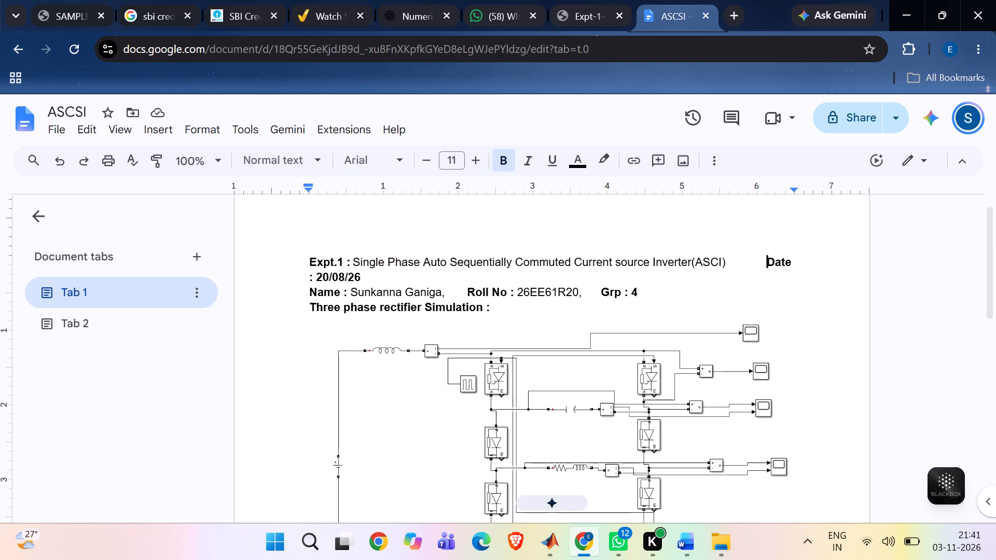
{"action": "key", "text": "BackSpace"}
{"action": "key", "text": "BackSpace"}
{"action": "key", "text": "BackSpace"}
{"action": "key", "text": "BackSpace"}
{"action": "key", "text": "BackSpace"}
{"action": "key", "text": "BackSpace"}
{"action": "key", "text": "BackSpace"}
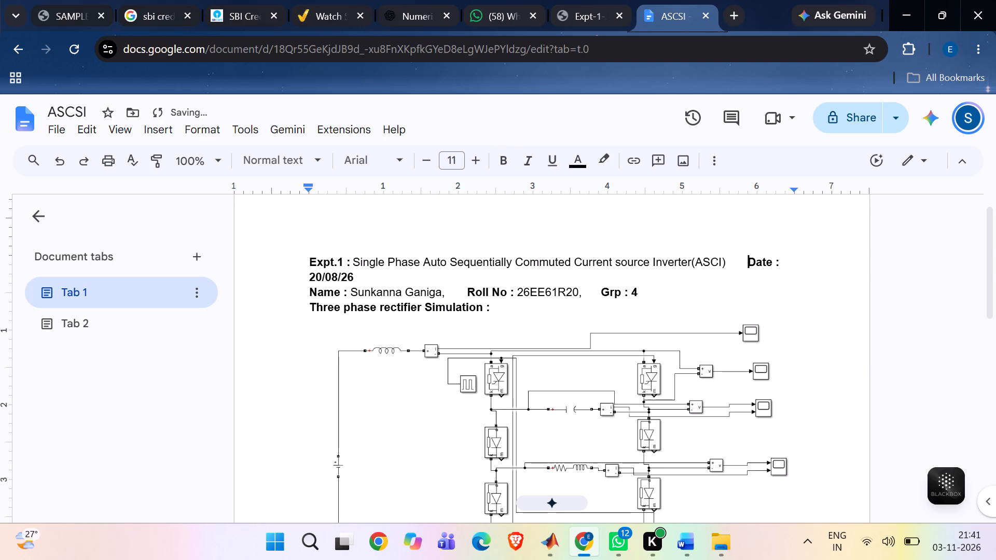
{"action": "key", "text": "BackSpace"}
{"action": "key", "text": "BackSpace"}
{"action": "key", "text": "BackSpace"}
{"action": "key", "text": "BackSpace"}
{"action": "key", "text": "BackSpace"}
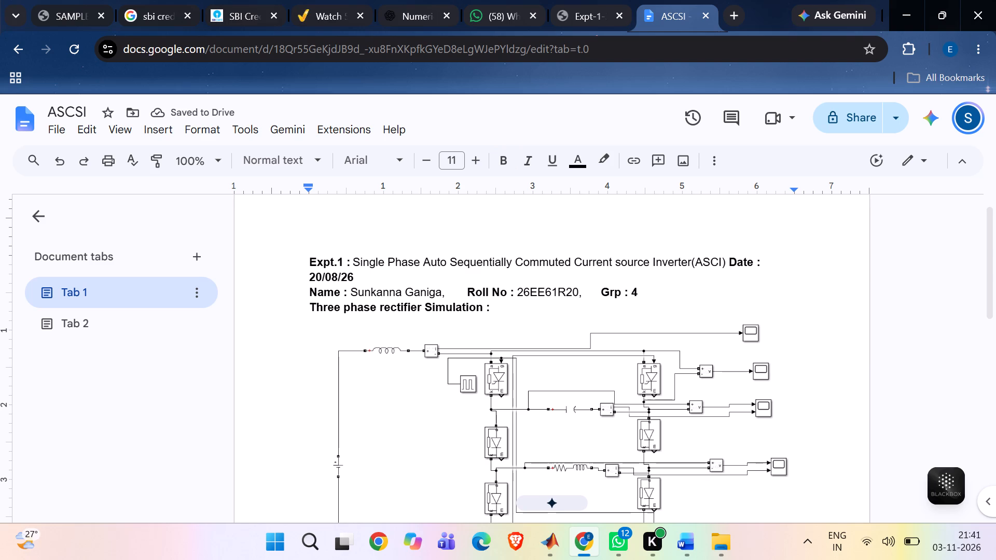
Tighten the date entry to read "Date:20/08/26" and place it on its own line below the title.
{"action": "left_click", "coordinate": [310, 272]}
{"action": "key", "text": "BackSpace"}
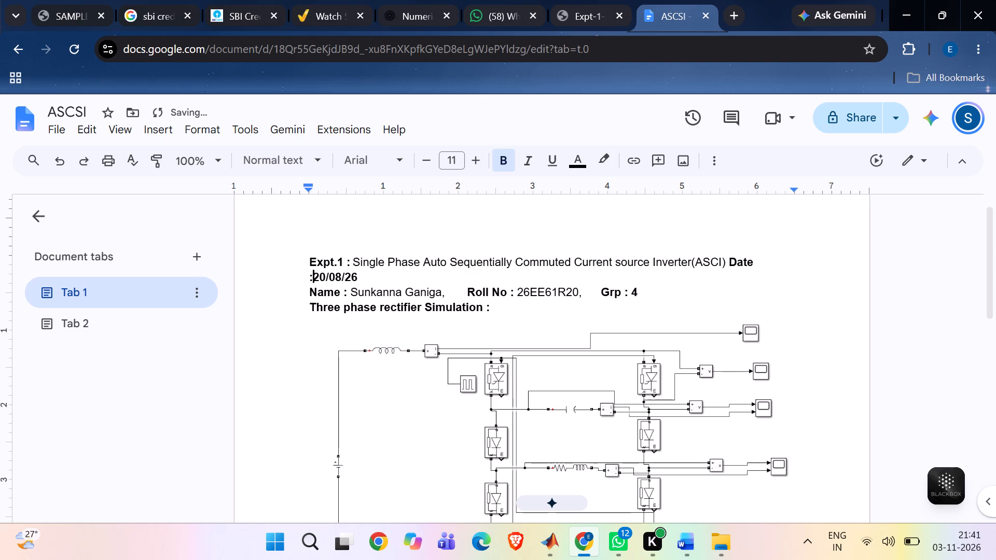
{"action": "key", "text": "BackSpace"}
{"action": "key", "text": "BackSpace"}
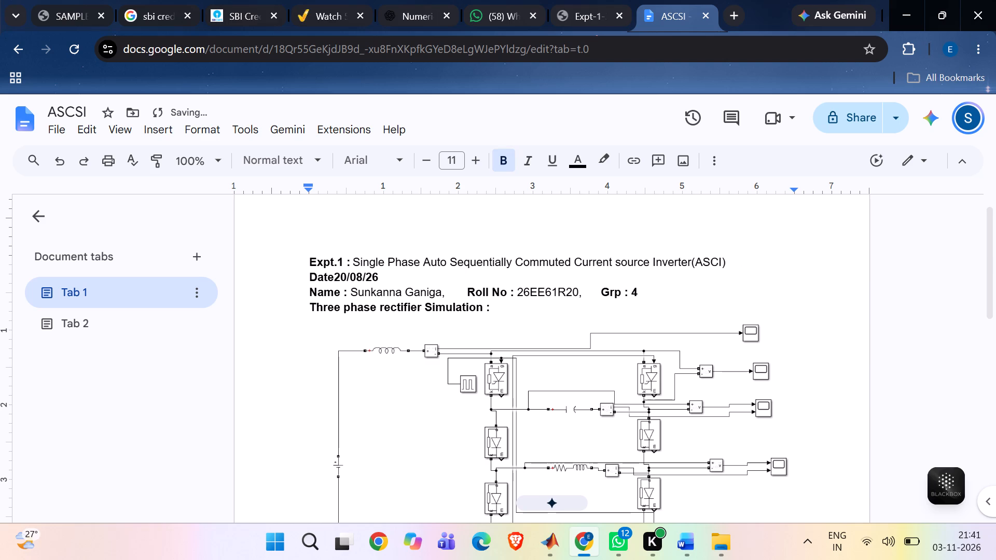
{"action": "key", "text": "shift+colon"}
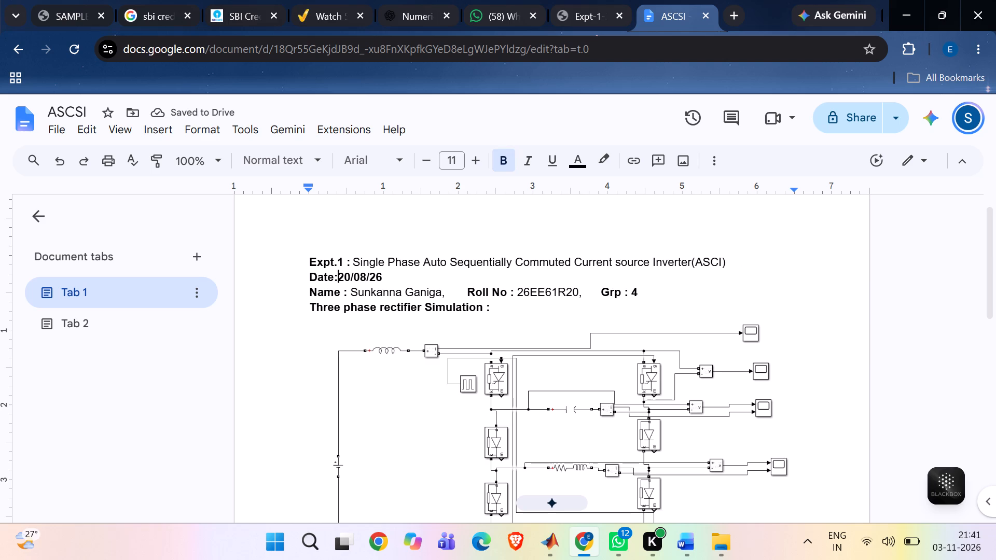
{"action": "left_click_drag", "start_coordinate": [383, 279], "coordinate": [294, 282]}
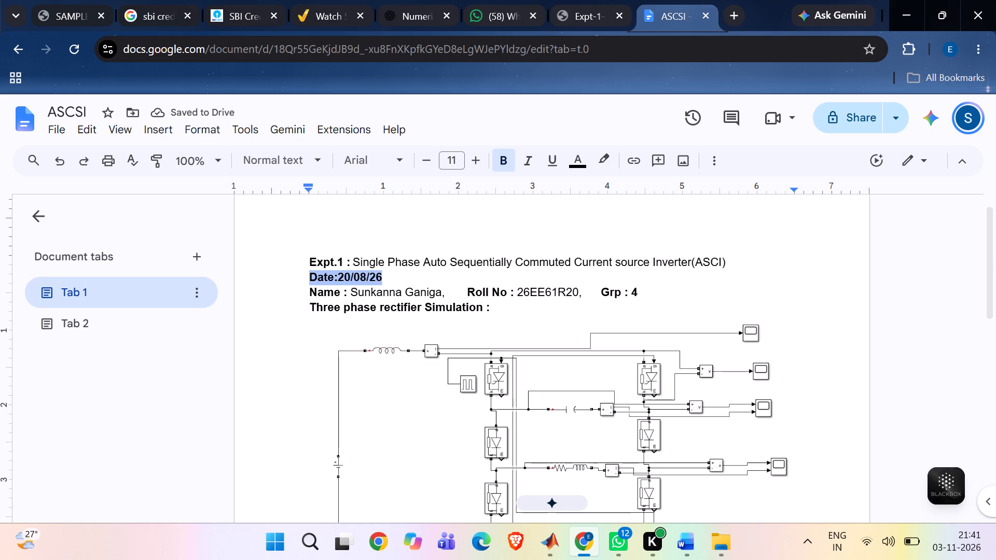
{"action": "left_click_drag", "start_coordinate": [294, 282], "coordinate": [300, 281]}
{"action": "left_click", "coordinate": [300, 281]}
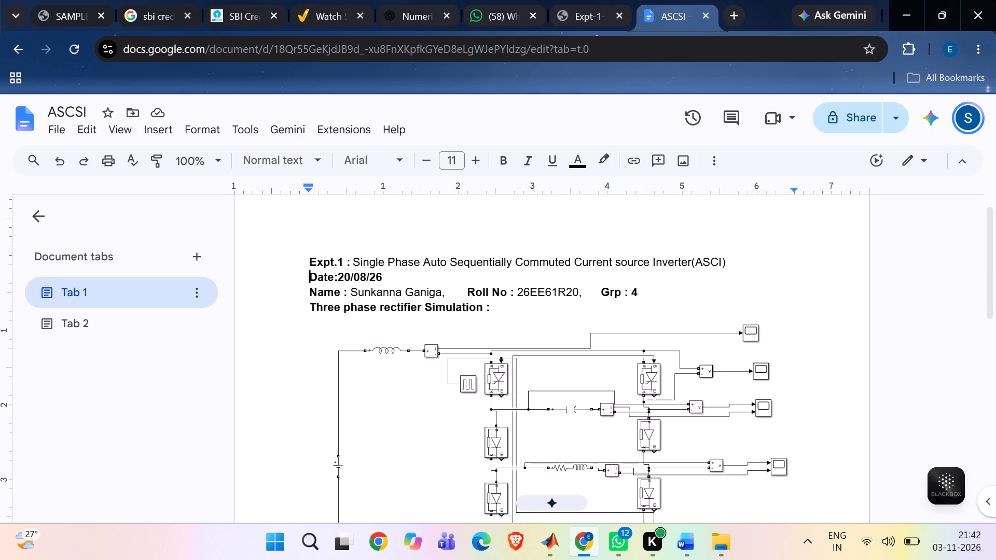
{"action": "key", "text": "BackSpace"}
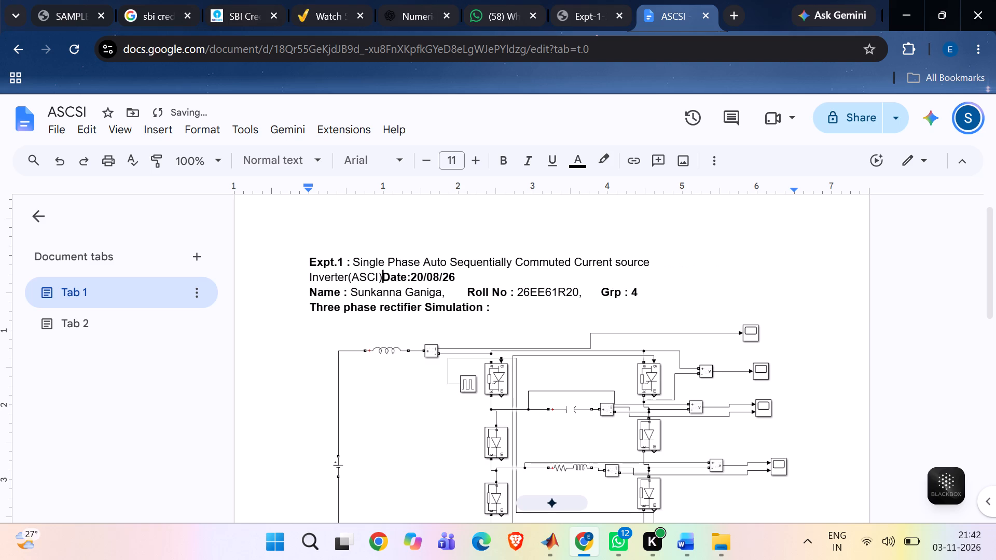
{"action": "key", "text": "space"}
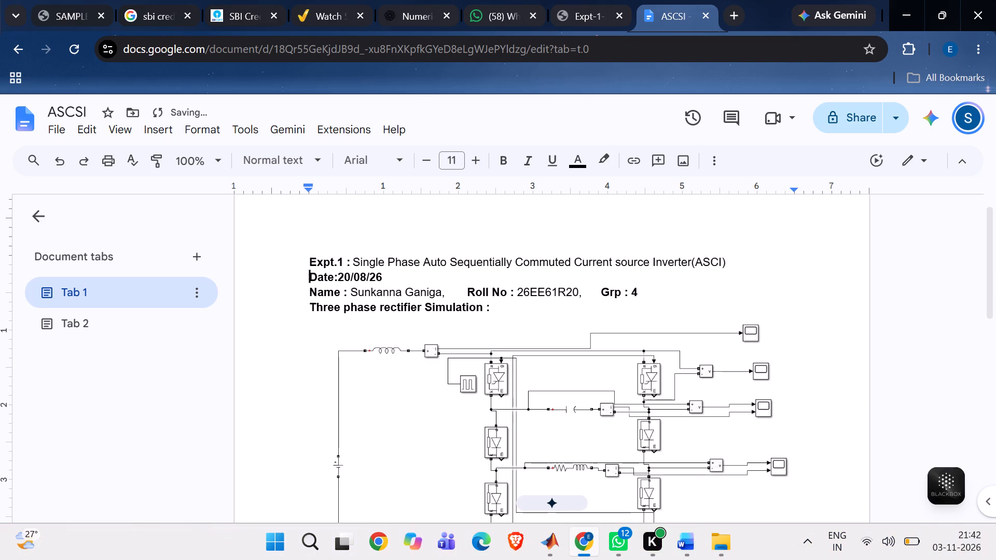
{"action": "key", "text": "space"}
Shorten the heading above the circuit picture to "Simulation :" by deleting "Three phase rectifier".
{"action": "left_click", "coordinate": [426, 307]}
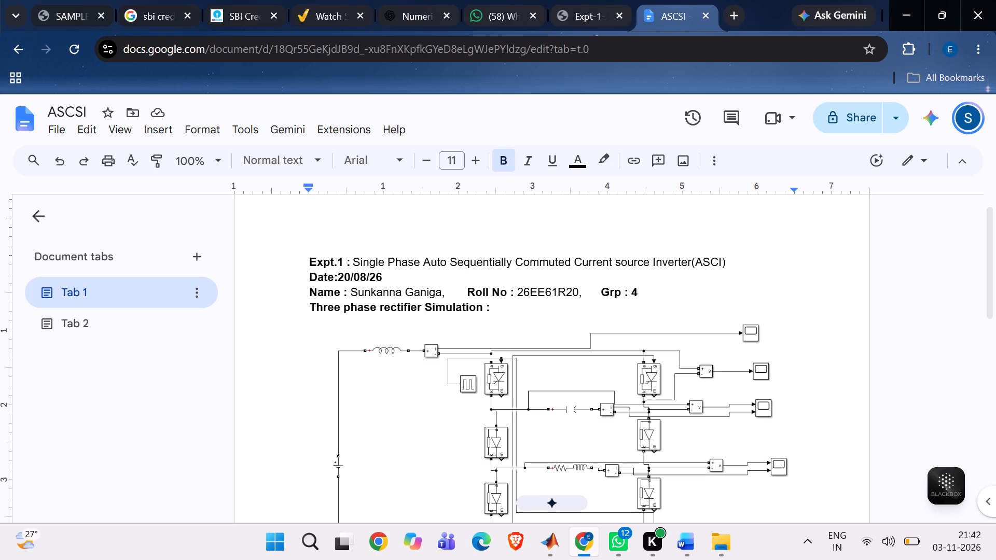
{"action": "key", "text": "BackSpace"}
{"action": "key", "text": "BackSpace"}
{"action": "key", "text": "BackSpace"}
{"action": "key", "text": "BackSpace"}
{"action": "key", "text": "BackSpace"}
{"action": "key", "text": "BackSpace"}
{"action": "key", "text": "BackSpace"}
{"action": "key", "text": "BackSpace"}
{"action": "key", "text": "BackSpace"}
{"action": "key", "text": "BackSpace"}
{"action": "key", "text": "BackSpace"}
{"action": "key", "text": "BackSpace"}
{"action": "key", "text": "BackSpace"}
{"action": "key", "text": "BackSpace"}
{"action": "key", "text": "BackSpace"}
{"action": "key", "text": "BackSpace"}
{"action": "key", "text": "BackSpace"}
{"action": "key", "text": "BackSpace"}
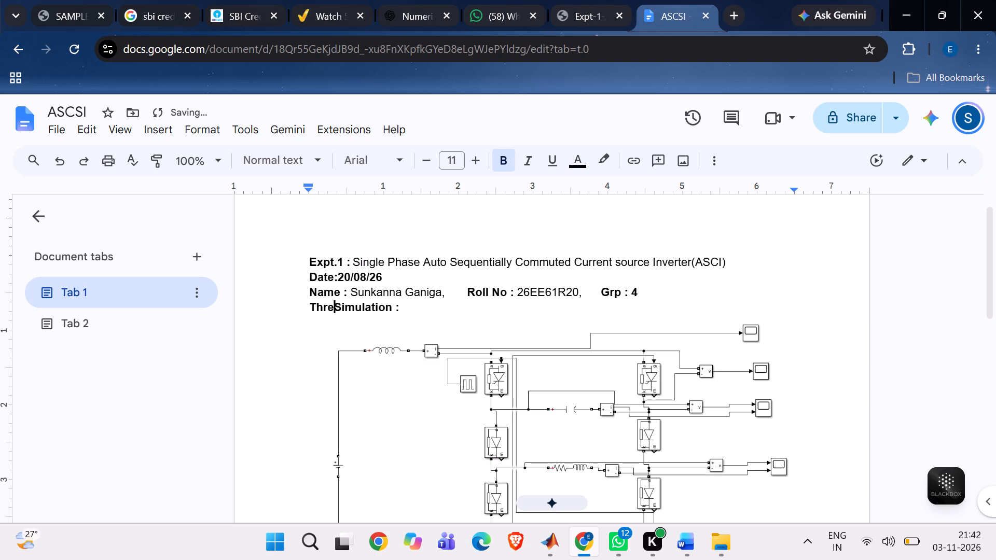
{"action": "key", "text": "BackSpace"}
{"action": "key", "text": "BackSpace"}
{"action": "key", "text": "BackSpace"}
{"action": "key", "text": "BackSpace"}
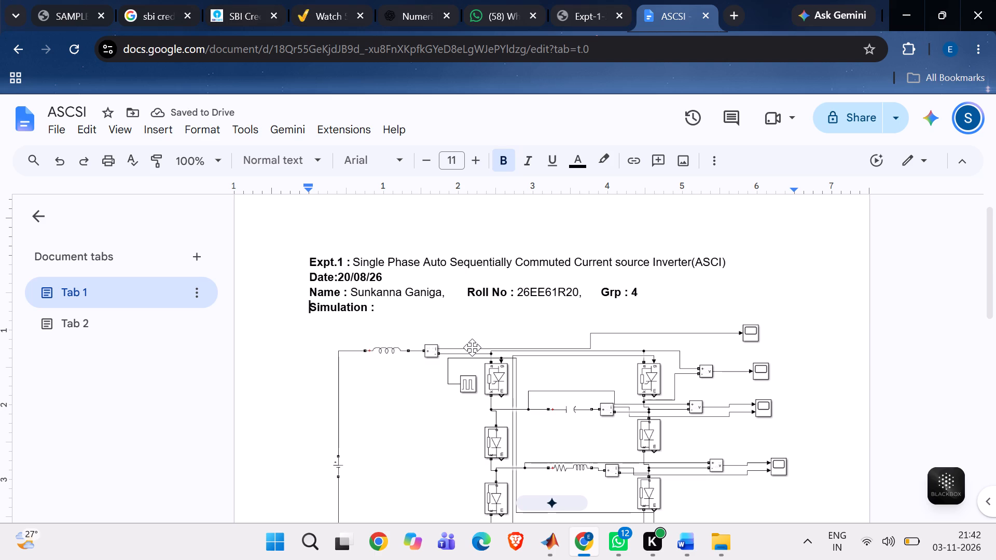
Review the report from the header lines through the circuit picture to the empty three-column table.
{"action": "scroll", "coordinate": [472, 347], "scroll_direction": "down", "scroll_amount": 6}
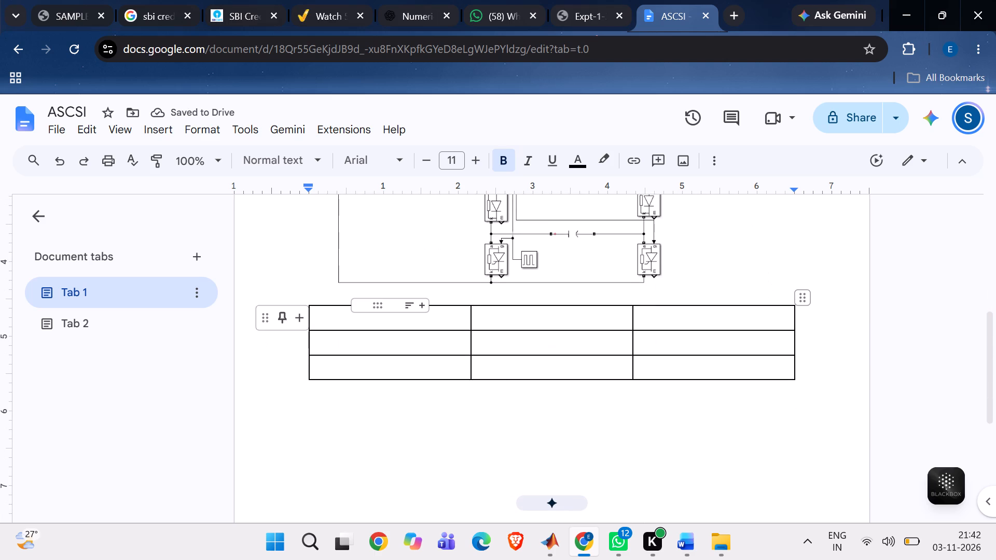
{"action": "left_click", "coordinate": [833, 287]}
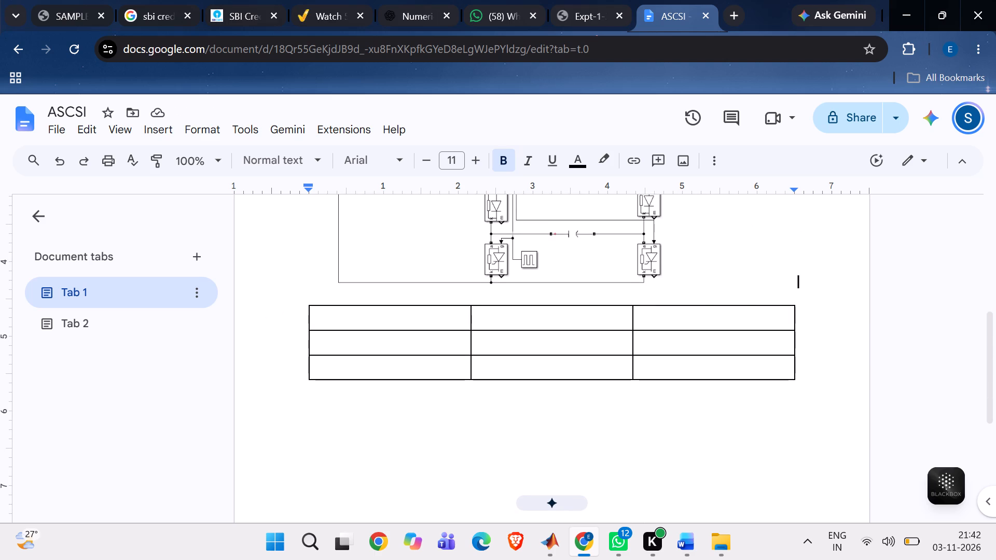
{"action": "scroll", "coordinate": [833, 287], "scroll_direction": "up", "scroll_amount": 4}
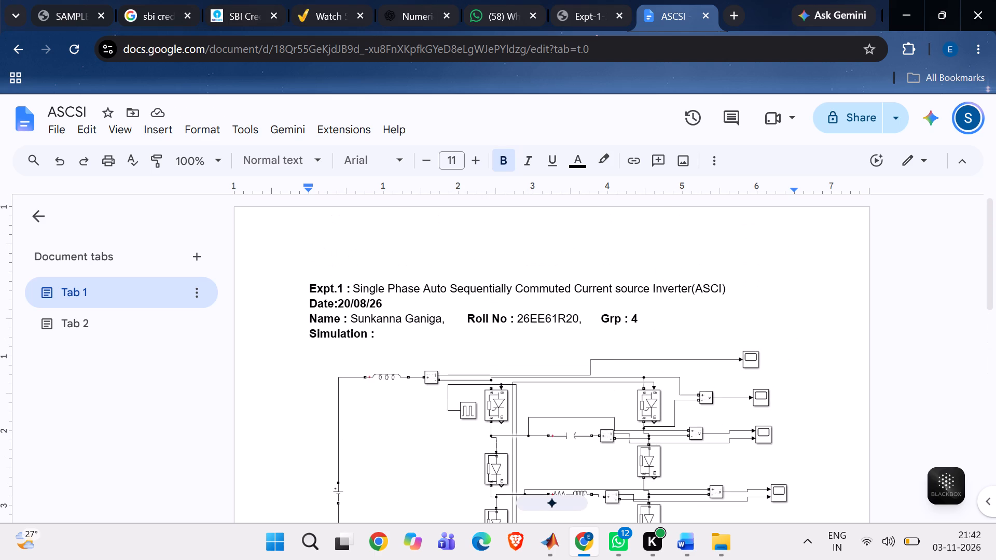
{"action": "scroll", "coordinate": [833, 287], "scroll_direction": "down", "scroll_amount": 1}
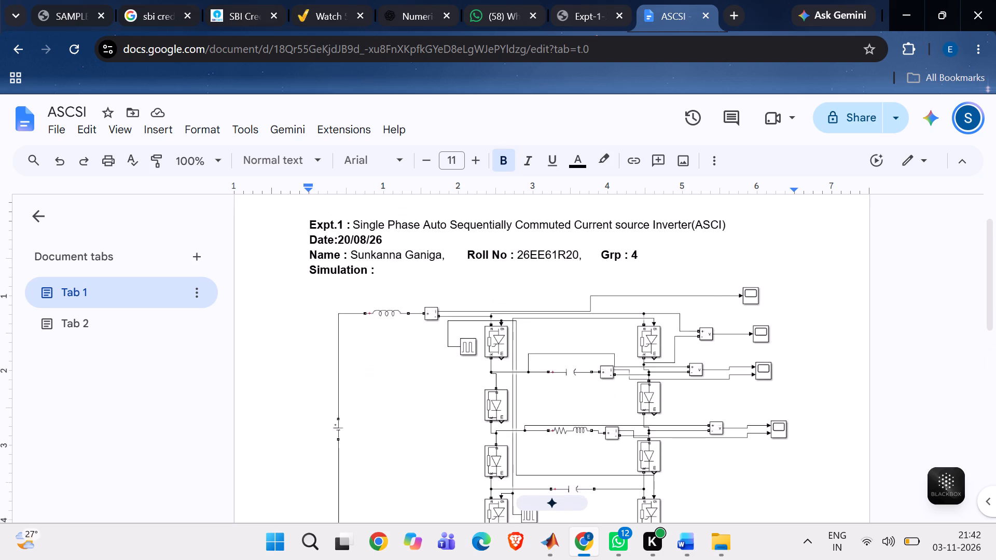
{"action": "scroll", "coordinate": [833, 287], "scroll_direction": "down", "scroll_amount": 3}
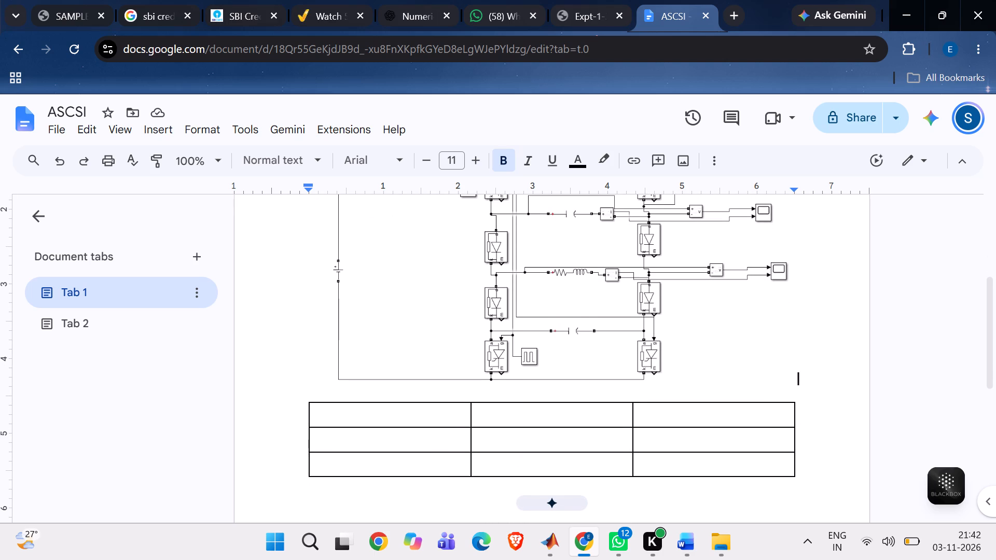
{"action": "left_click", "coordinate": [659, 416]}
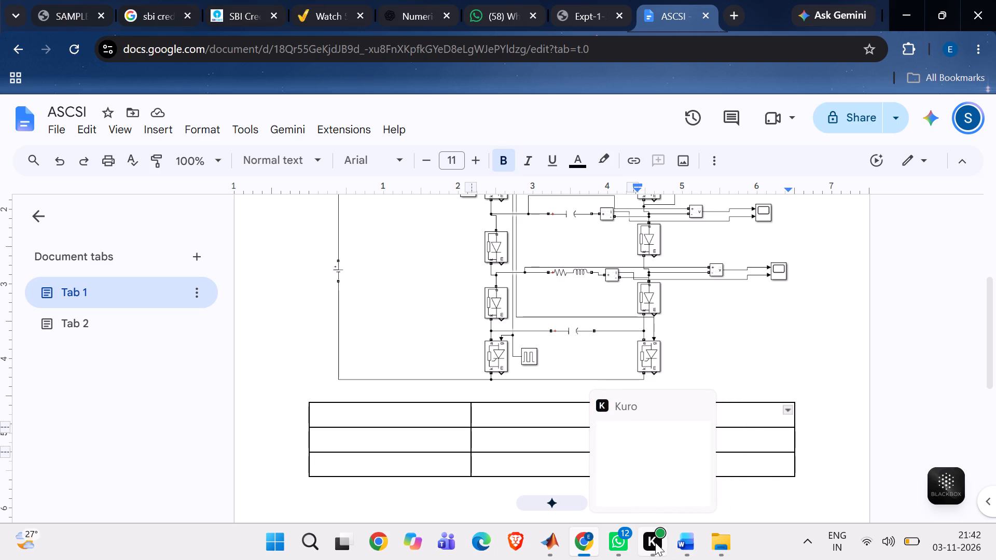
Switch to the Ascsi Simulink model by way of the Word reference report.
{"action": "left_click", "coordinate": [675, 541]}
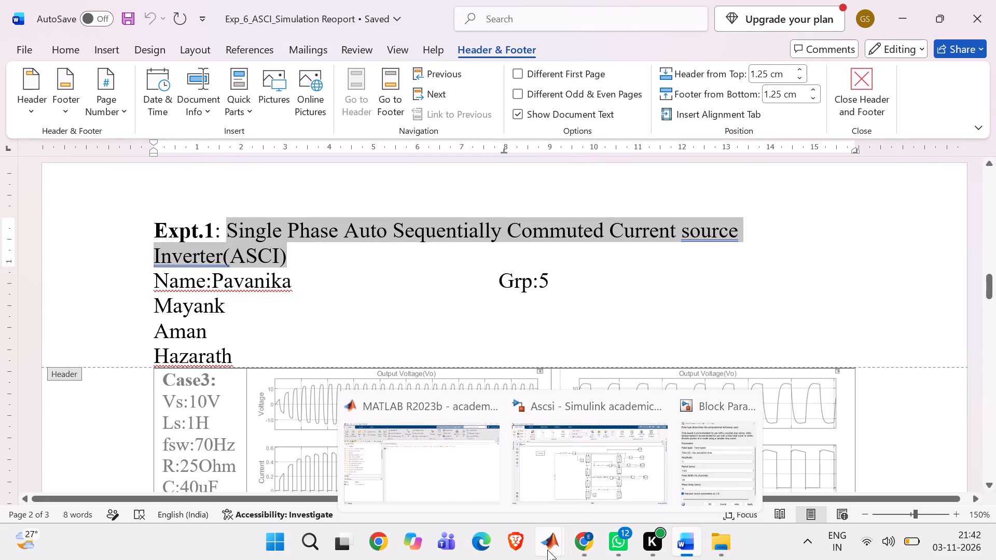
{"action": "left_click", "coordinate": [587, 491]}
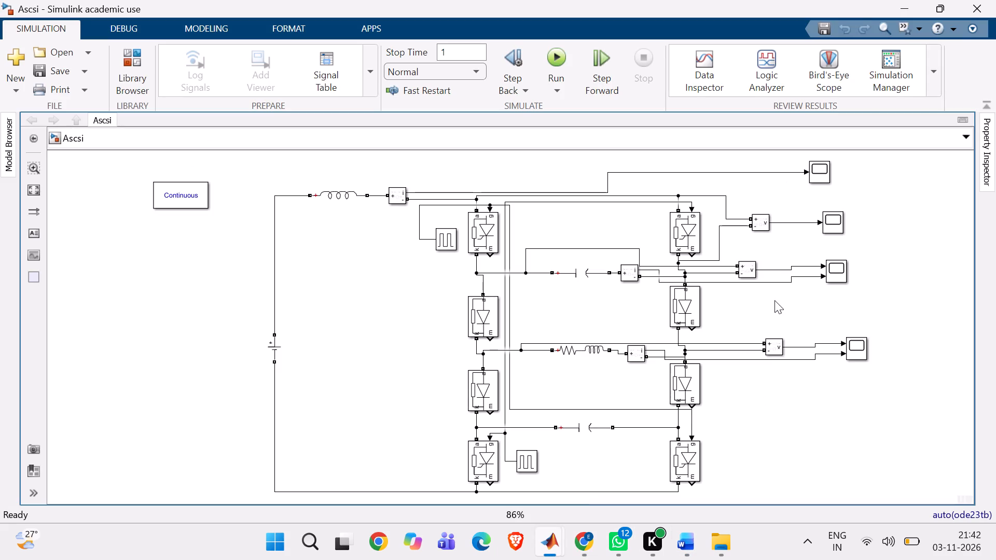
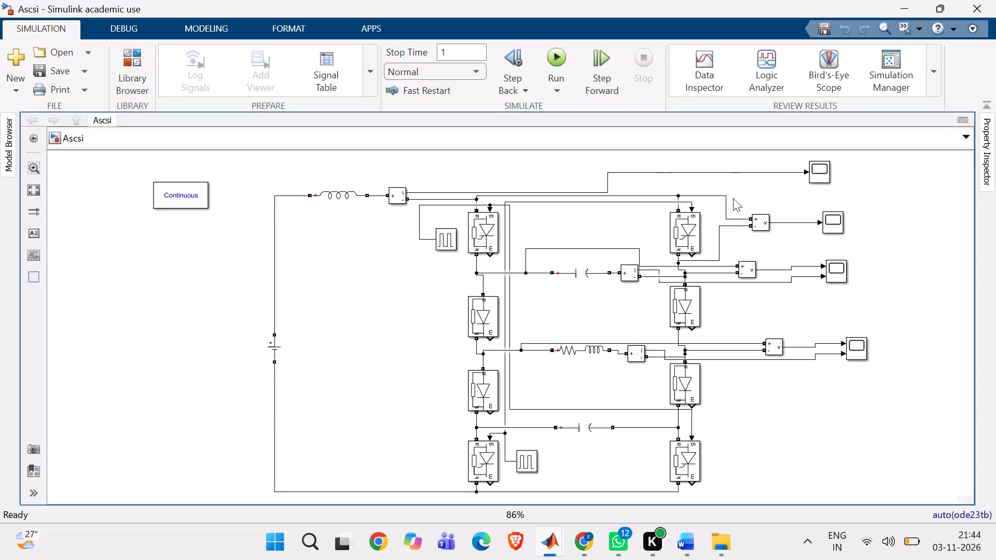
Look at the voltage and current waveforms in Scope1 and return to the circuit diagram.
{"action": "double_click", "coordinate": [843, 273]}
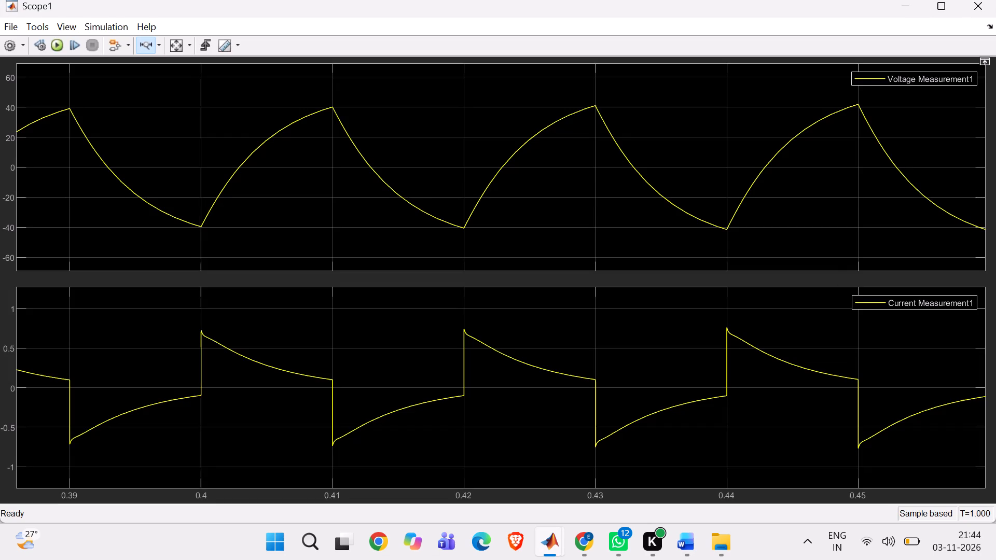
{"action": "left_click", "coordinate": [985, 7]}
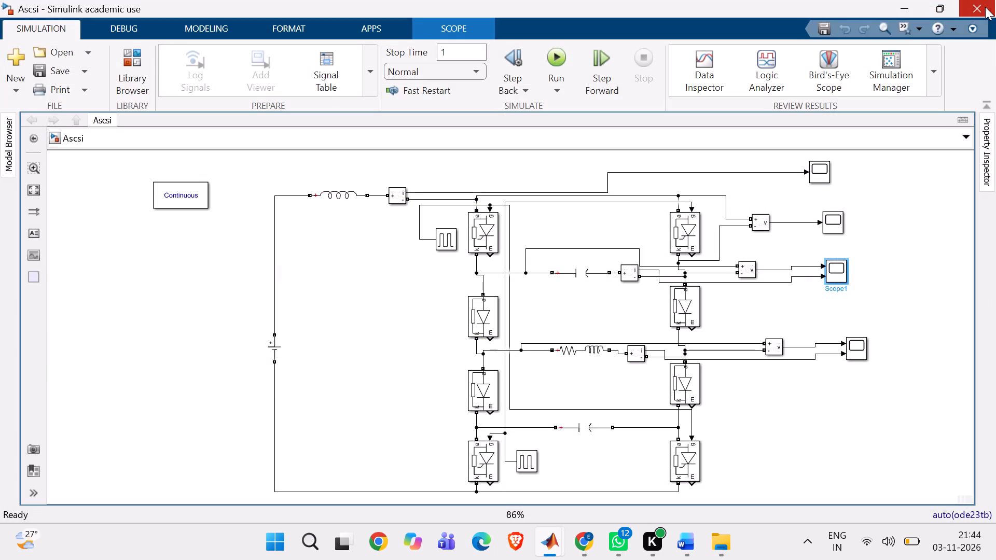
{"action": "left_click", "coordinate": [832, 223]}
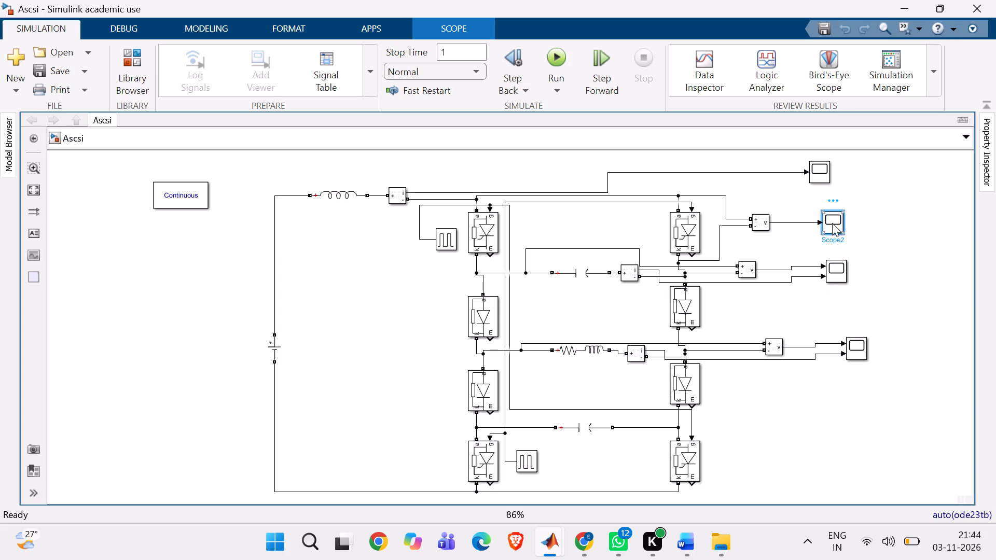
{"action": "left_click", "coordinate": [811, 223]}
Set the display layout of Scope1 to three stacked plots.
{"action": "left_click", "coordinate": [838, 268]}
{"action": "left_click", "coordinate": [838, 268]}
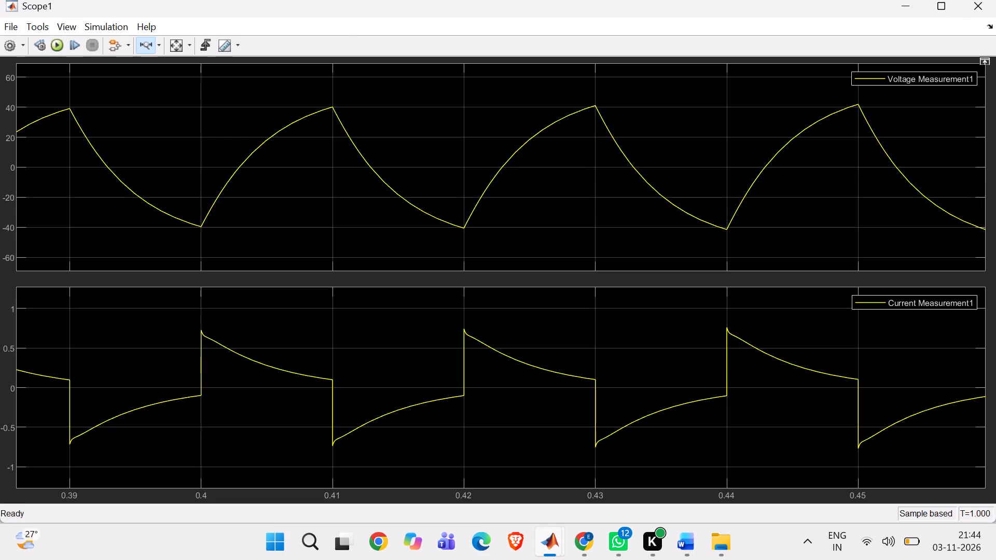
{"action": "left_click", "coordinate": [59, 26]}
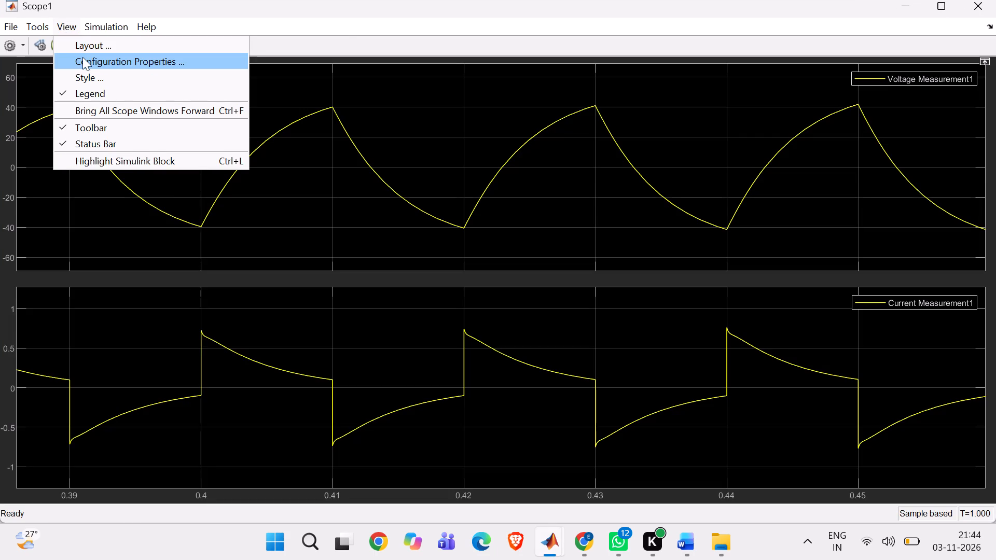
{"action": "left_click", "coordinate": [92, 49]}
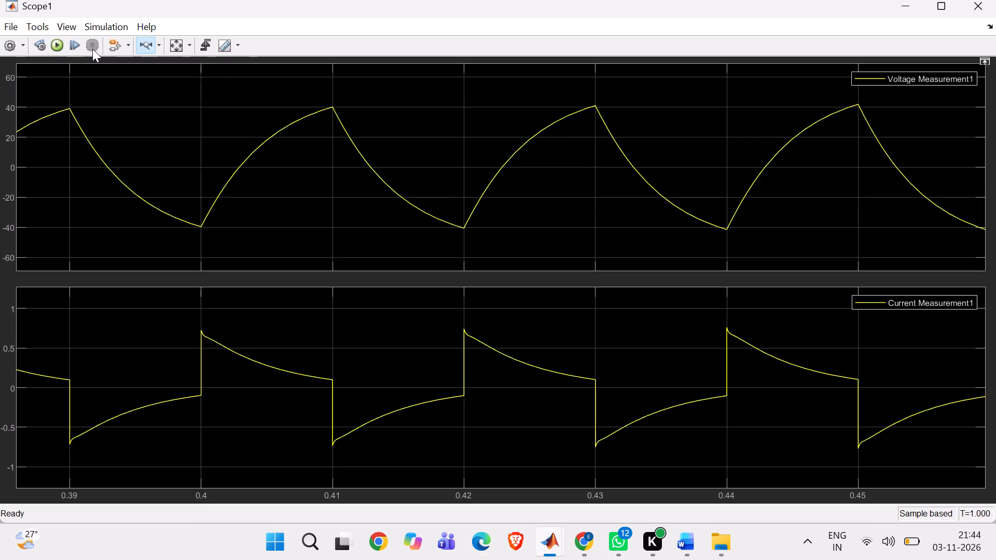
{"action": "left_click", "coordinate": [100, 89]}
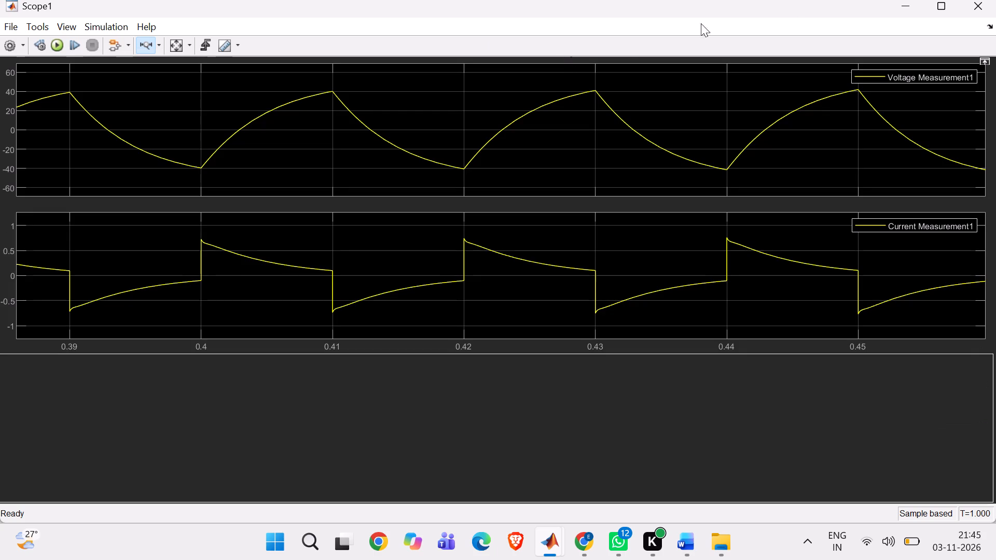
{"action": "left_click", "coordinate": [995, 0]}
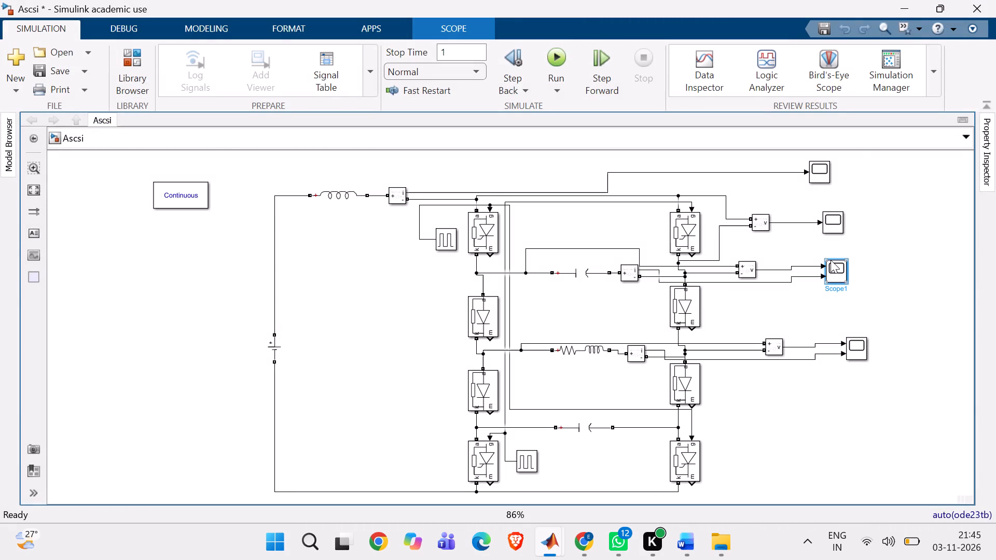
Shift the Scope1 block slightly down and away from its voltage measurement block in the circuit.
{"action": "left_click_drag", "start_coordinate": [833, 270], "coordinate": [835, 284]}
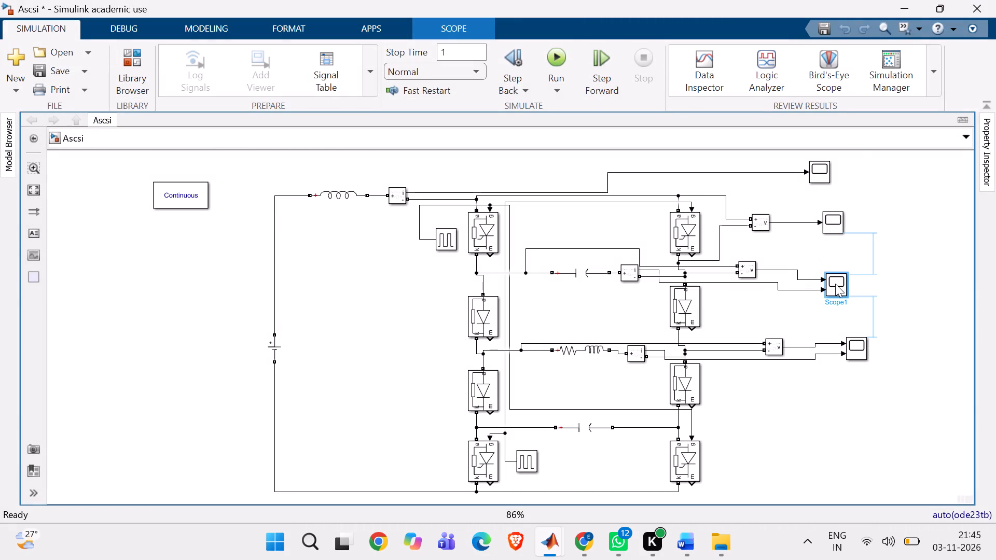
{"action": "left_click_drag", "start_coordinate": [835, 284], "coordinate": [838, 280]}
{"action": "left_click_drag", "start_coordinate": [838, 280], "coordinate": [840, 275]}
{"action": "left_click", "coordinate": [873, 275]}
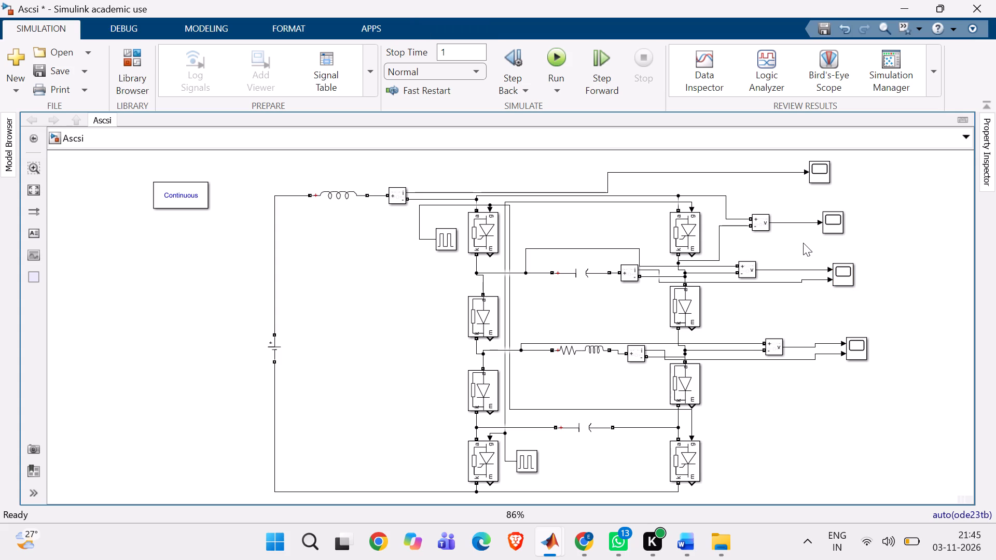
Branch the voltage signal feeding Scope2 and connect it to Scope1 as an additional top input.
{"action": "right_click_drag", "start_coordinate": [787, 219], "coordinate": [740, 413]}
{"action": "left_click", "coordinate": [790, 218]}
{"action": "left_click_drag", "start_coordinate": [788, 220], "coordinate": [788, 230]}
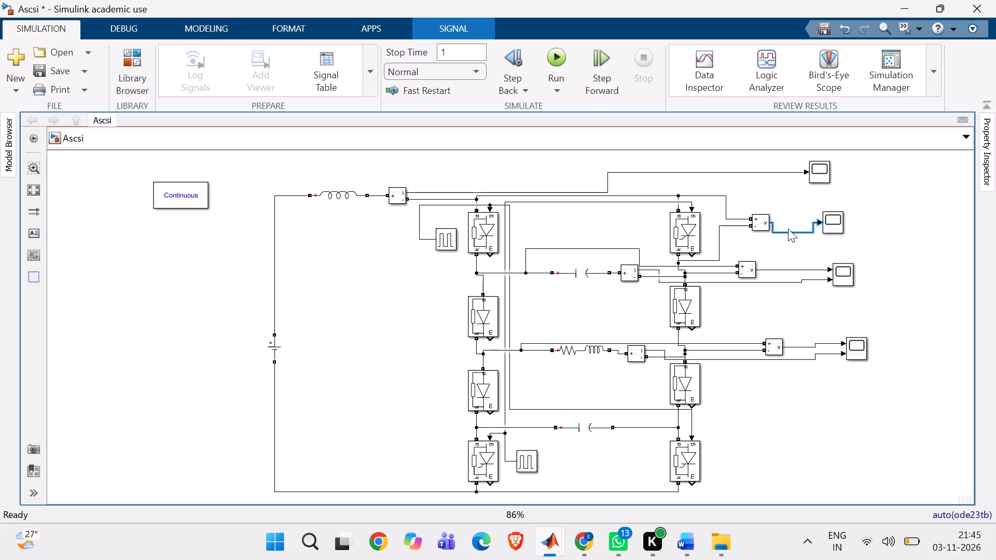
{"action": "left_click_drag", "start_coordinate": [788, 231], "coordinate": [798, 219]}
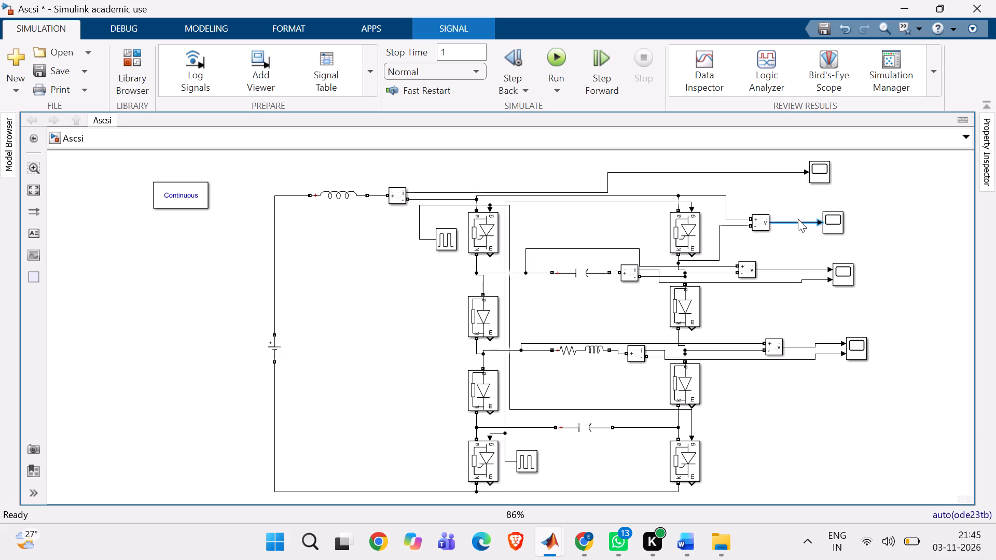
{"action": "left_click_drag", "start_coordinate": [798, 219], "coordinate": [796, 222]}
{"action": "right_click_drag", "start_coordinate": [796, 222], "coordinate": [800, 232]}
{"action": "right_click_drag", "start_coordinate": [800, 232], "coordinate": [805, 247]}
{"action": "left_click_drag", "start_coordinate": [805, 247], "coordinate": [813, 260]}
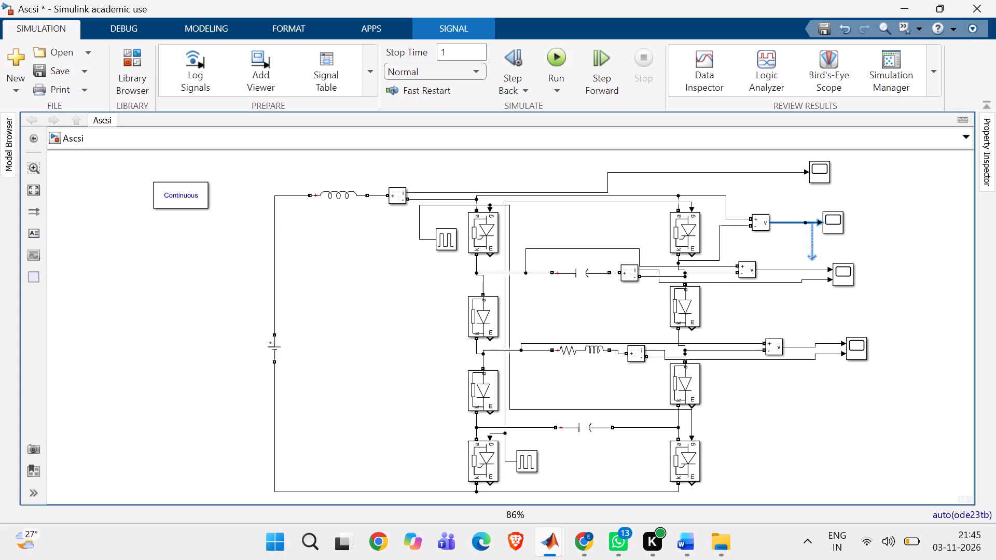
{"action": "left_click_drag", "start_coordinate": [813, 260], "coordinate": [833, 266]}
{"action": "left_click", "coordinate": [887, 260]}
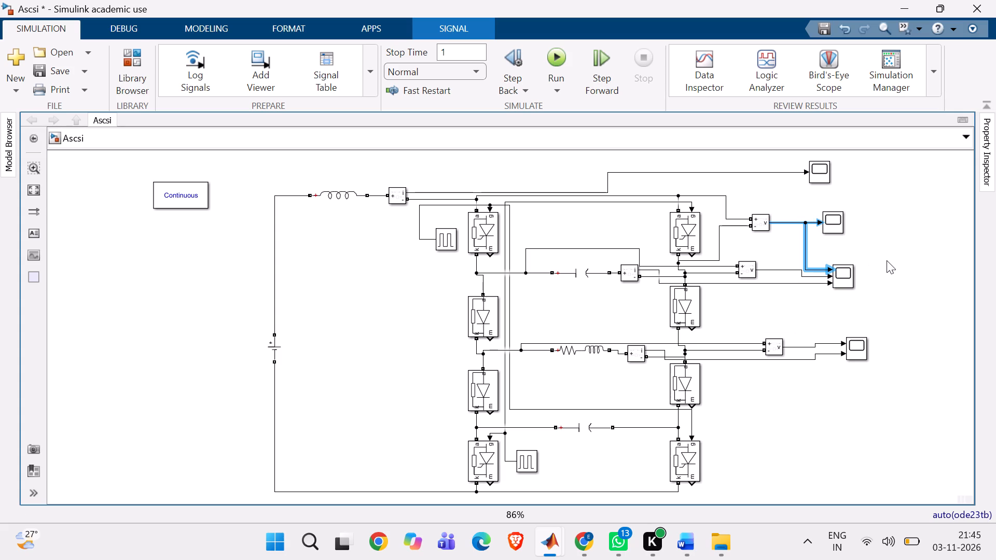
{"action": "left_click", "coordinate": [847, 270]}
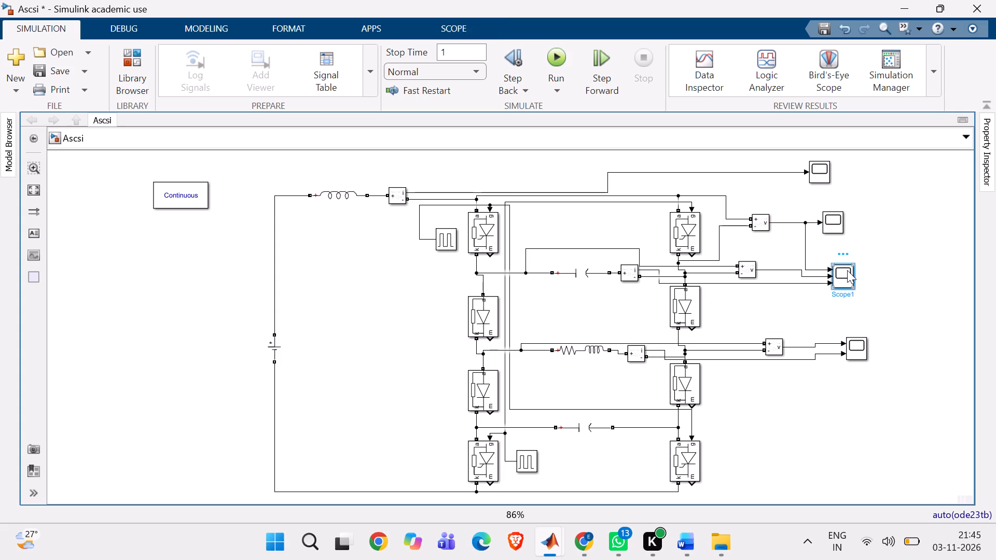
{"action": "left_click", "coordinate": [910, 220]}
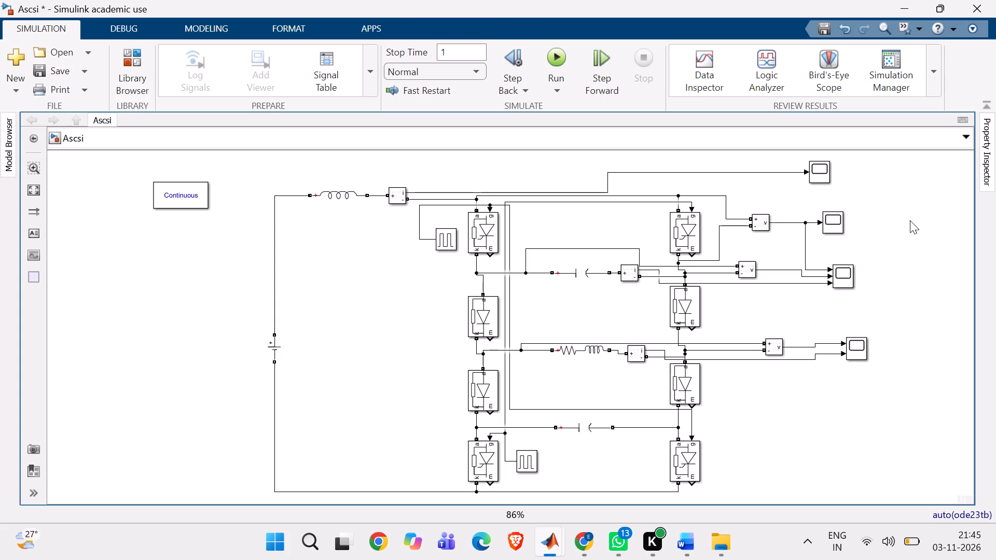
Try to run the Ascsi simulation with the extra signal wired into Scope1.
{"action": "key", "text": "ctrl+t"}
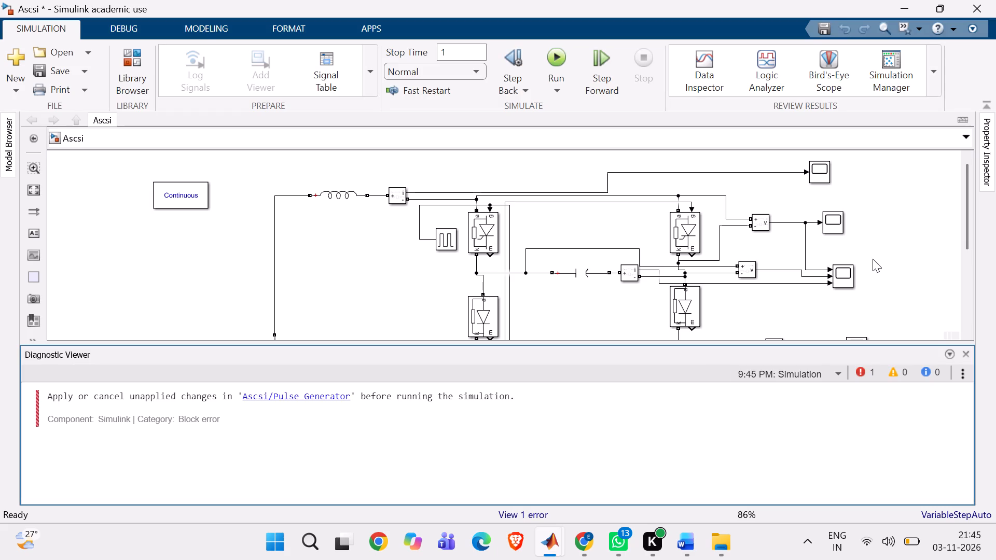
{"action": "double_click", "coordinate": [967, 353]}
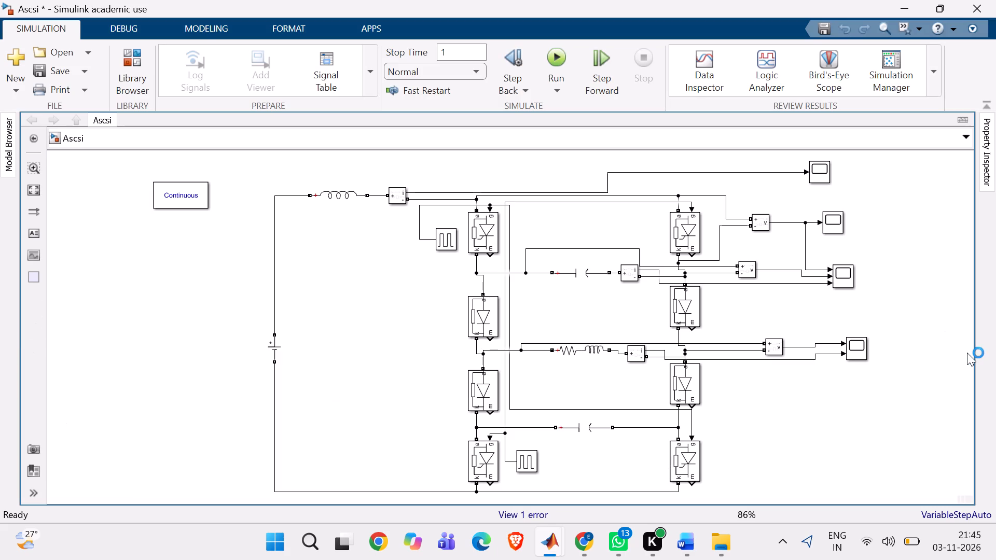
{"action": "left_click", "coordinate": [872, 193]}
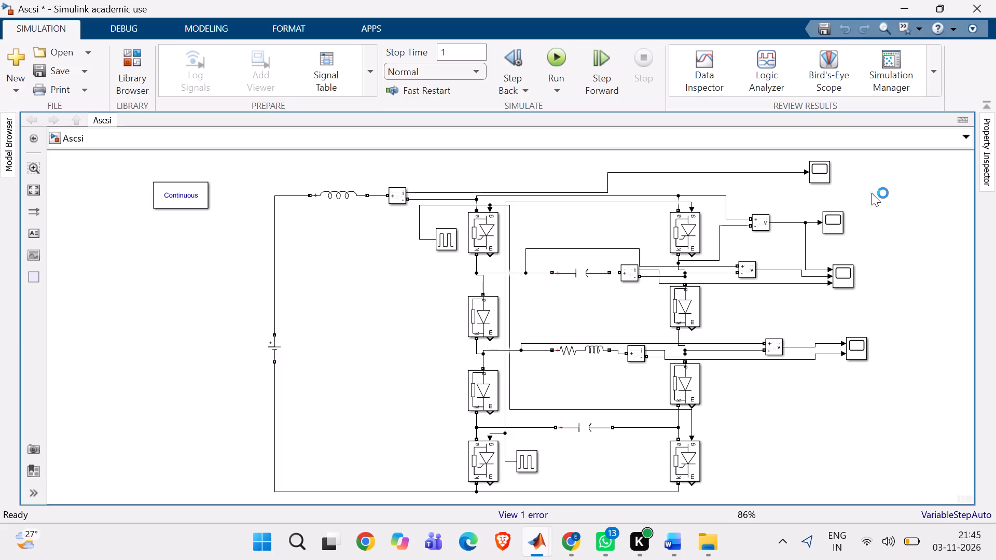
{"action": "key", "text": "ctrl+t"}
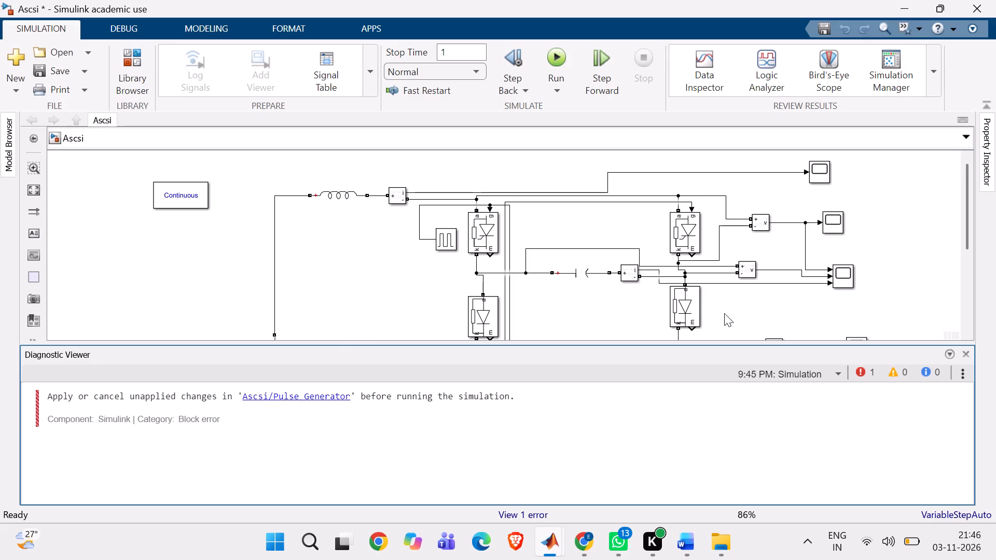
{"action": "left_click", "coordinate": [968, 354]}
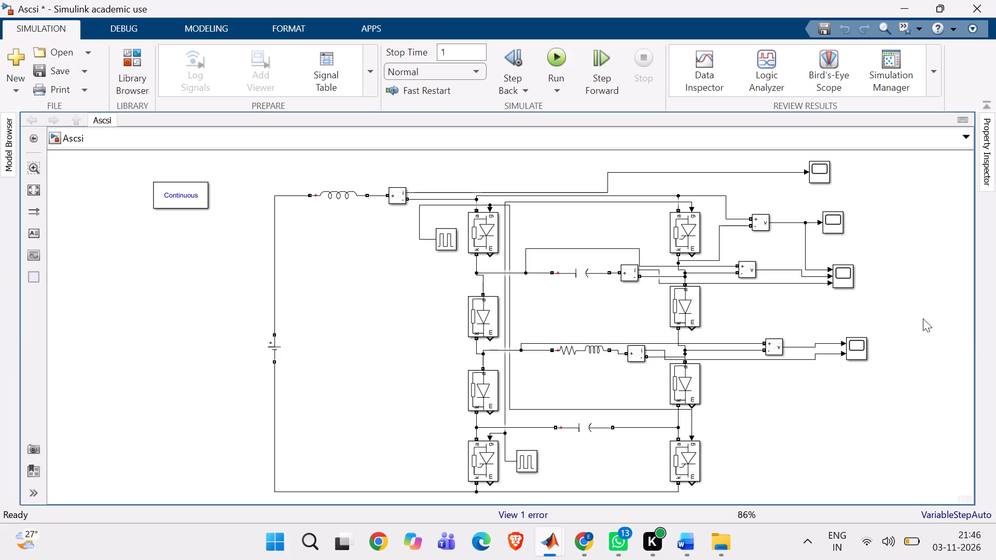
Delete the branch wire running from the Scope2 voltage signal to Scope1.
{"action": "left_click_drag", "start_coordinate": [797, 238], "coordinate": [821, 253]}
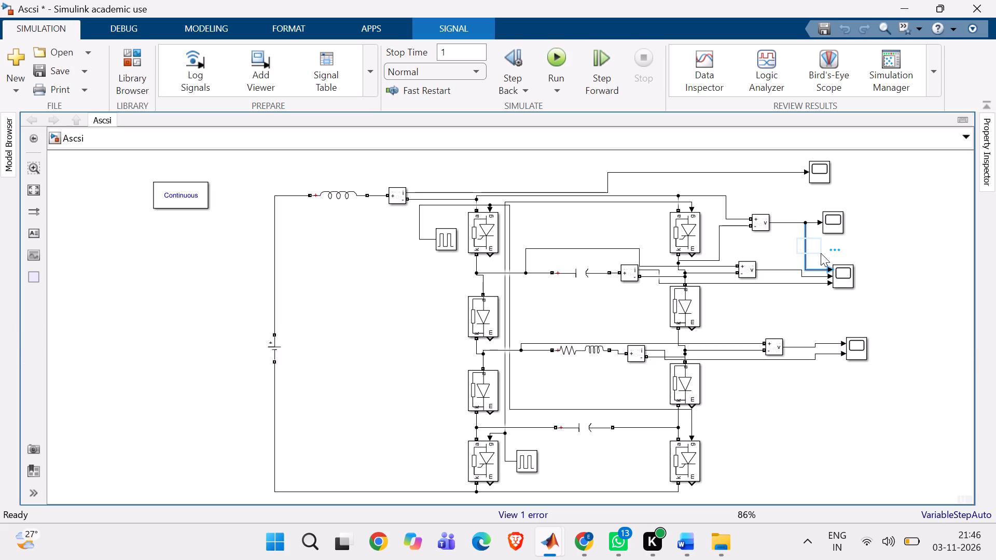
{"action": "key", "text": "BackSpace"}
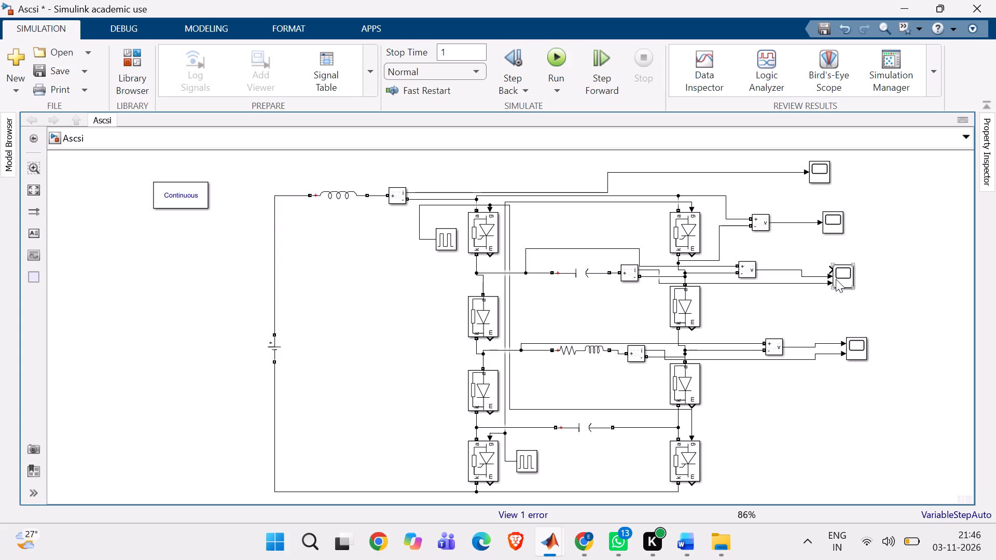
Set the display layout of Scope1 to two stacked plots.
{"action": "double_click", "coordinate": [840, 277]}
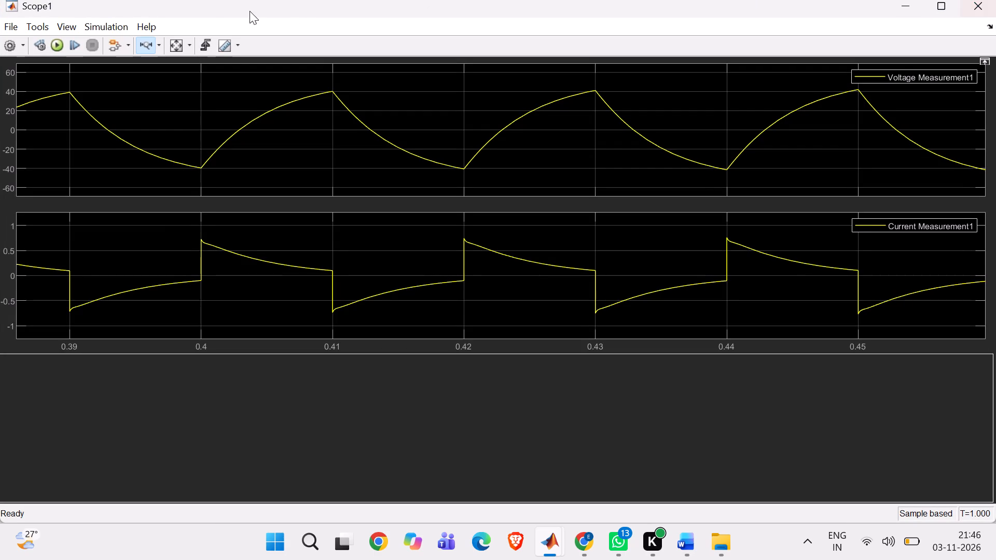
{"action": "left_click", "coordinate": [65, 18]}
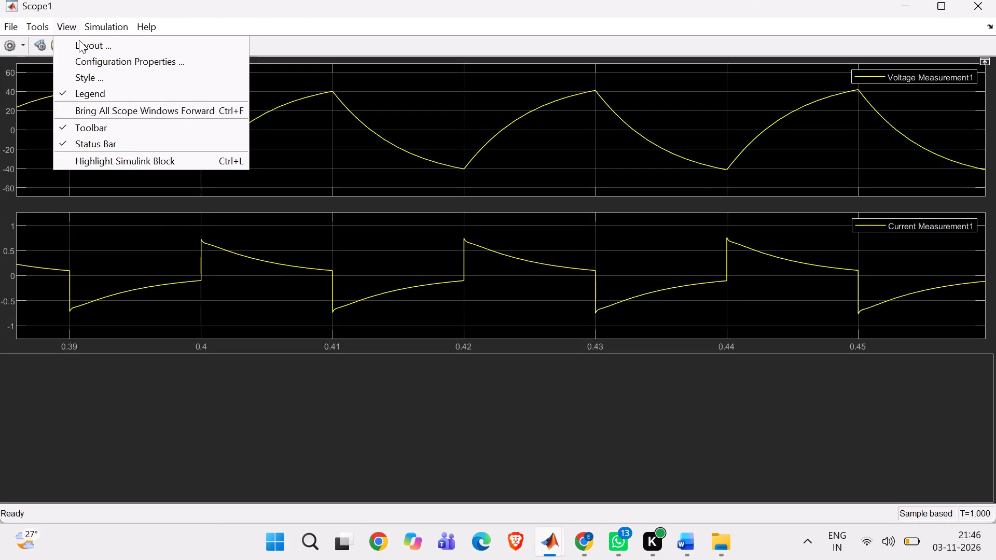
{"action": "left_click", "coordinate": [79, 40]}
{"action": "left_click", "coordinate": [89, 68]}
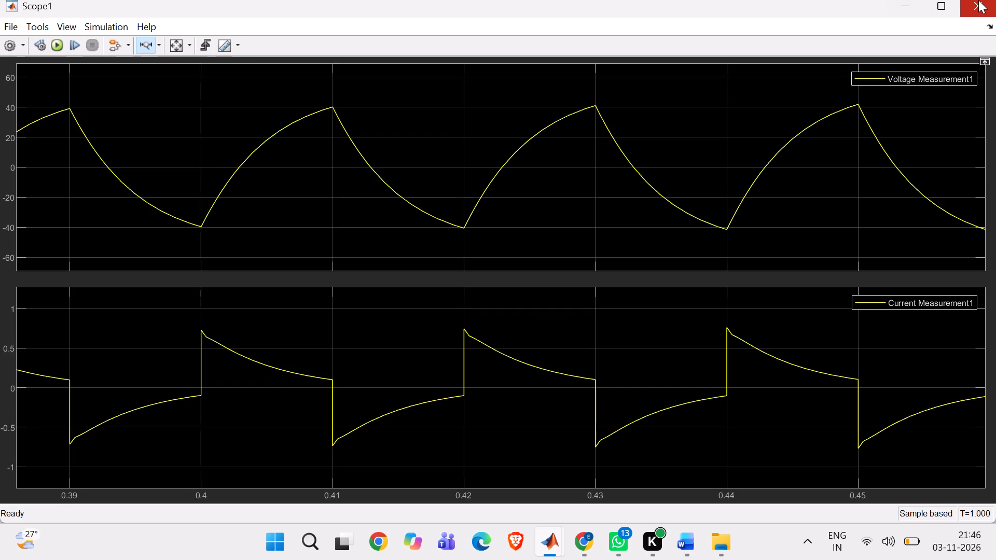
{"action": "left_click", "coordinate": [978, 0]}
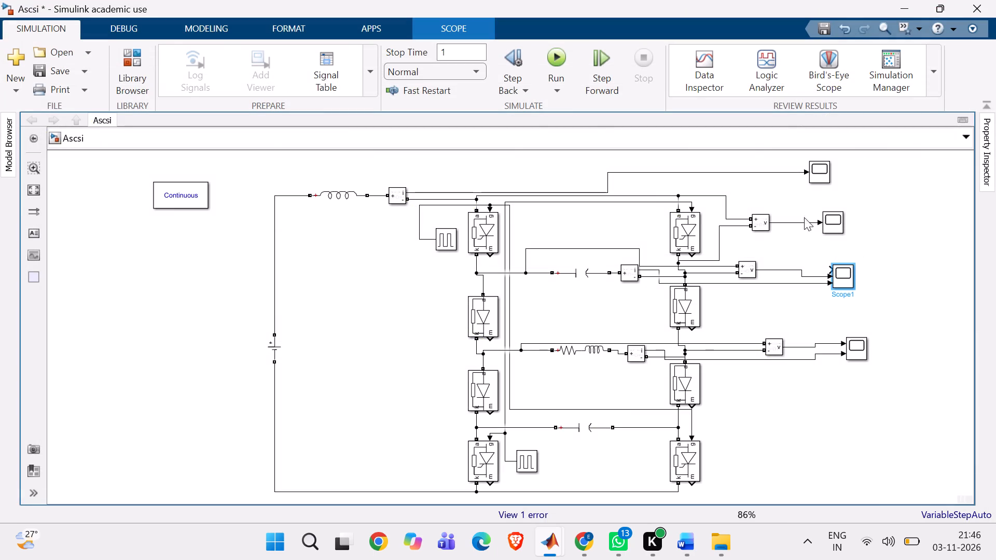
Wire the free top input of Scope1 to the voltage signal line that feeds Scope2.
{"action": "left_click_drag", "start_coordinate": [827, 269], "coordinate": [801, 242]}
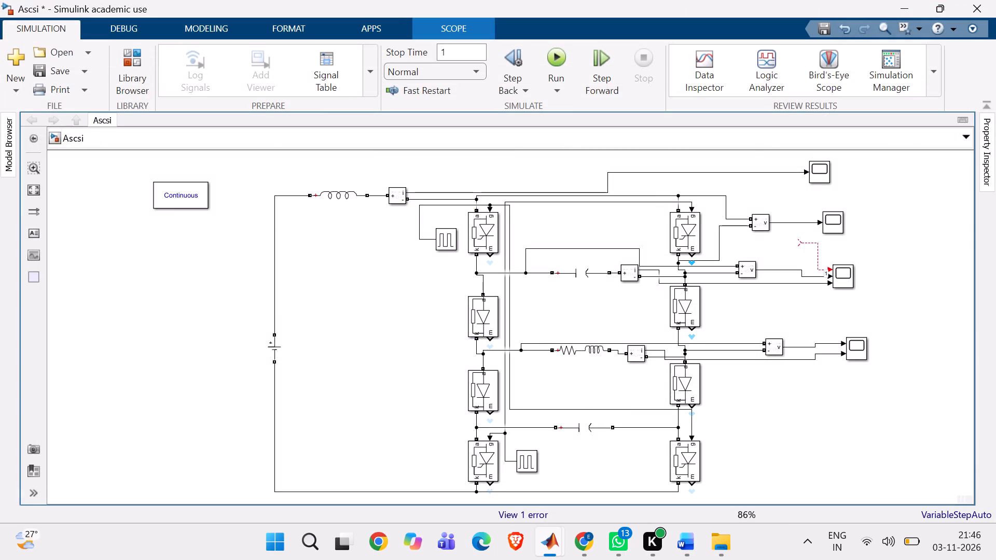
{"action": "left_click_drag", "start_coordinate": [801, 242], "coordinate": [784, 224]}
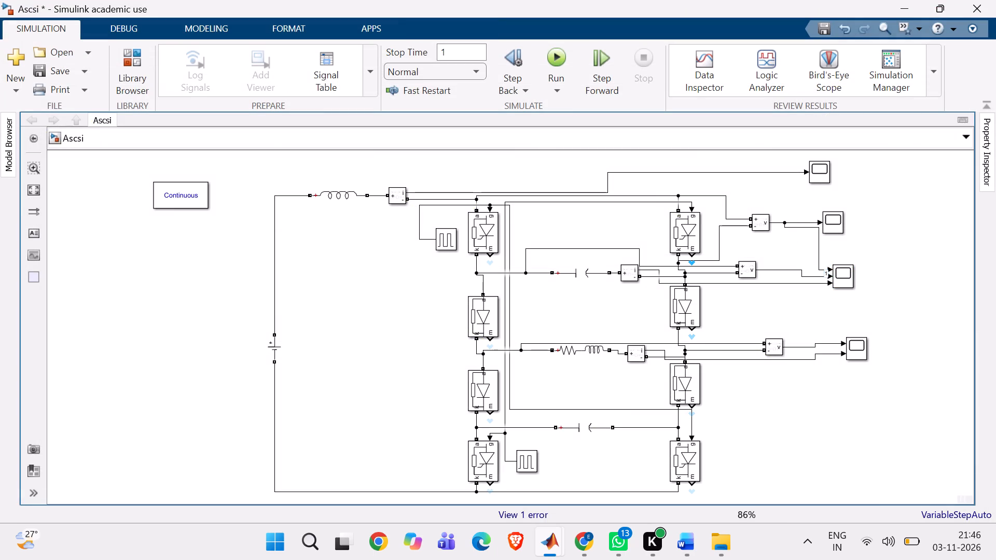
{"action": "left_click_drag", "start_coordinate": [784, 224], "coordinate": [791, 221]}
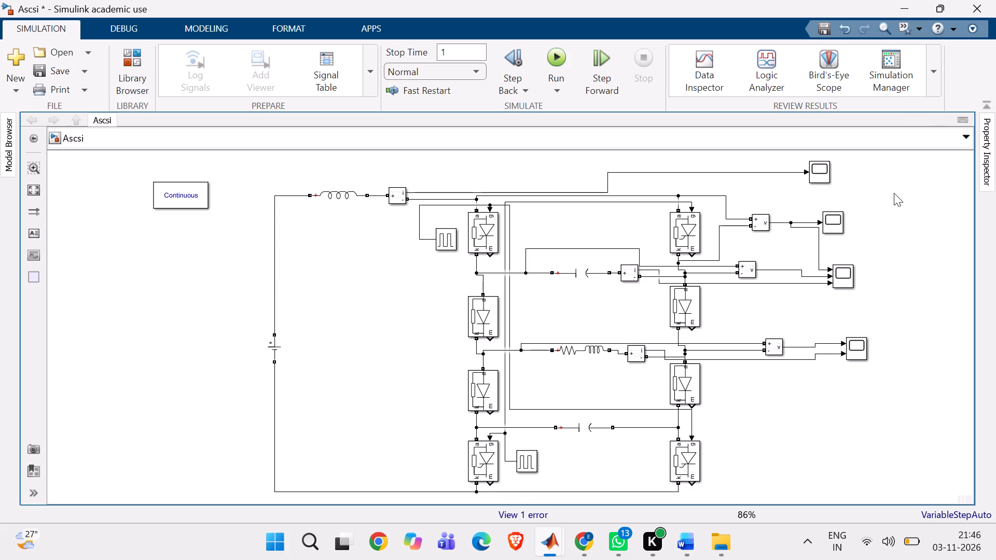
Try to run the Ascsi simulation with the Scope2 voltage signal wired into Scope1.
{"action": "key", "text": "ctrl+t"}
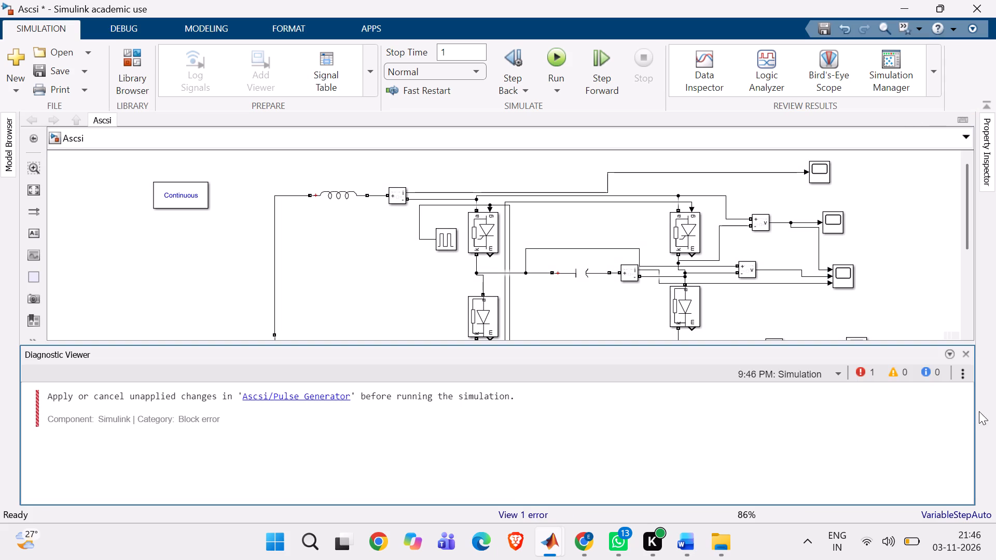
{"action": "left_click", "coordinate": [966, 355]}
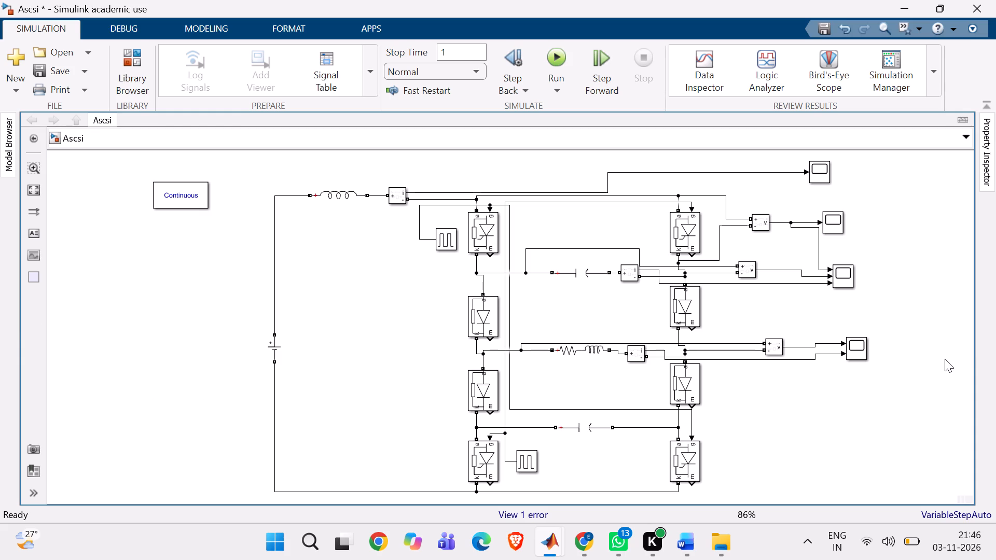
Move the Scope2 block slightly to the right so it lines up above Scope1.
{"action": "left_click_drag", "start_coordinate": [835, 222], "coordinate": [848, 222]}
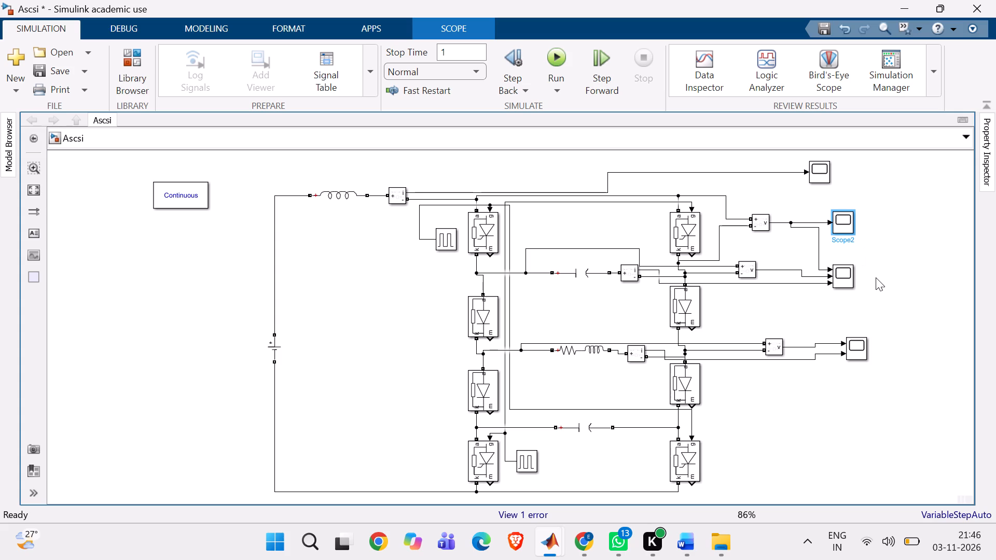
Check the existing waveforms in Scope1.
{"action": "double_click", "coordinate": [840, 268]}
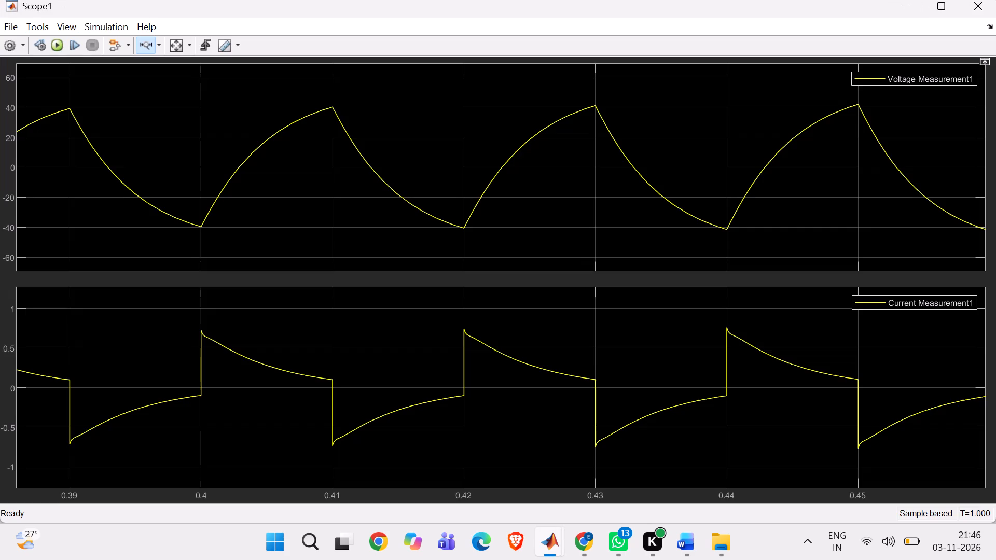
{"action": "left_click", "coordinate": [994, 7]}
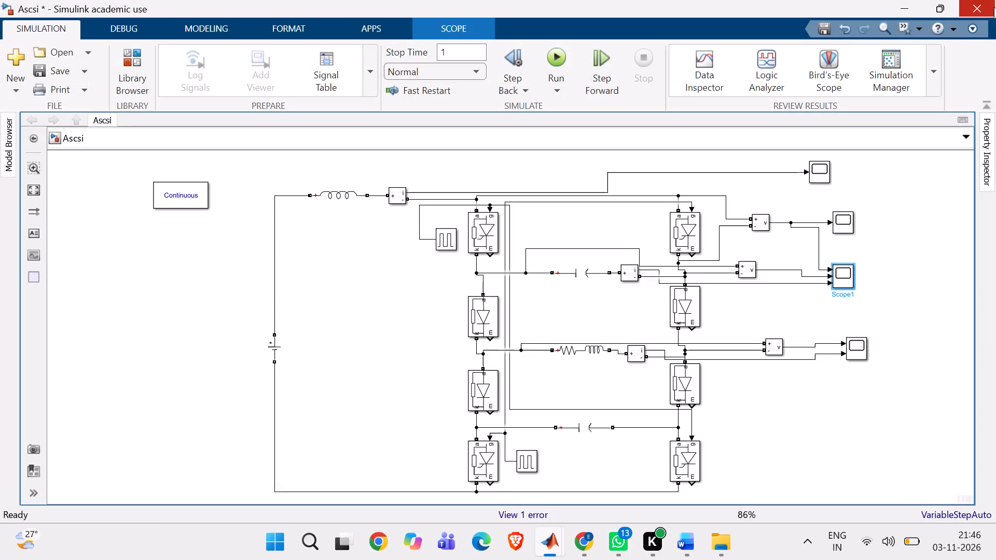
Retry the simulation, locate the Pulse Generator block named in the diagnostic, and apply its pending parameter changes.
{"action": "key", "text": "ctrl+t"}
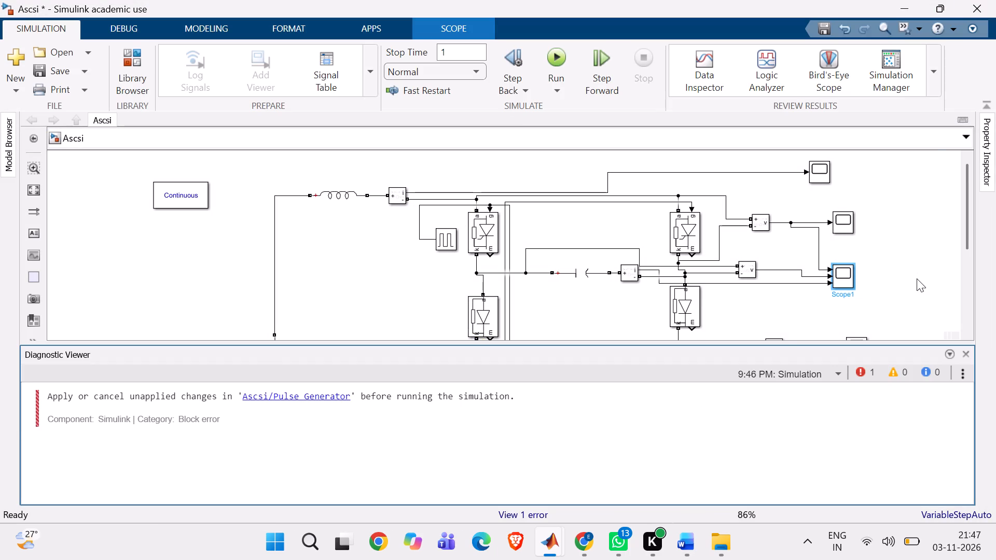
{"action": "left_click", "coordinate": [298, 398]}
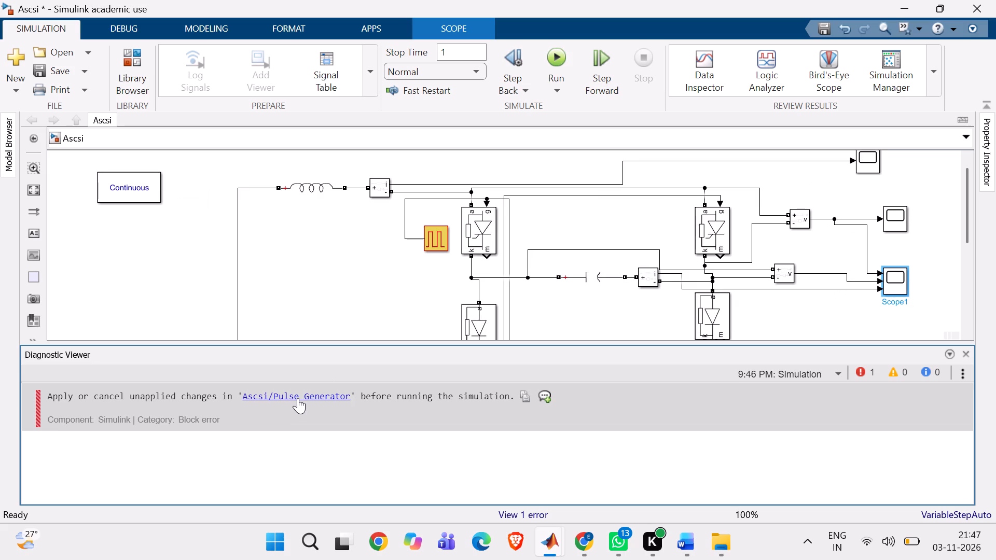
{"action": "left_click", "coordinate": [968, 356]}
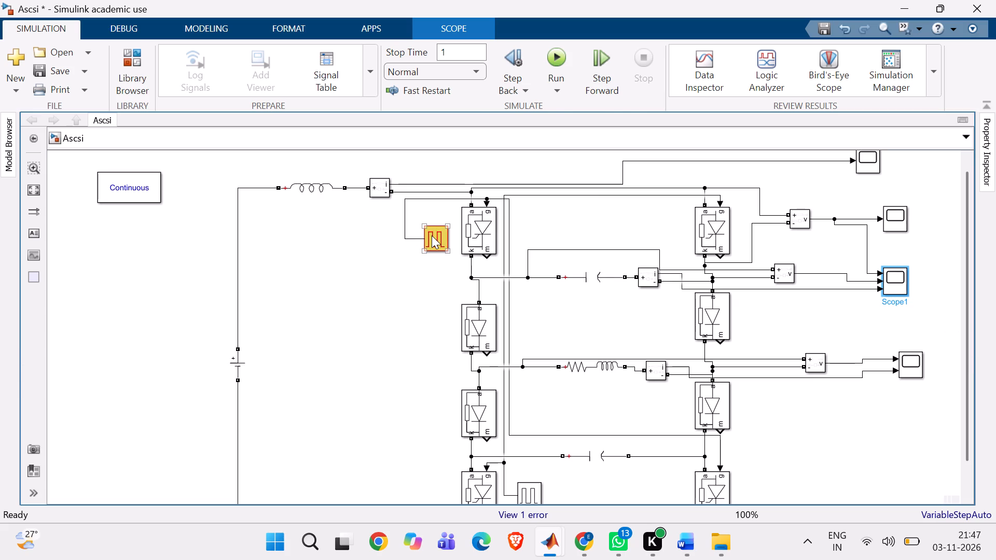
{"action": "double_click", "coordinate": [432, 235]}
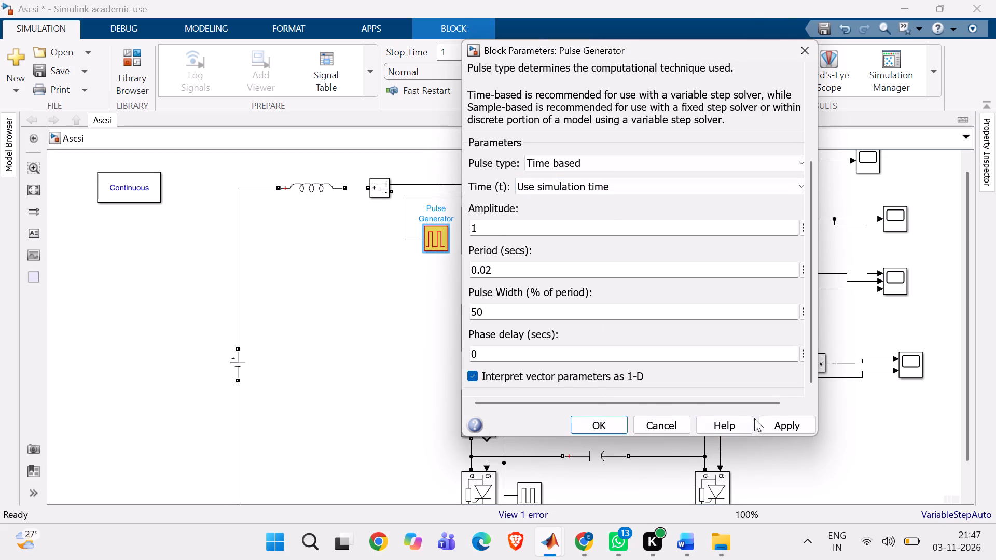
{"action": "left_click", "coordinate": [771, 418]}
{"action": "left_click", "coordinate": [597, 428]}
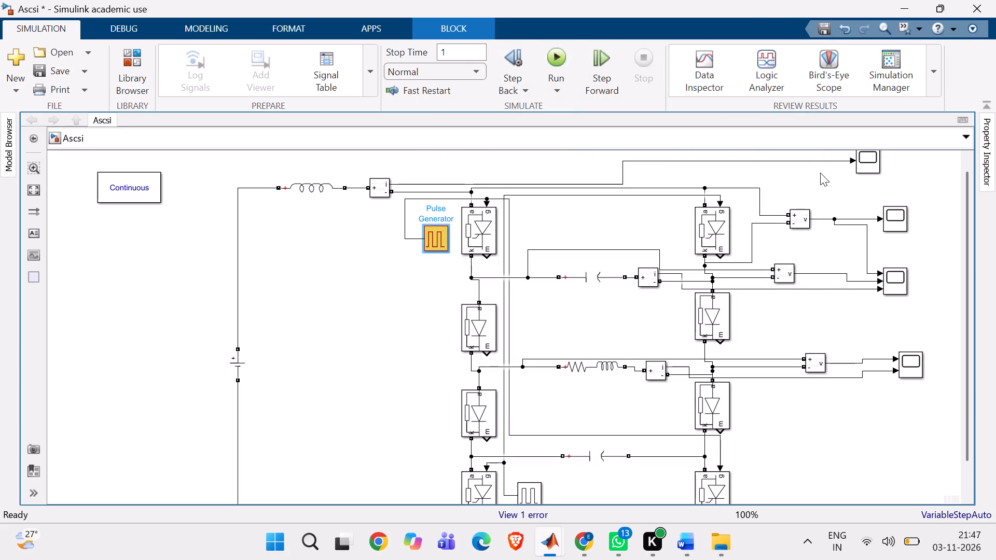
Run the Ascsi simulation.
{"action": "key", "text": "ctrl+t"}
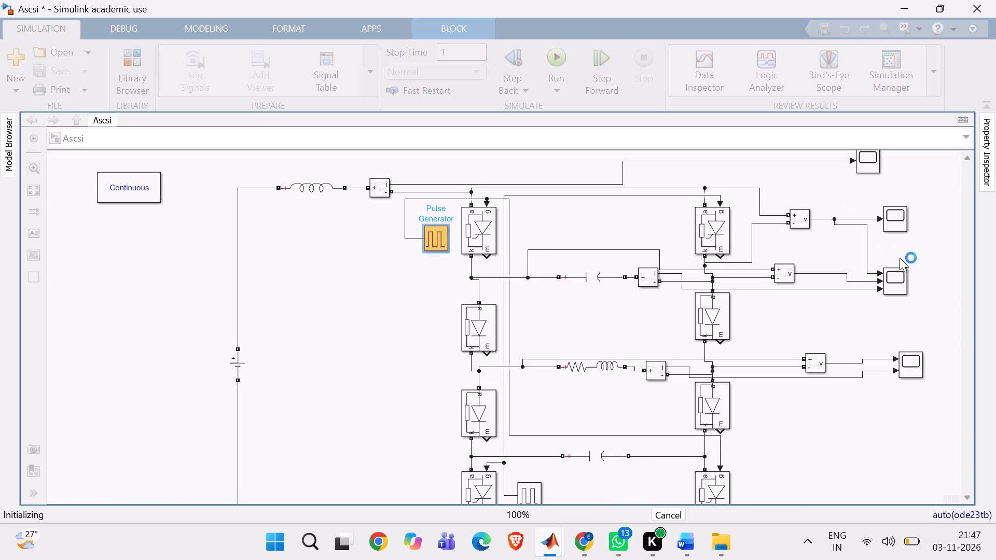
Set the display layout of Scope1 to three stacked plots in one column.
{"action": "double_click", "coordinate": [894, 279]}
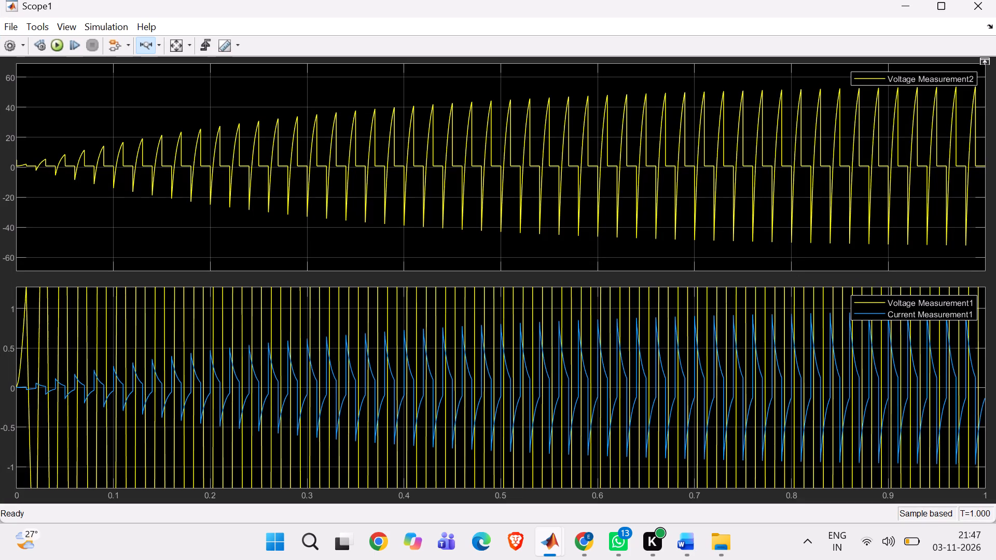
{"action": "left_click", "coordinate": [62, 23]}
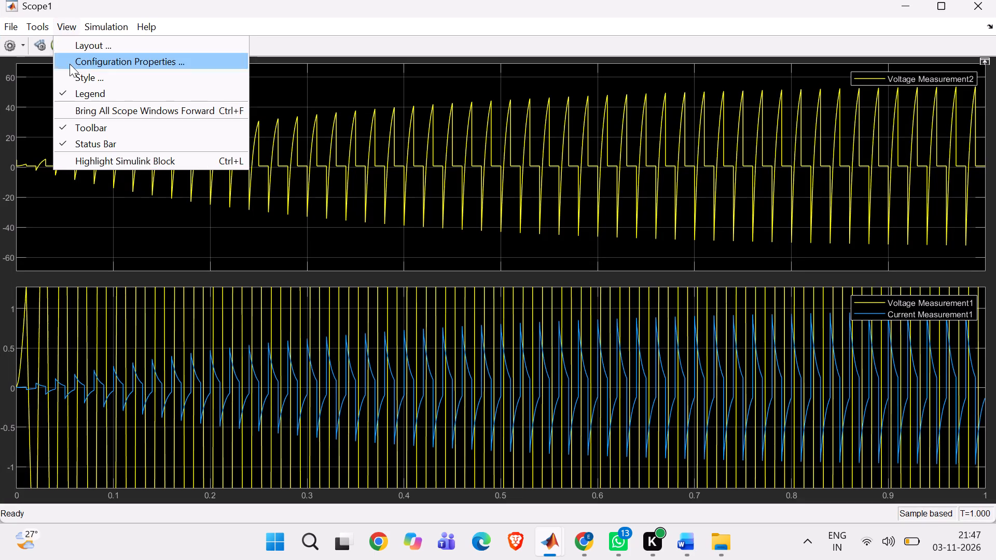
{"action": "left_click", "coordinate": [88, 44]}
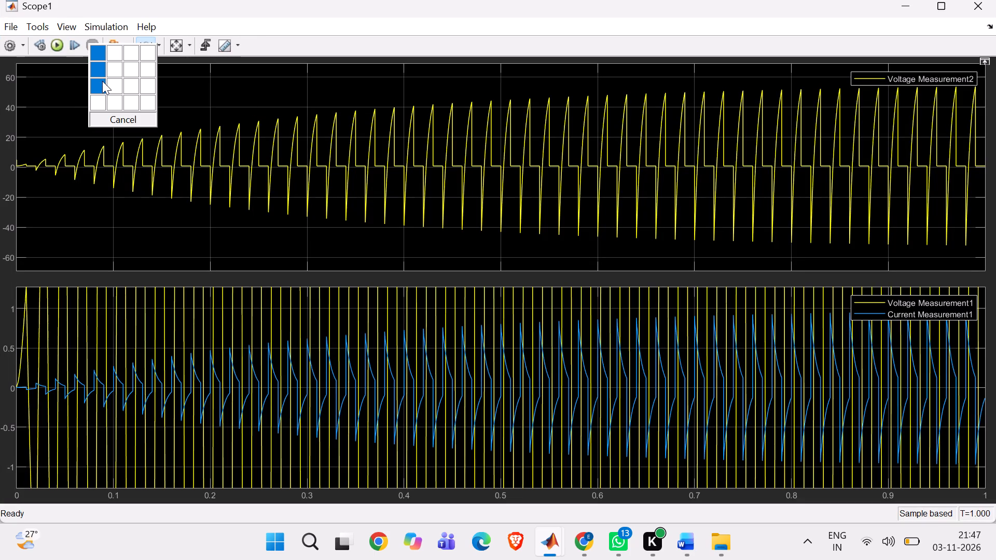
{"action": "left_click", "coordinate": [102, 82]}
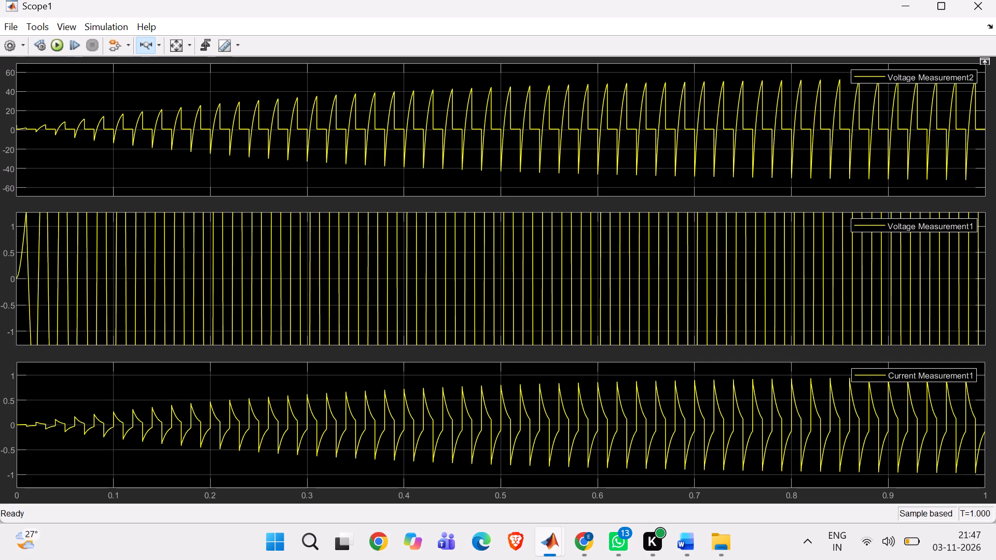
Scale the Scope1 axes to fit the signals and zoom the time axis to about 0.5 to 0.65 s.
{"action": "left_click", "coordinate": [176, 45]}
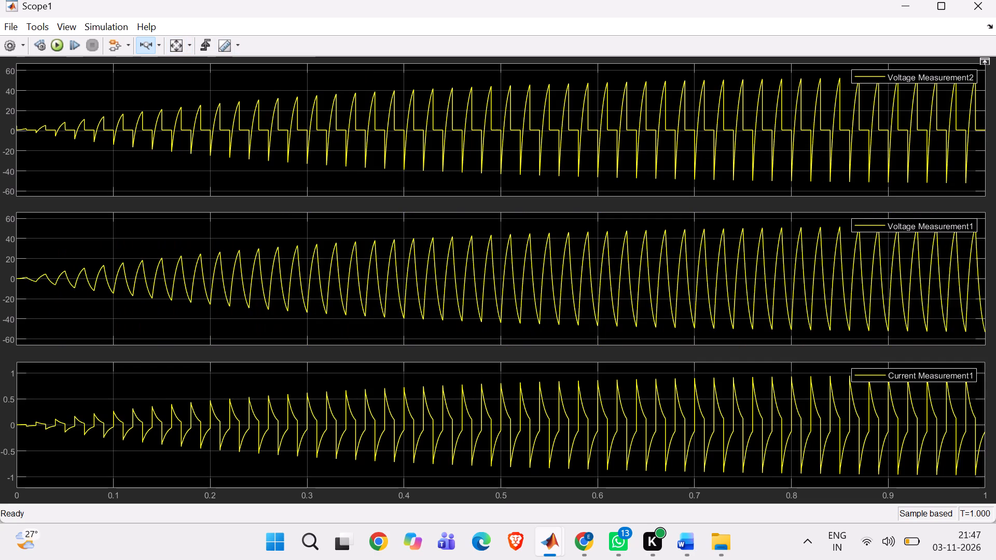
{"action": "left_click_drag", "start_coordinate": [496, 81], "coordinate": [611, 90]}
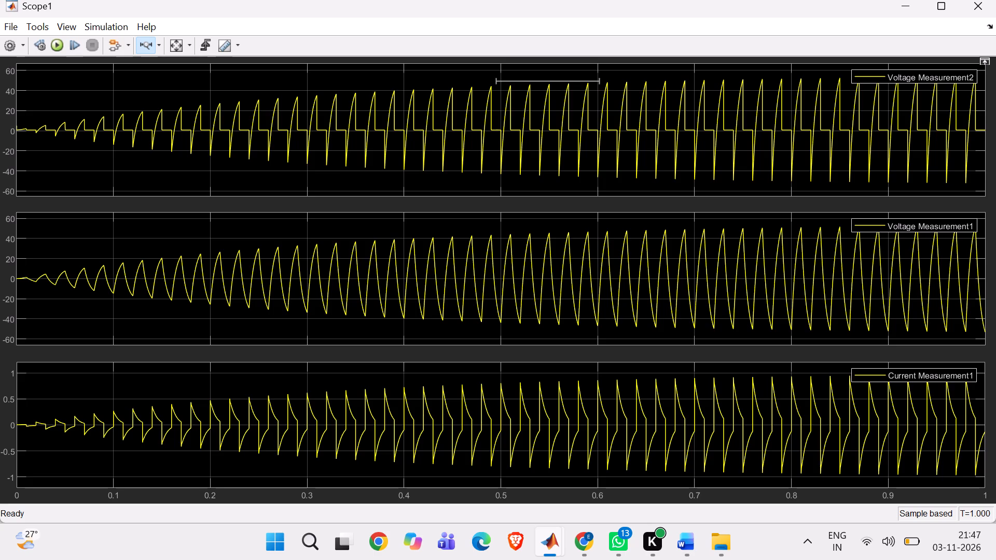
{"action": "left_click_drag", "start_coordinate": [611, 90], "coordinate": [652, 85]}
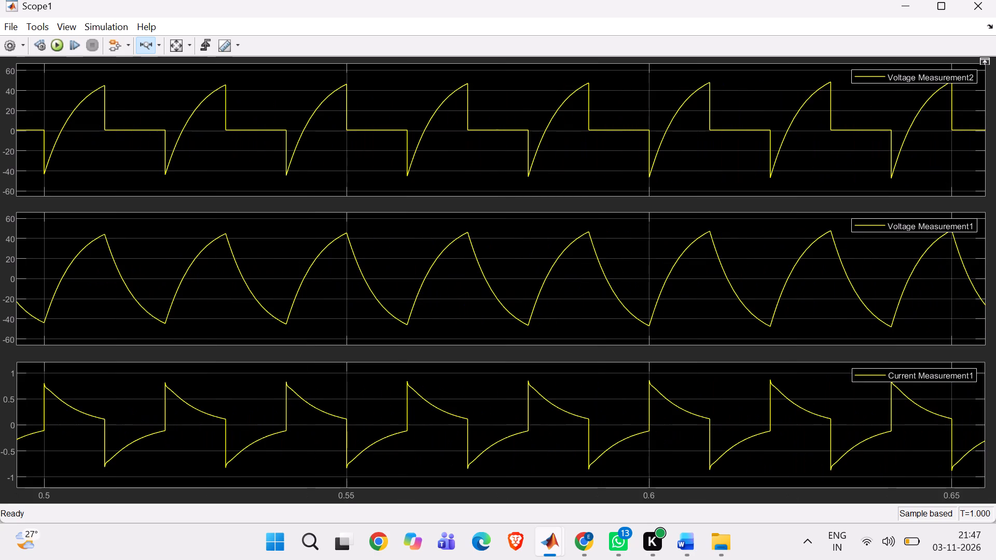
{"action": "left_click", "coordinate": [995, 0]}
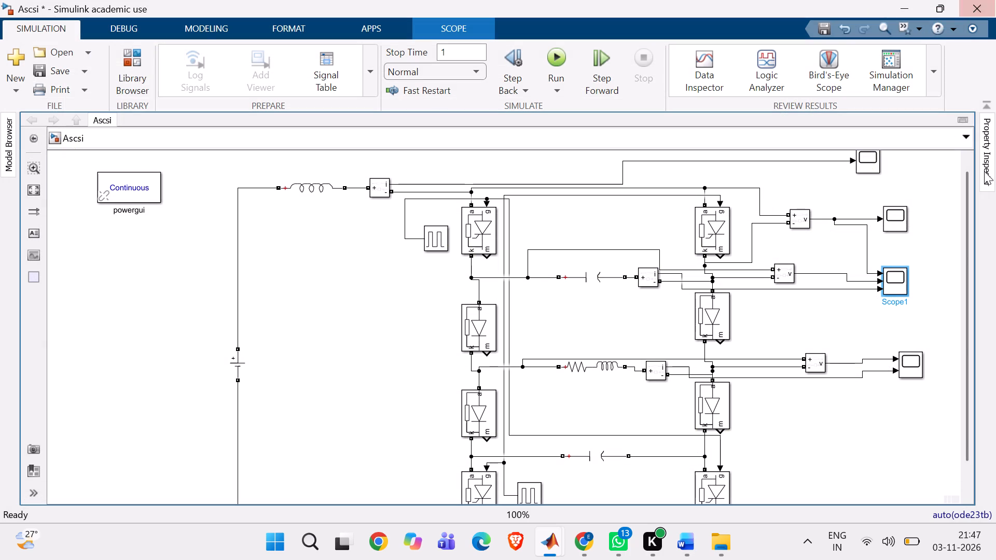
Examine the Main, Time, Display and Logging configuration properties of Scope1 without changing them.
{"action": "double_click", "coordinate": [902, 287]}
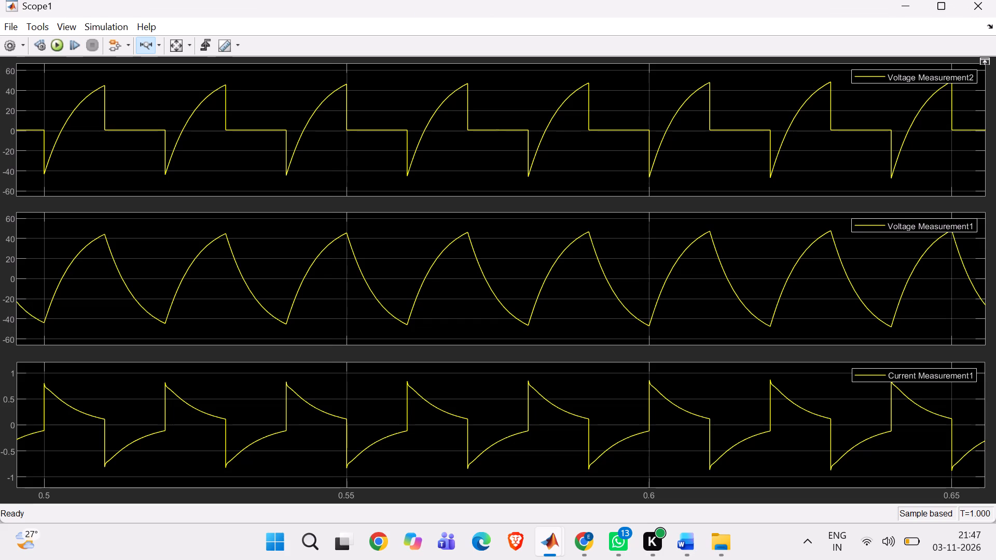
{"action": "left_click", "coordinate": [909, 75]}
{"action": "left_click", "coordinate": [67, 24]}
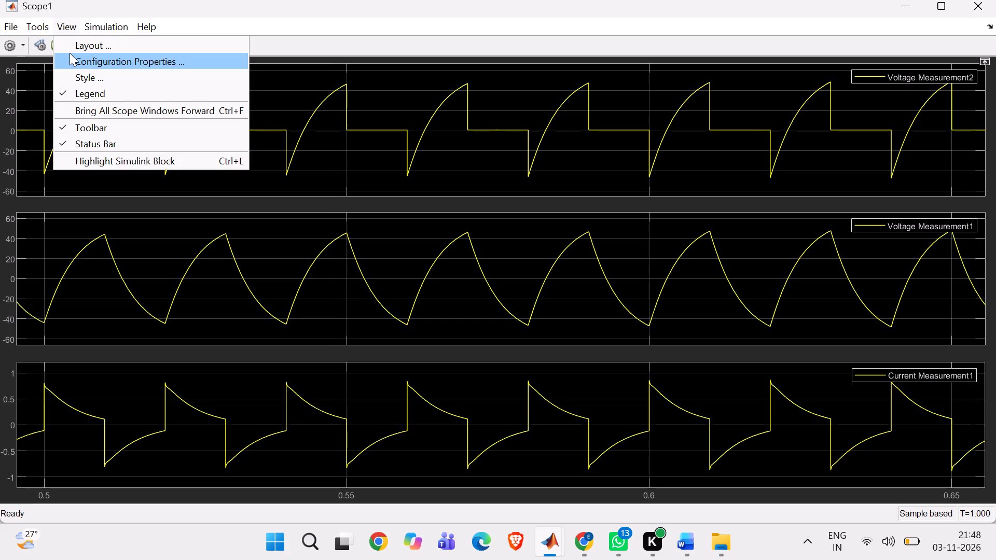
{"action": "left_click", "coordinate": [149, 62]}
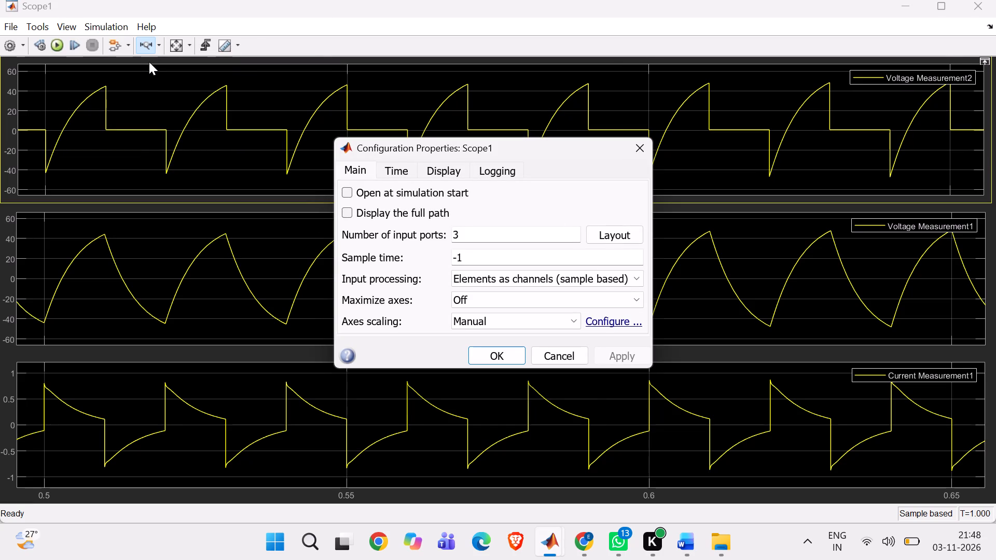
{"action": "left_click", "coordinate": [405, 166]}
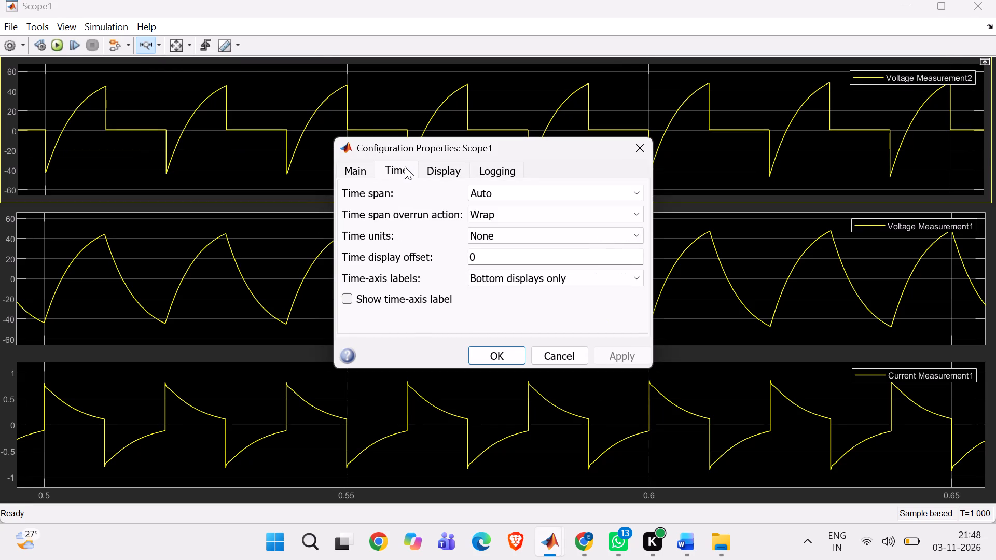
{"action": "left_click", "coordinate": [352, 163]}
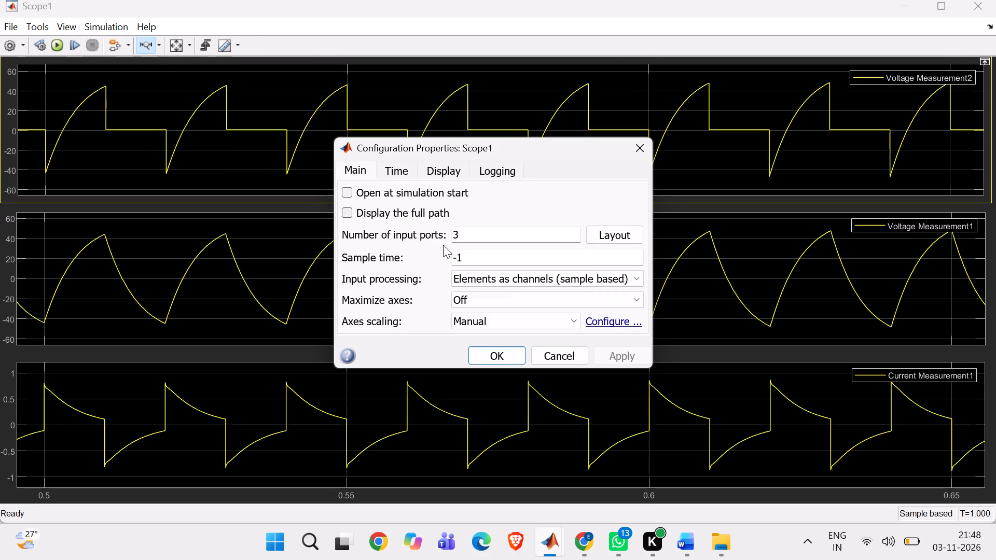
{"action": "left_click", "coordinate": [593, 320]}
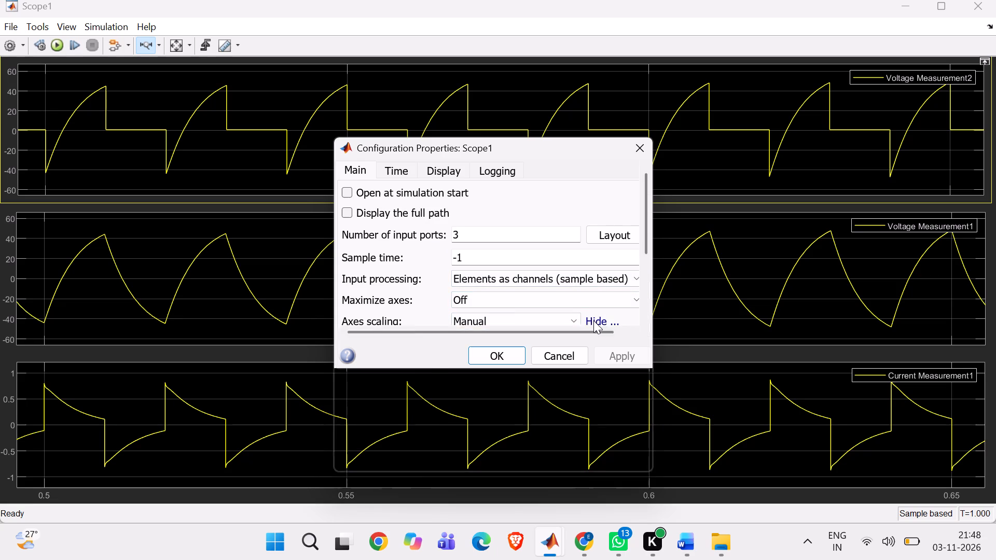
{"action": "left_click", "coordinate": [593, 320]}
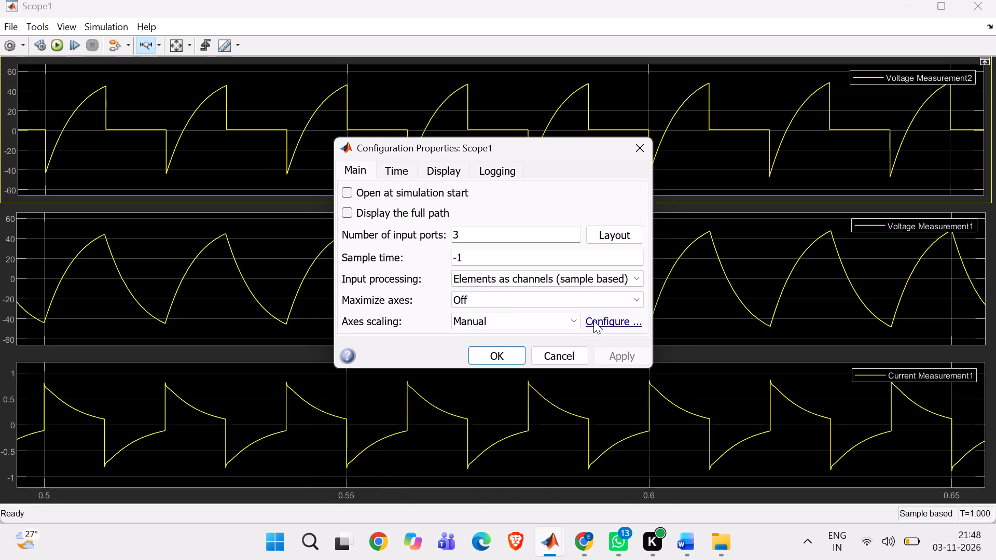
{"action": "left_click", "coordinate": [620, 278]}
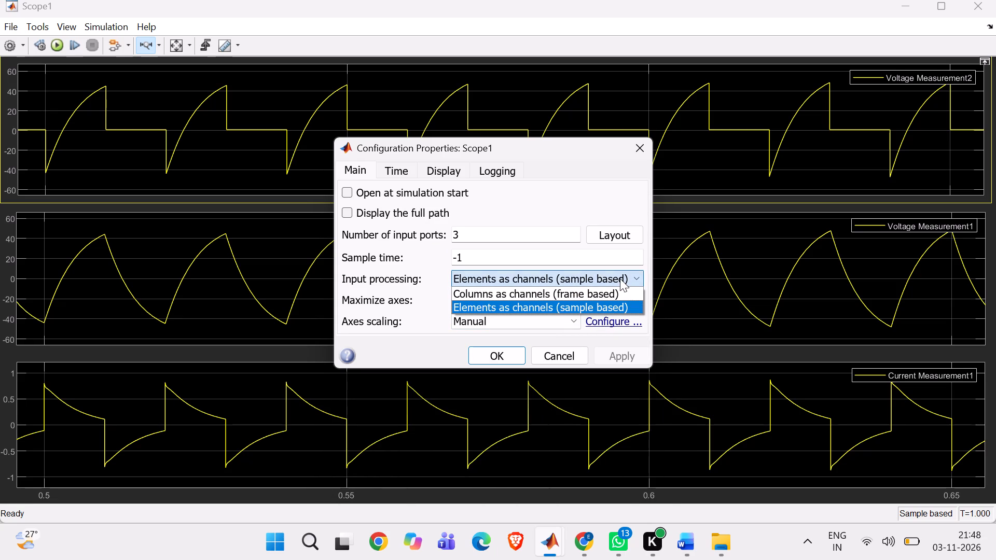
{"action": "left_click", "coordinate": [620, 278]}
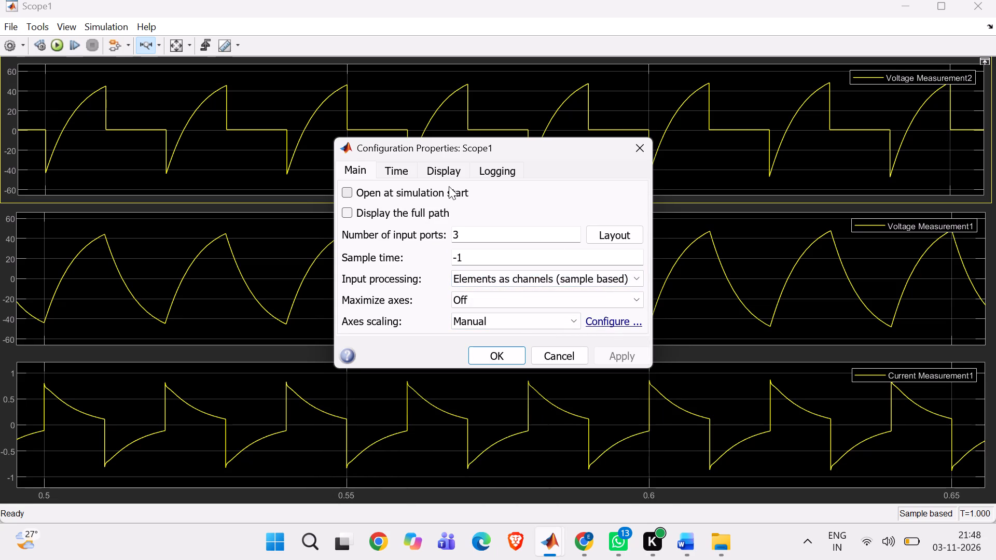
{"action": "left_click", "coordinate": [393, 174]}
{"action": "left_click", "coordinate": [434, 167]}
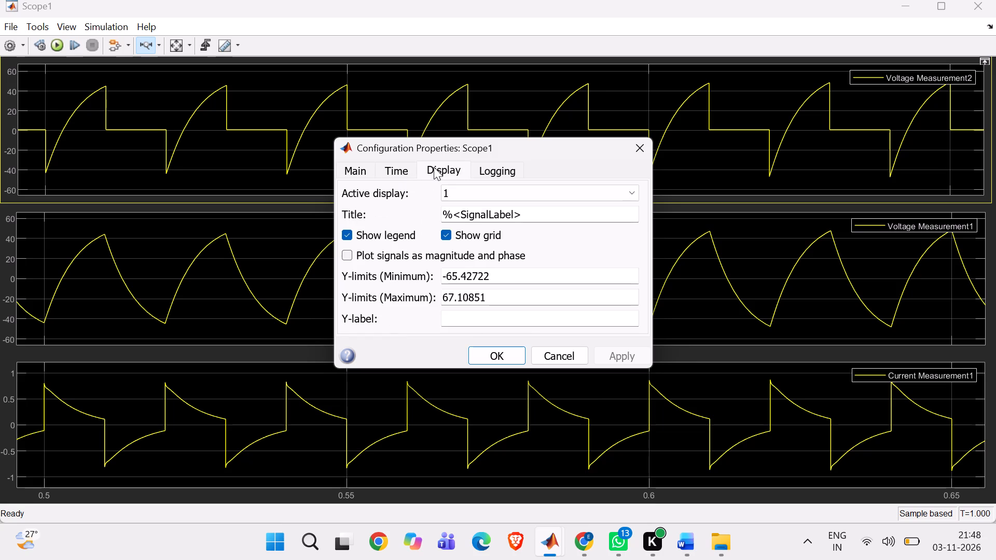
{"action": "left_click", "coordinate": [496, 169]}
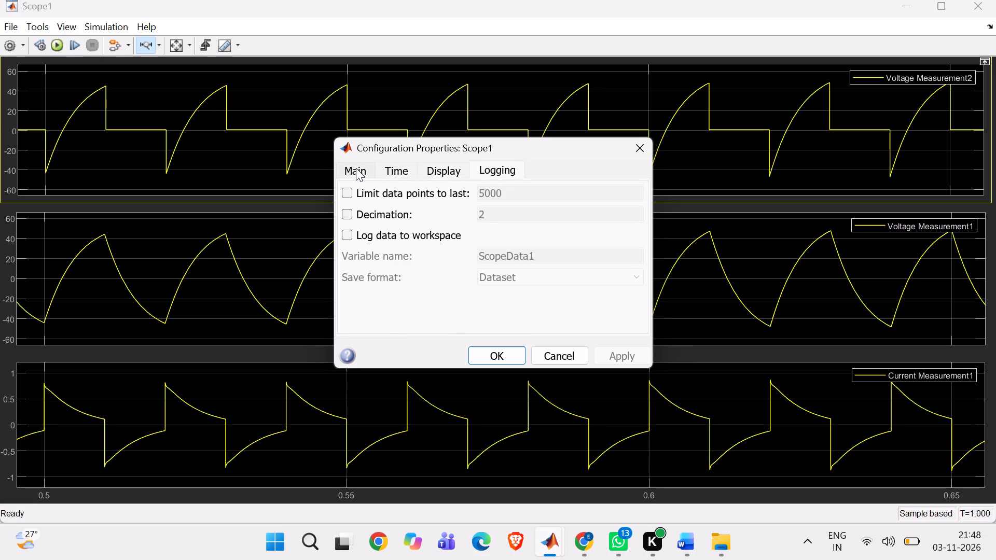
{"action": "left_click", "coordinate": [356, 168]}
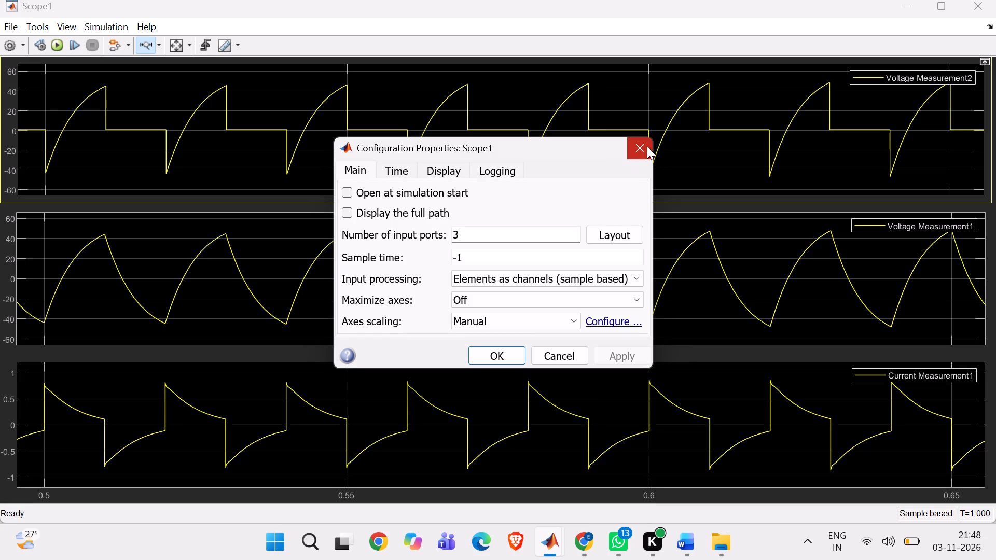
{"action": "left_click", "coordinate": [645, 147]}
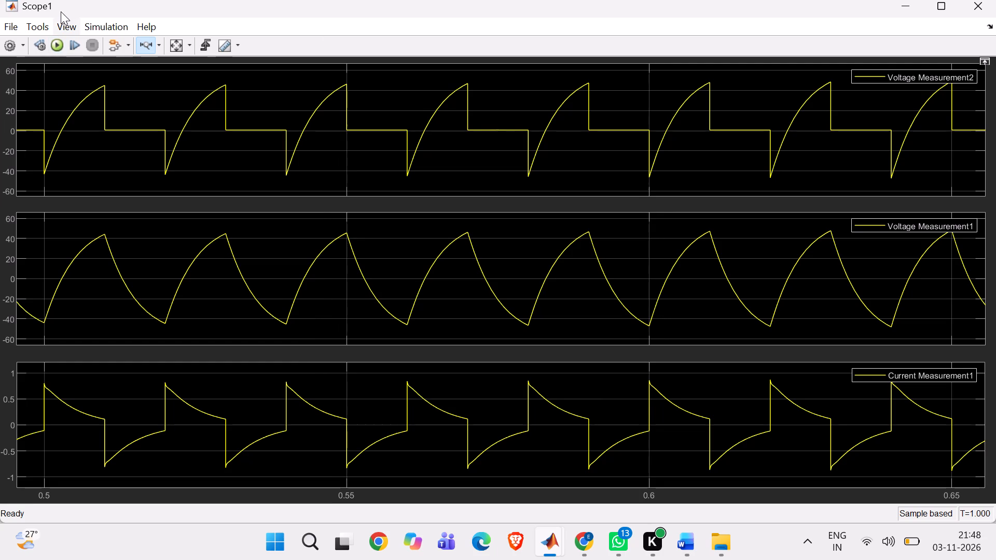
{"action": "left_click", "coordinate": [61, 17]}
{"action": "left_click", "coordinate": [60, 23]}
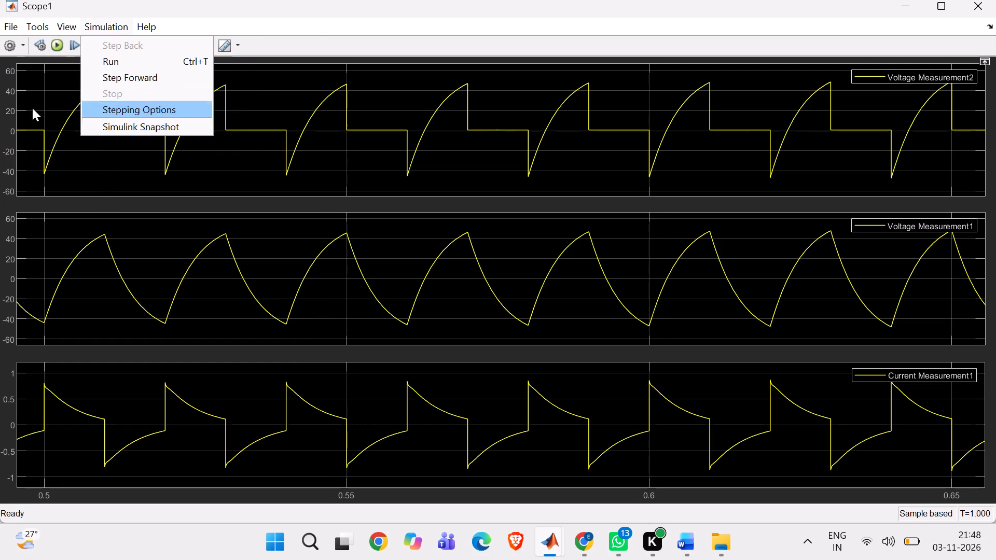
Zoom the Scope1 time axis in to about 0.51 to 0.62 s and leave zoom mode.
{"action": "left_click", "coordinate": [354, 100]}
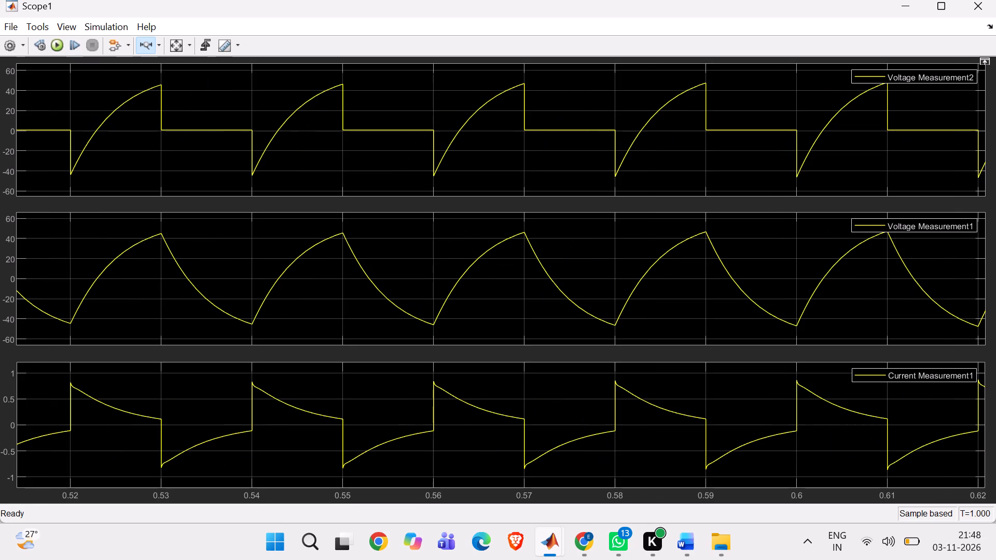
{"action": "left_click", "coordinate": [143, 44]}
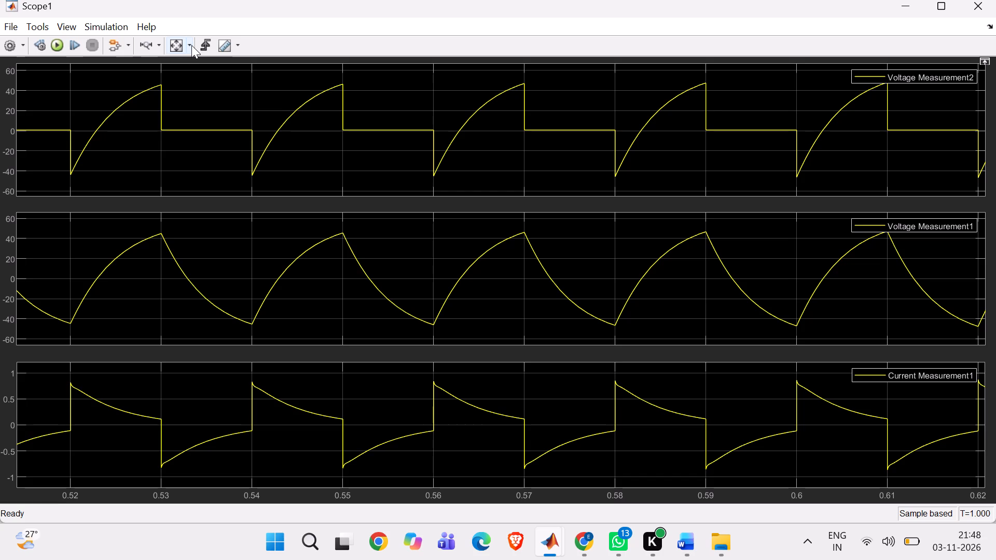
Set the figure color and the axes background color to white in the Scope1 style settings.
{"action": "left_click", "coordinate": [227, 120]}
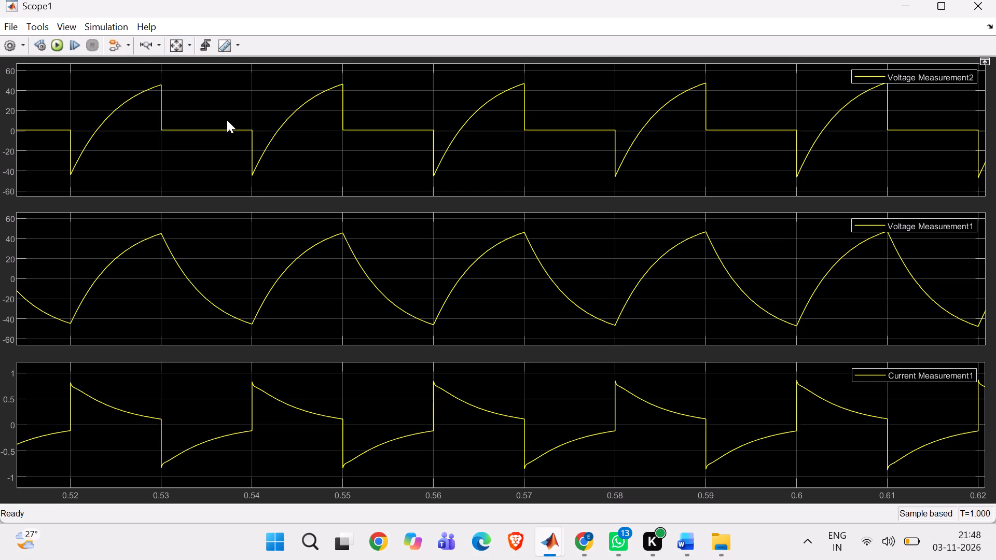
{"action": "right_click", "coordinate": [227, 120]}
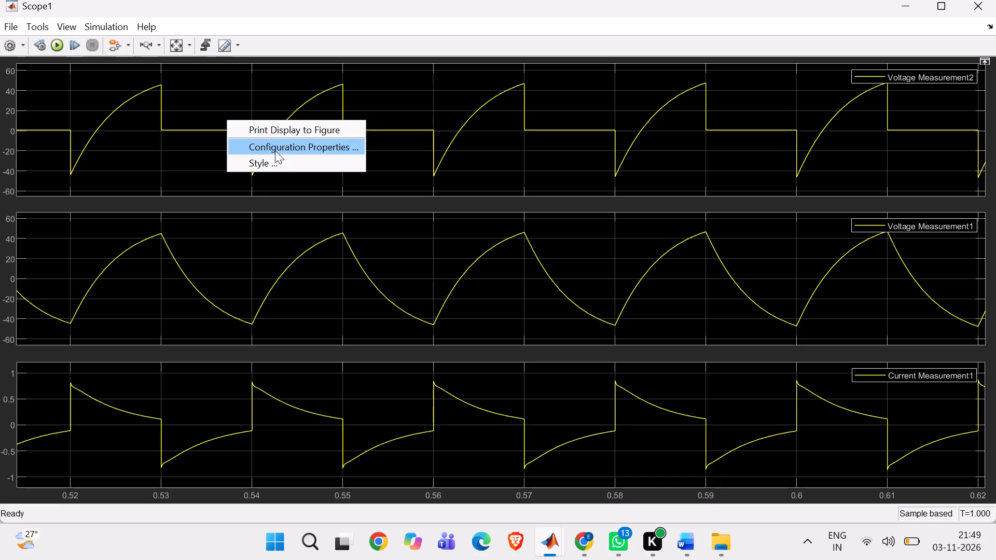
{"action": "left_click", "coordinate": [264, 167]}
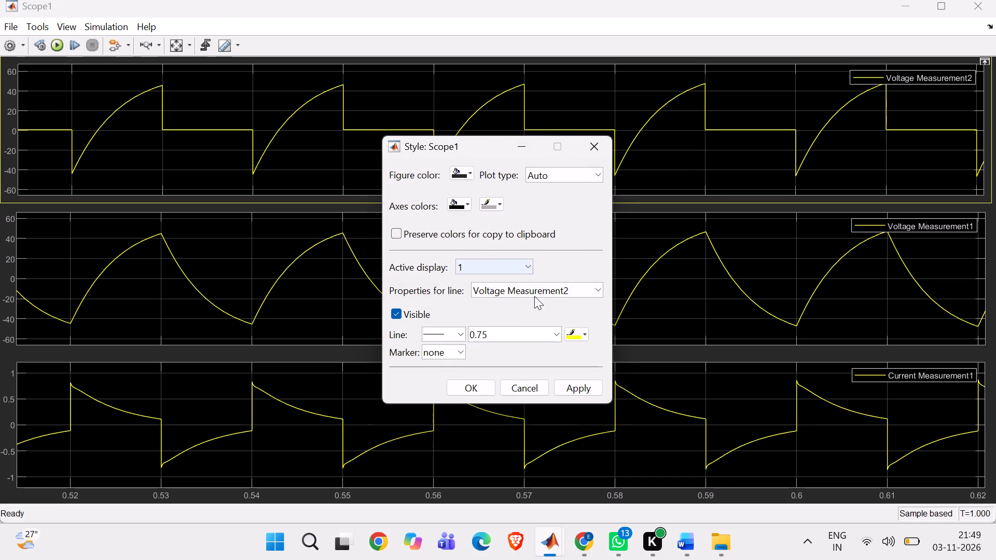
{"action": "left_click", "coordinate": [570, 291]}
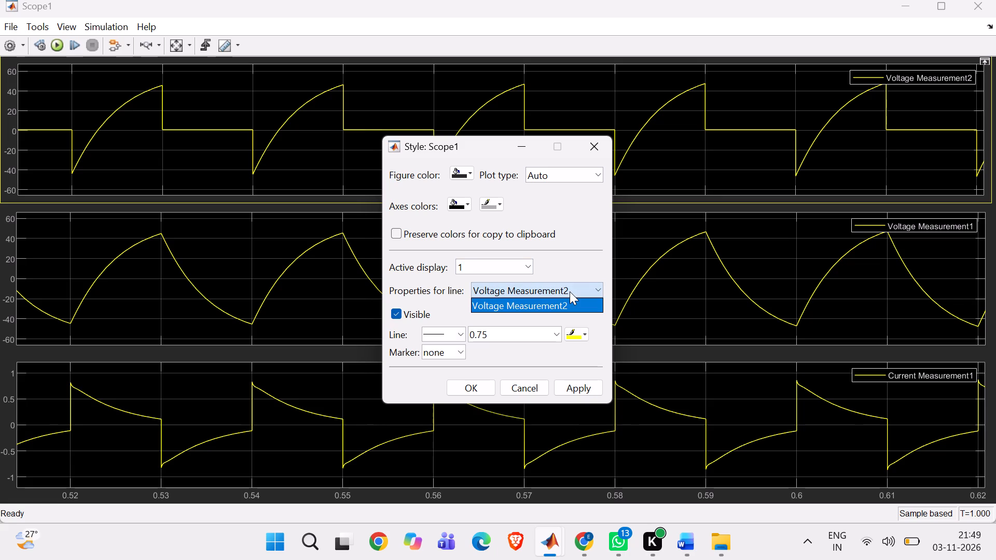
{"action": "left_click", "coordinate": [474, 171]}
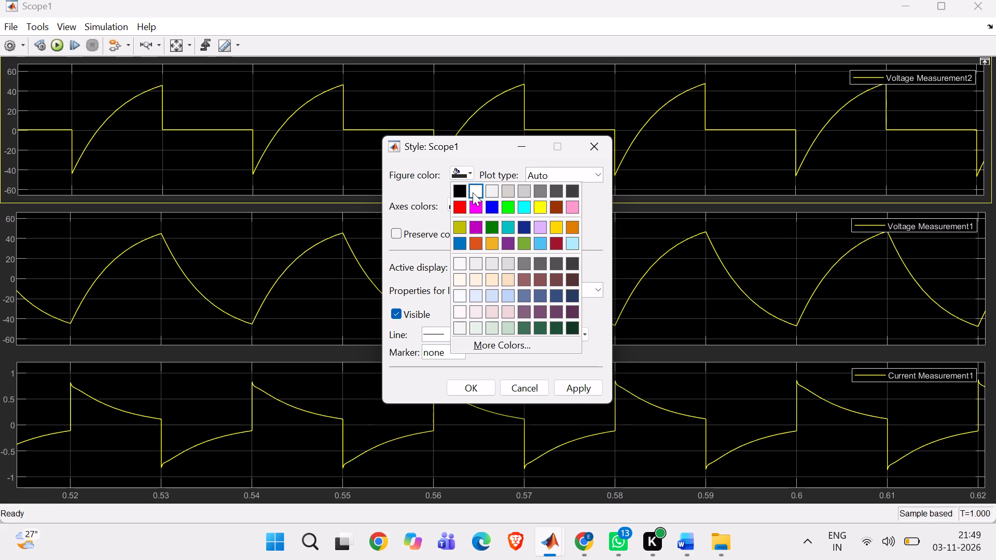
{"action": "left_click", "coordinate": [473, 192]}
{"action": "left_click", "coordinate": [465, 203]}
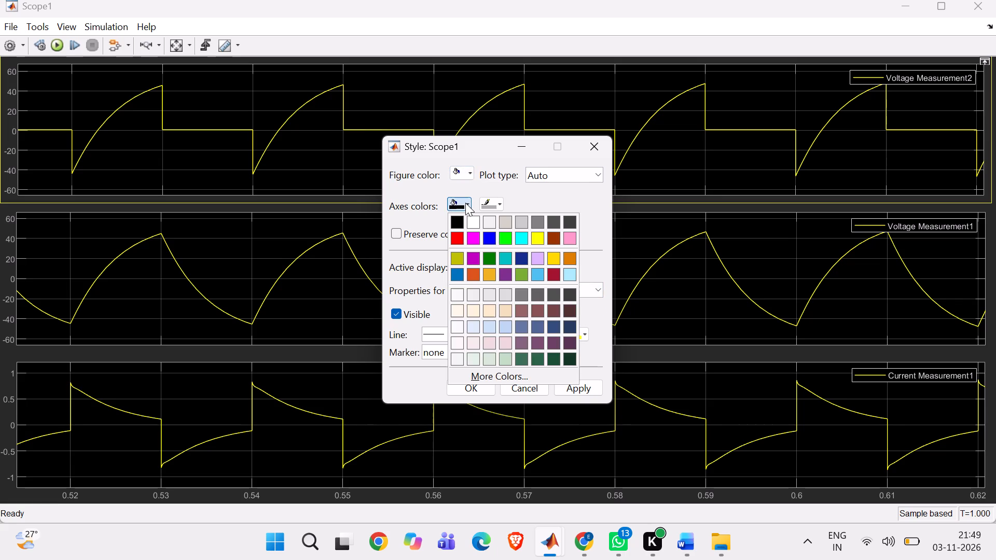
{"action": "left_click", "coordinate": [472, 214]}
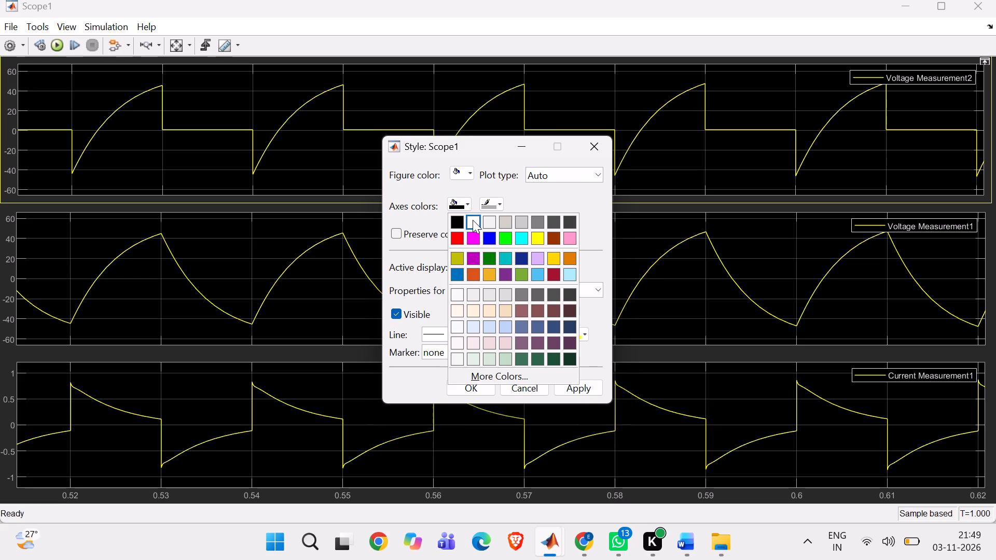
{"action": "left_click", "coordinate": [473, 220]}
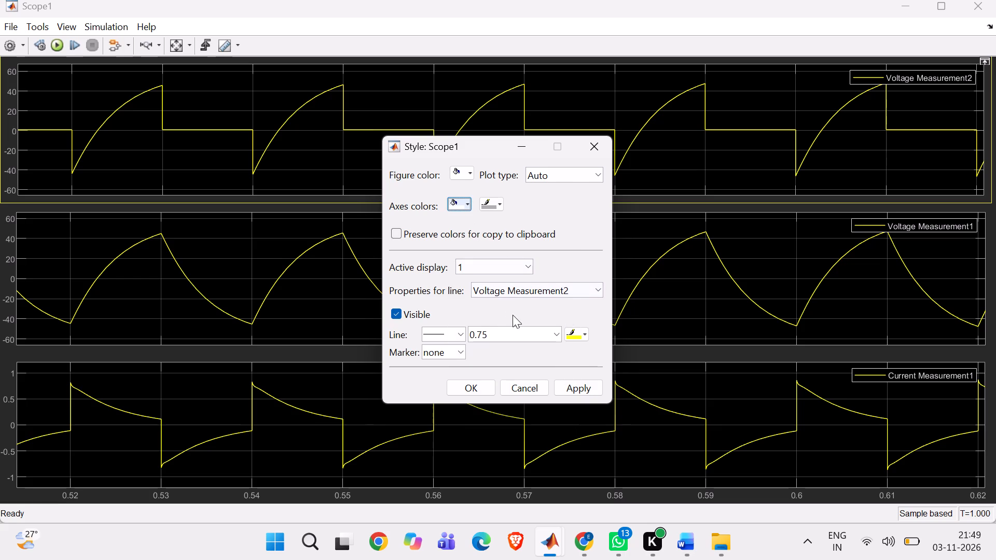
Set the line width of Voltage Measurement2 on display 1 to 1 and apply the style changes.
{"action": "left_click", "coordinate": [514, 334]}
{"action": "key", "text": "1"}
{"action": "left_click", "coordinate": [569, 393]}
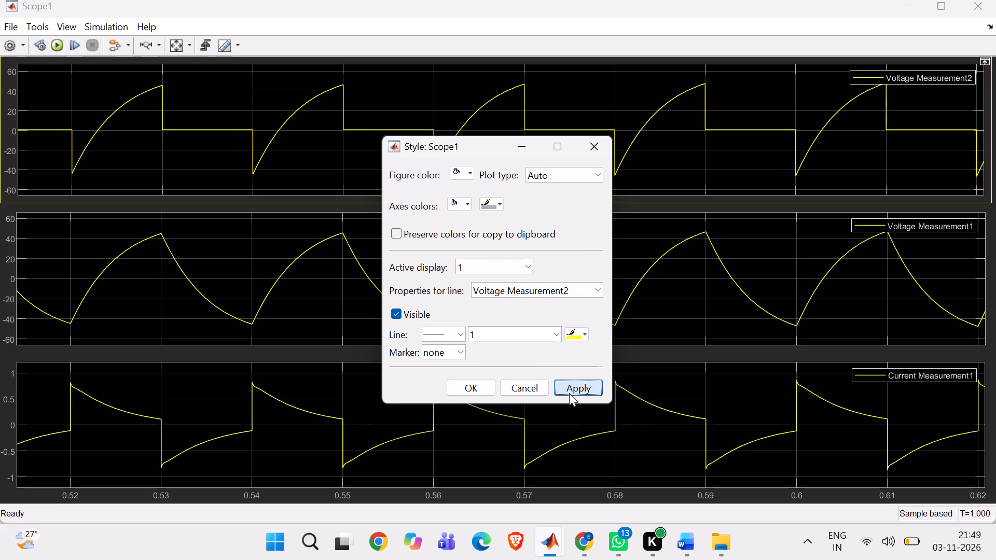
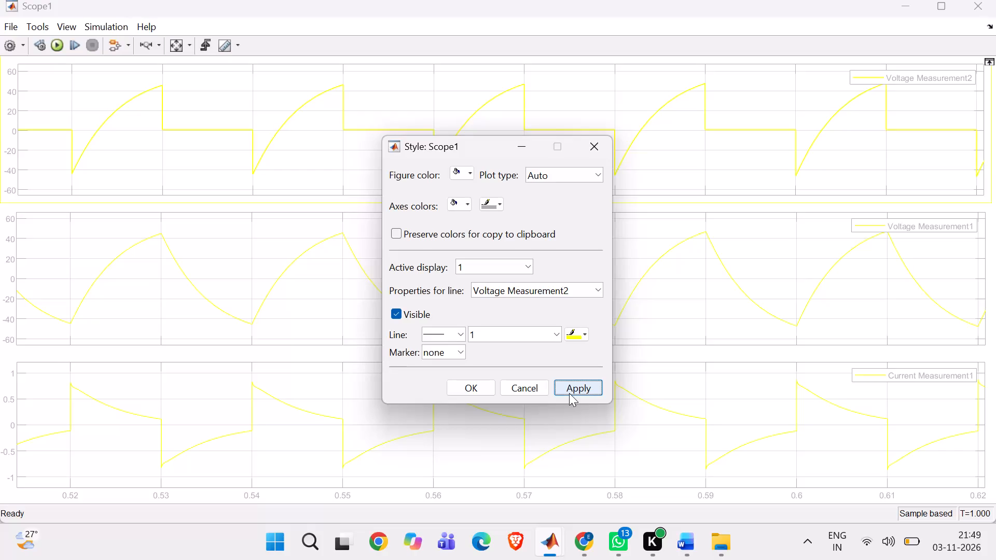
Set the line color of Voltage Measurement2 on display 1 to black and apply it.
{"action": "left_click", "coordinate": [585, 334]}
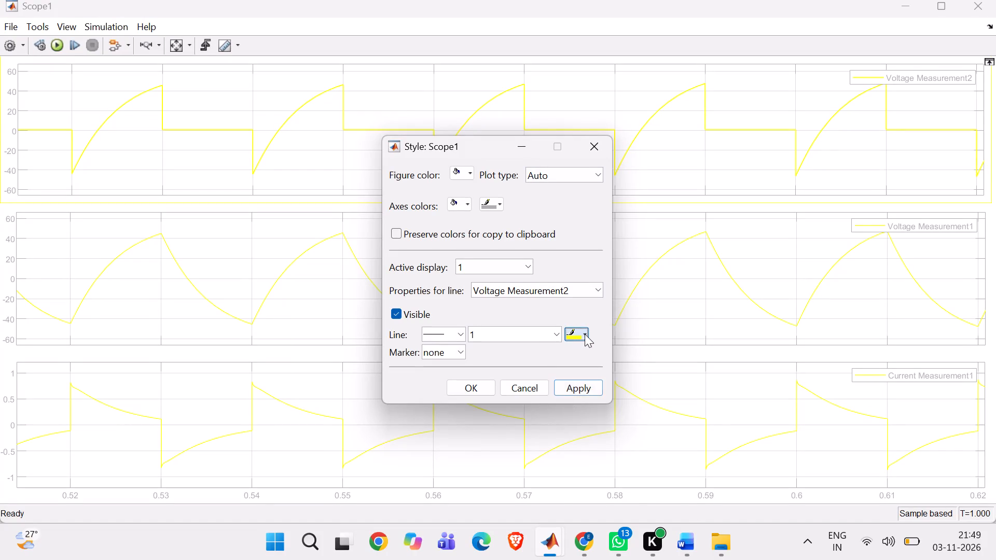
{"action": "left_click", "coordinate": [575, 349]}
{"action": "left_click", "coordinate": [574, 387]}
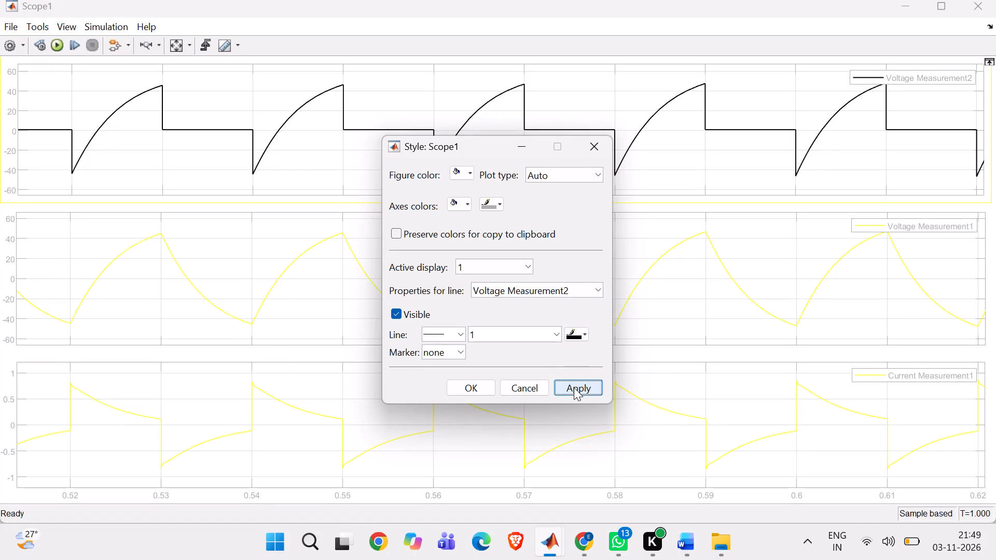
On display 2, set the Voltage Measurement1 line width to 1 and its color to red, and apply the style.
{"action": "left_click", "coordinate": [582, 285]}
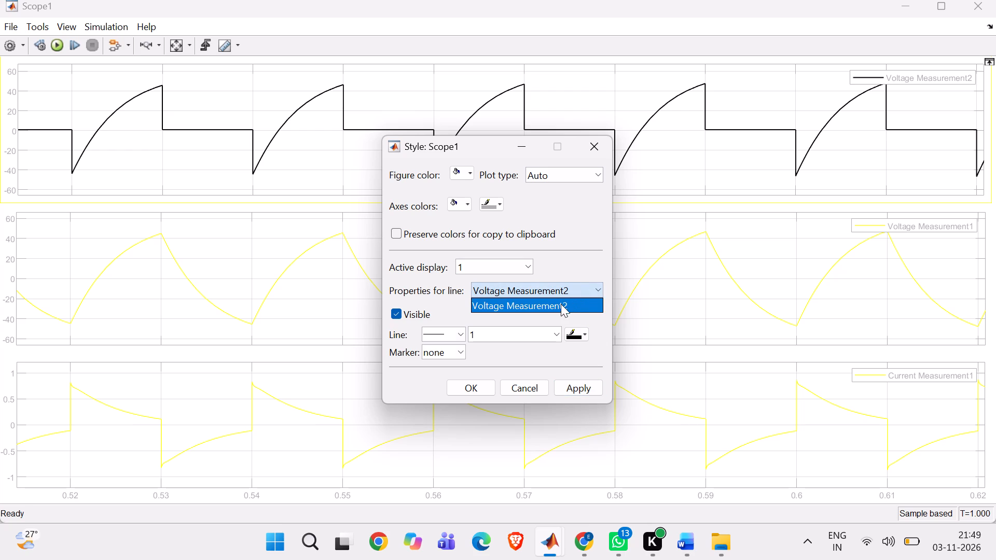
{"action": "left_click", "coordinate": [523, 266]}
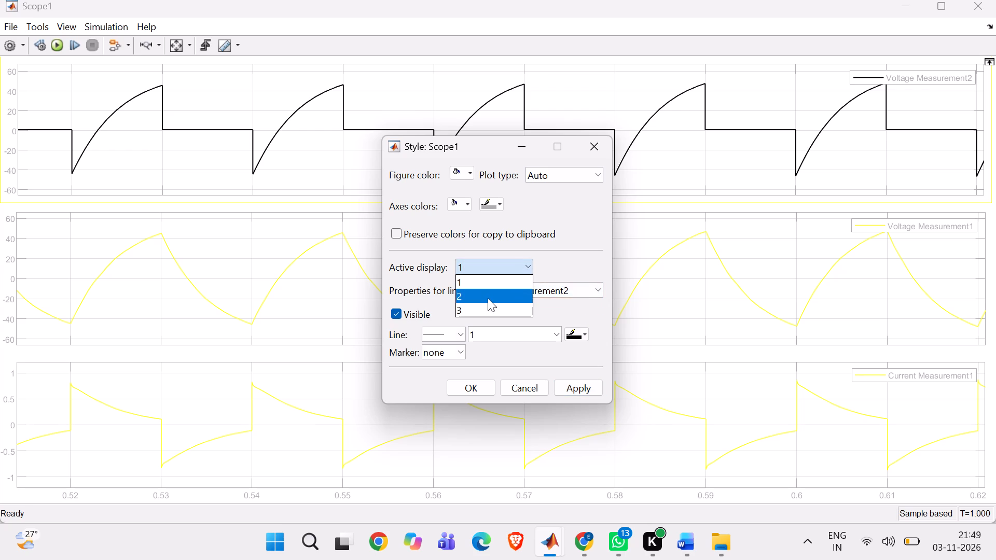
{"action": "left_click", "coordinate": [488, 298]}
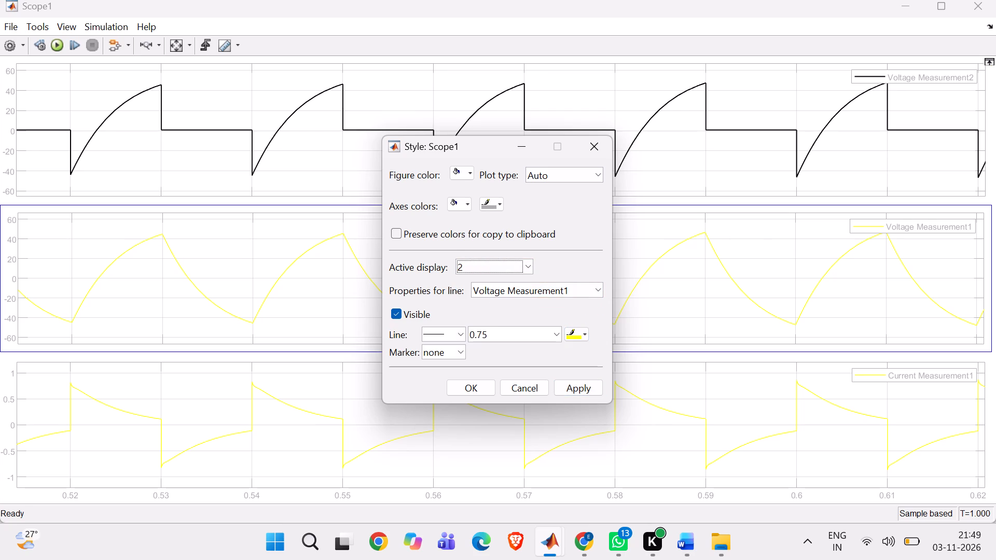
{"action": "left_click", "coordinate": [513, 333]}
{"action": "key", "text": "1"}
{"action": "left_click", "coordinate": [586, 333]}
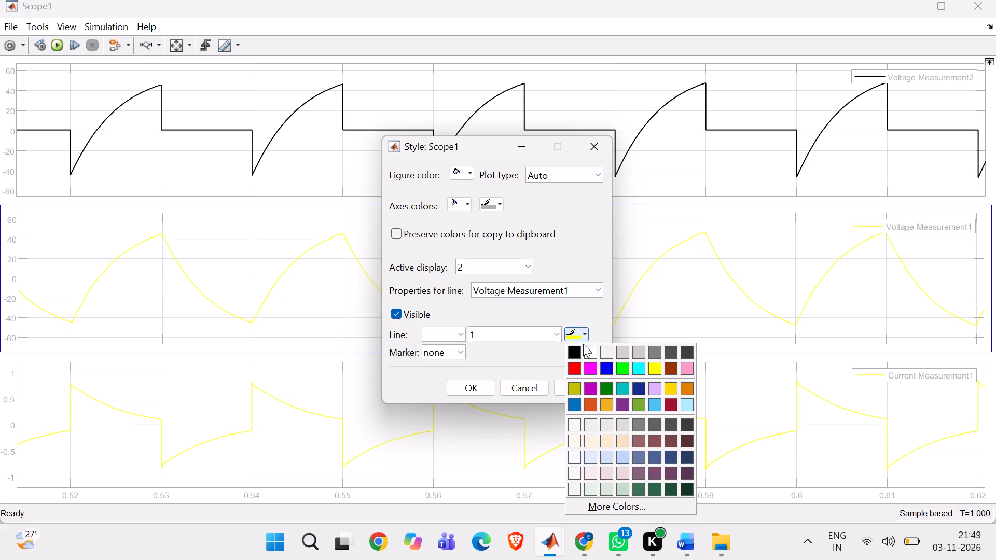
{"action": "left_click", "coordinate": [575, 363]}
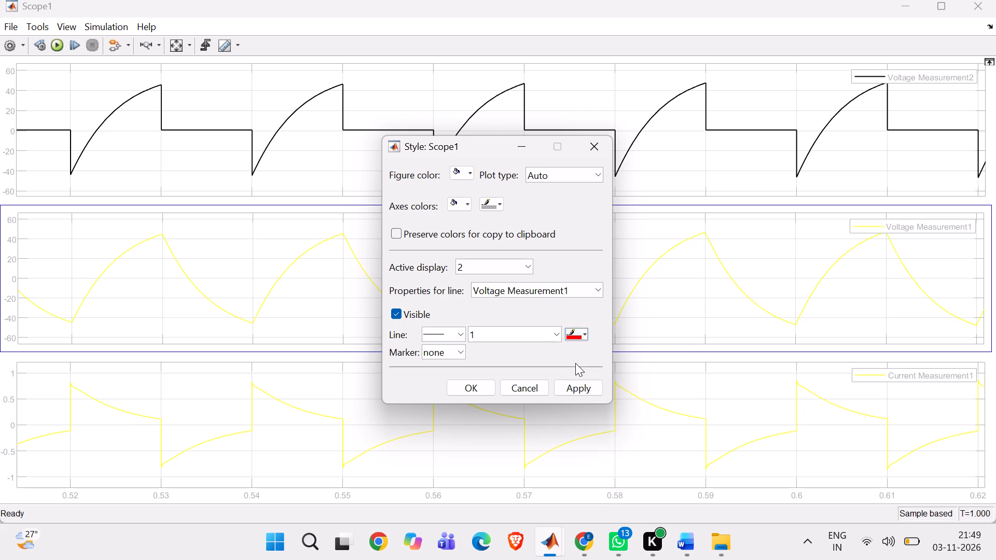
{"action": "left_click", "coordinate": [577, 388]}
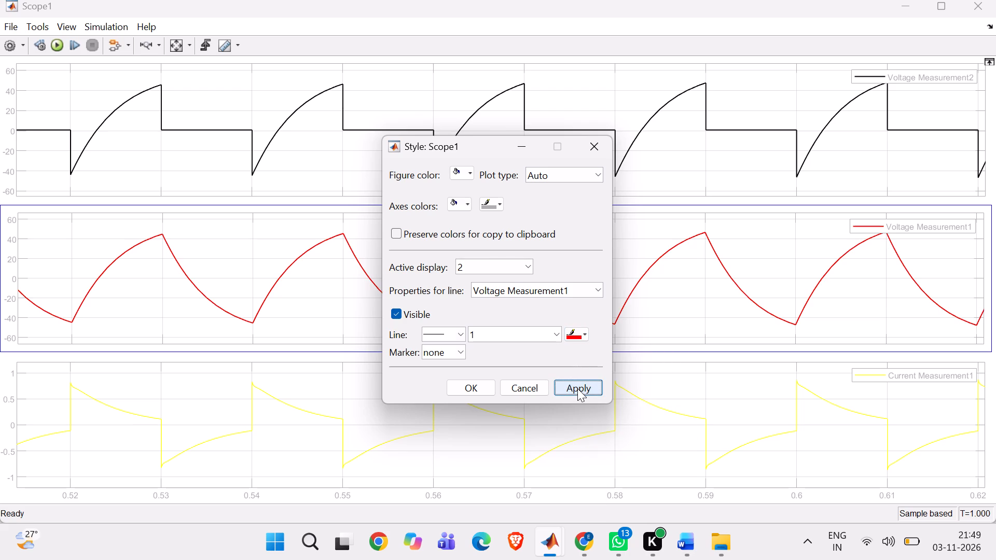
On display 3, set the Current Measurement1 line width to 1 and its color to blue, apply, and close the style settings.
{"action": "left_click", "coordinate": [529, 269]}
{"action": "left_click", "coordinate": [492, 306]}
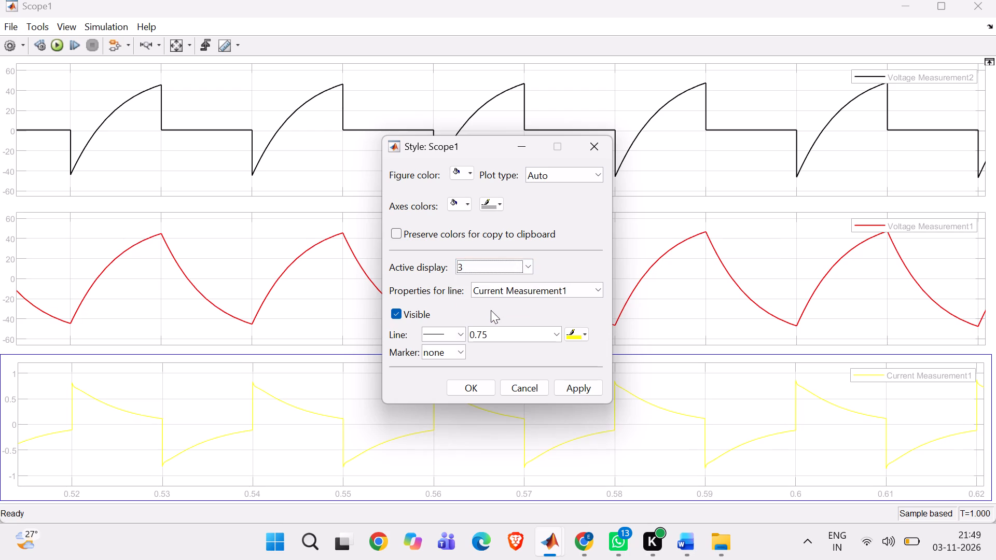
{"action": "left_click", "coordinate": [491, 331]}
{"action": "key", "text": "1"}
{"action": "left_click", "coordinate": [587, 338]}
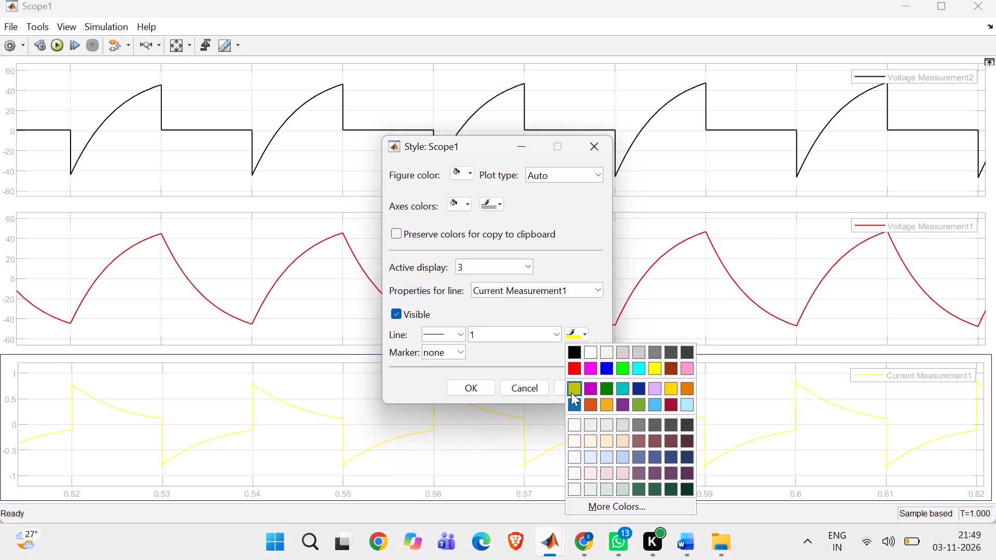
{"action": "left_click", "coordinate": [602, 371]}
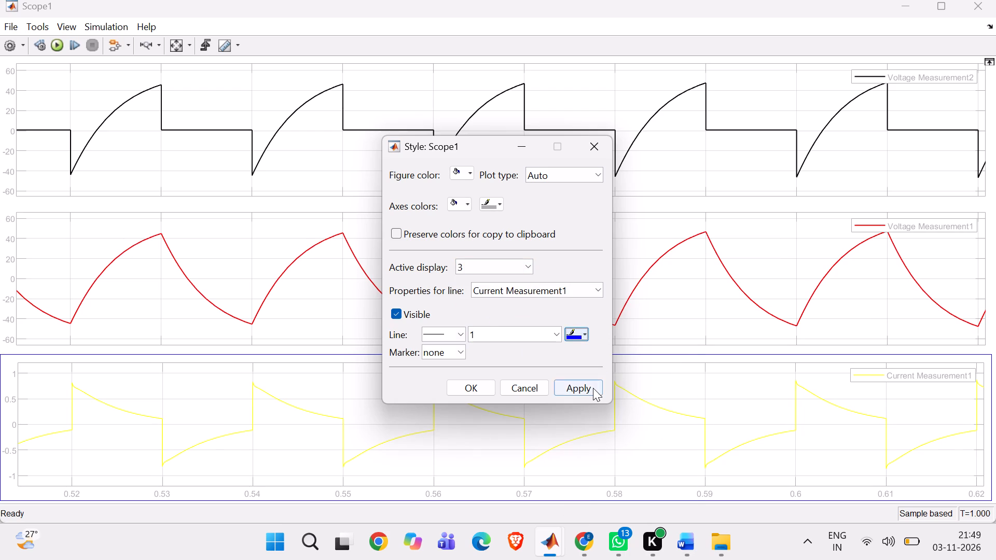
{"action": "left_click", "coordinate": [593, 388]}
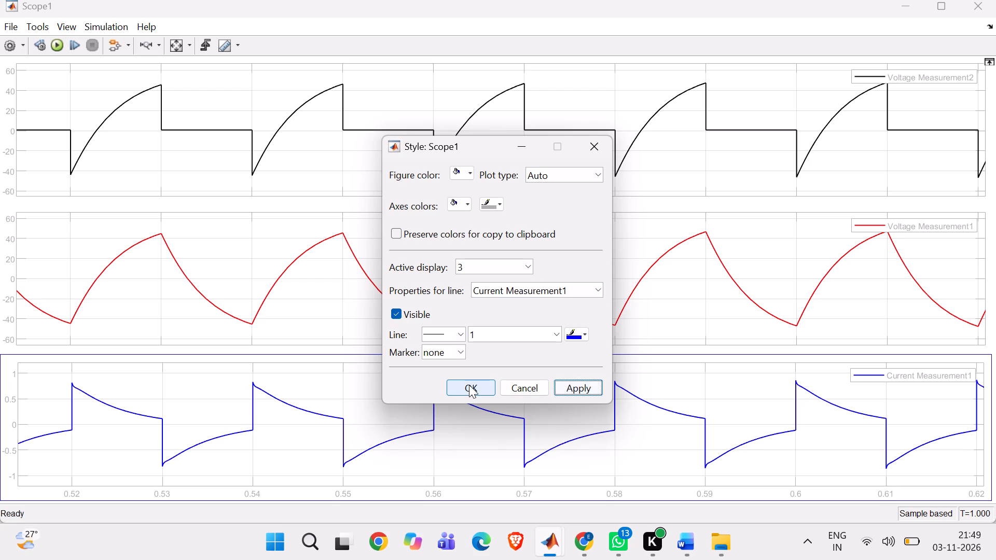
{"action": "left_click", "coordinate": [470, 385]}
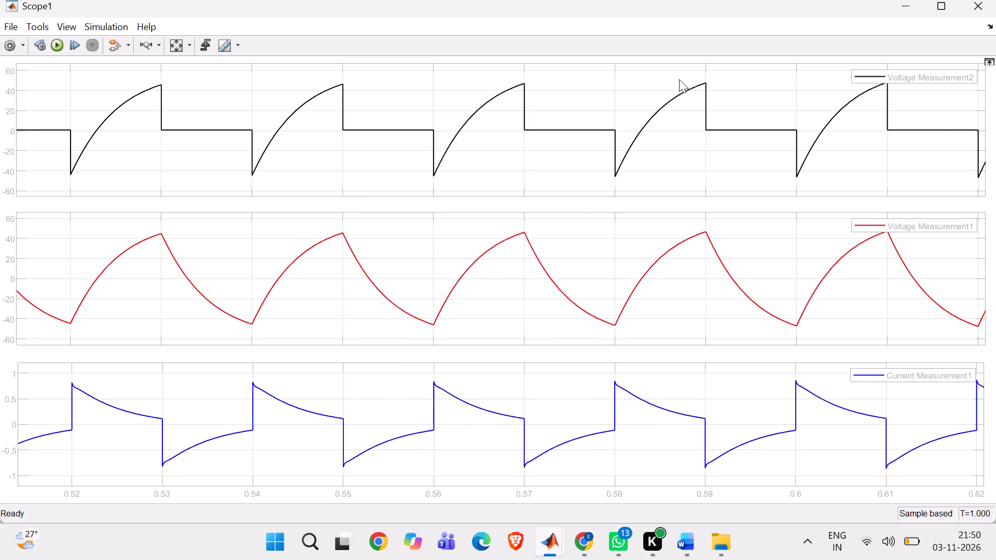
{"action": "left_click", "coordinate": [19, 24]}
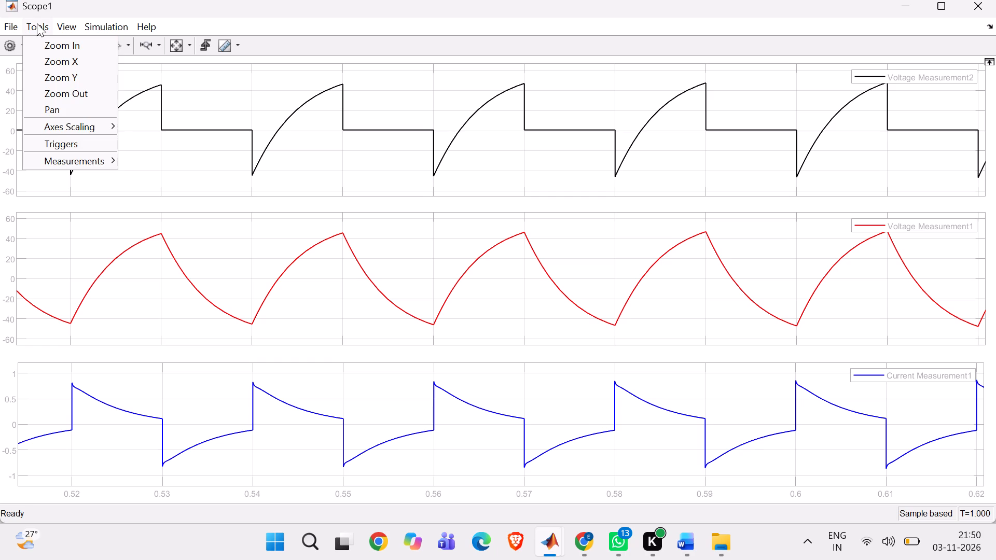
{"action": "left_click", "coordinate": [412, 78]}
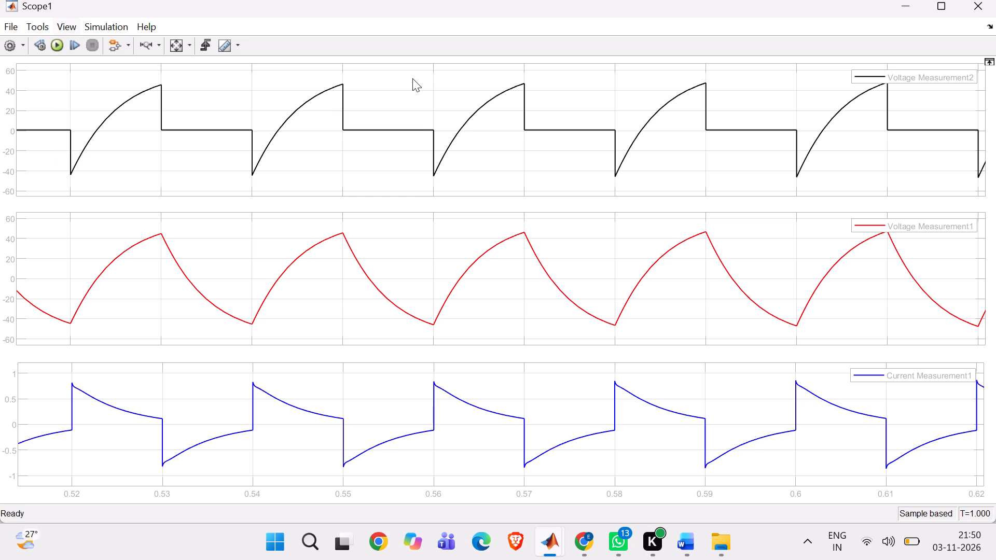
Capture a full-screen screenshot of the restyled Scope1 waveforms.
{"action": "key", "text": "Print"}
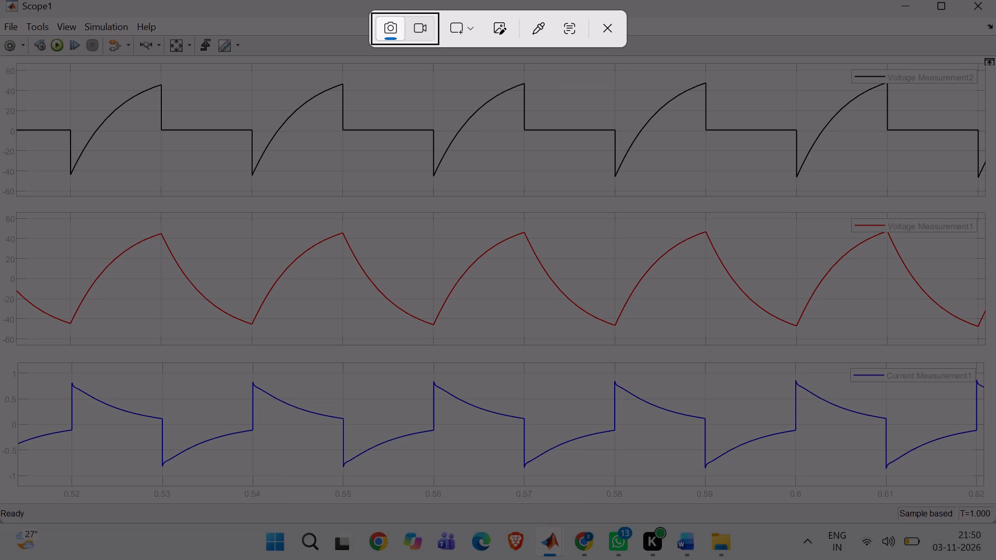
{"action": "left_click", "coordinate": [470, 35]}
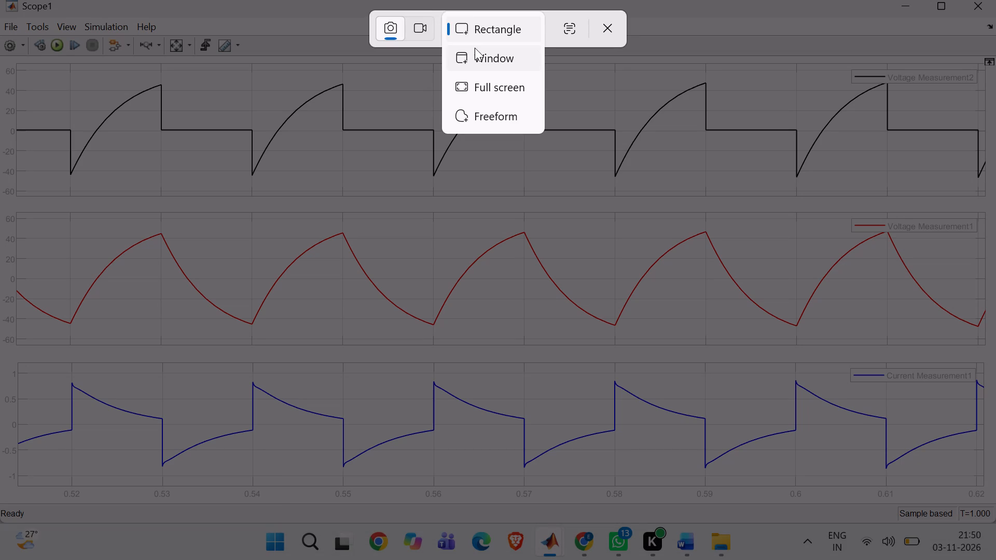
{"action": "left_click", "coordinate": [483, 83]}
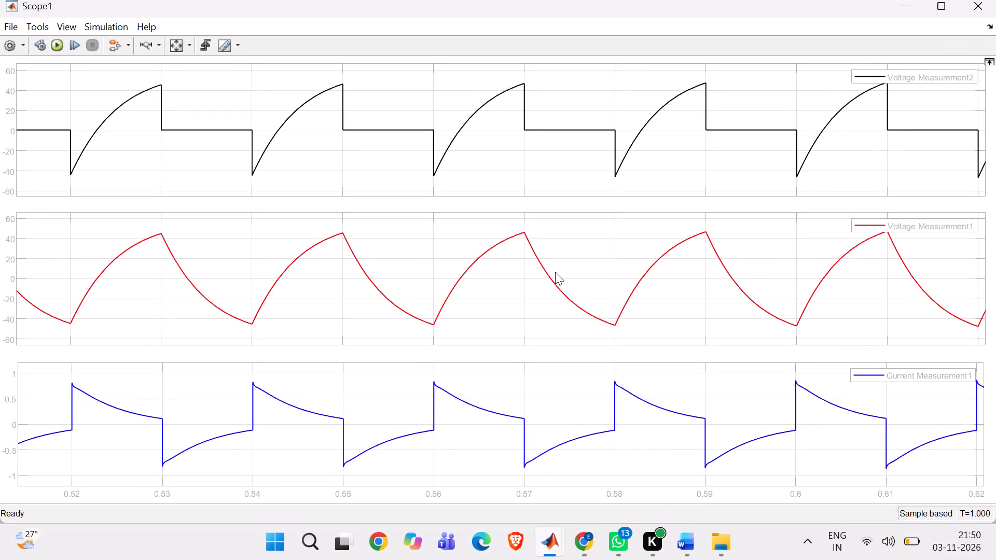
Switch to Chrome, open a new tab, and attach the waveform screenshot to a Google query.
{"action": "left_click", "coordinate": [582, 542]}
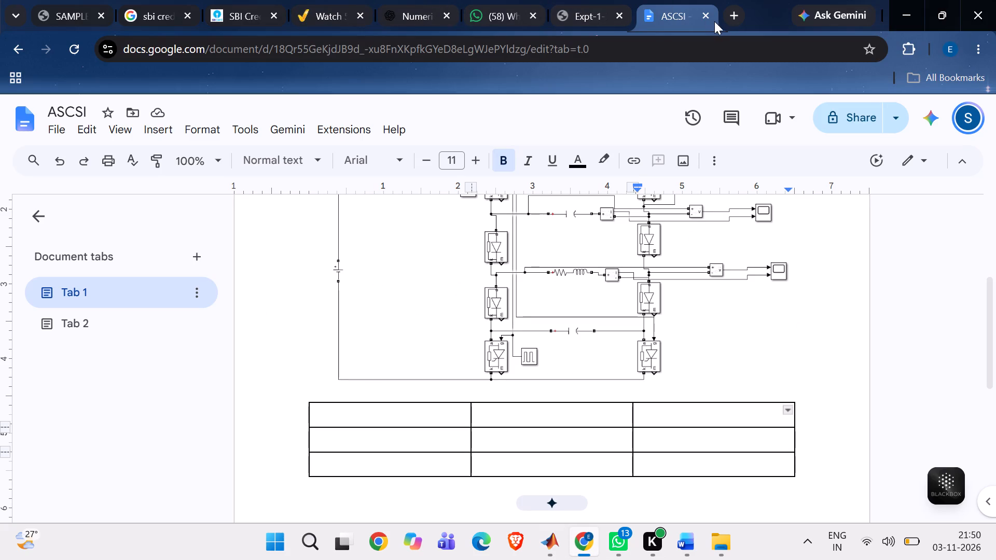
{"action": "left_click", "coordinate": [730, 12]}
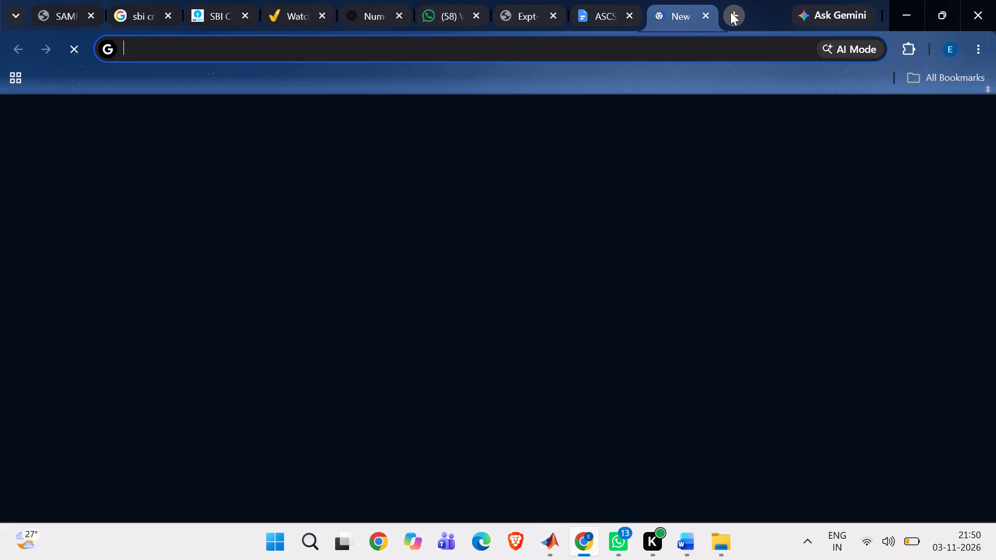
{"action": "left_click", "coordinate": [345, 304]}
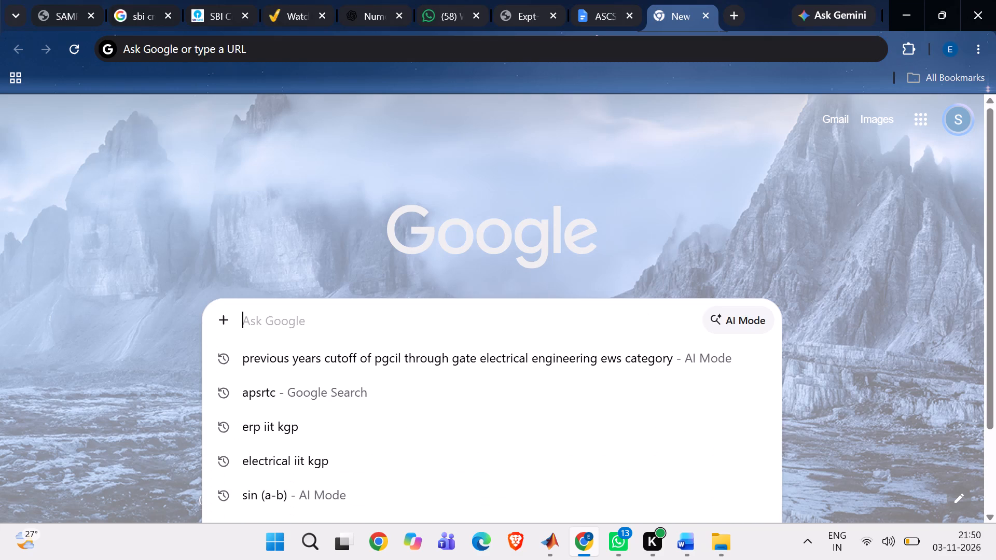
{"action": "key", "text": "ctrl+v"}
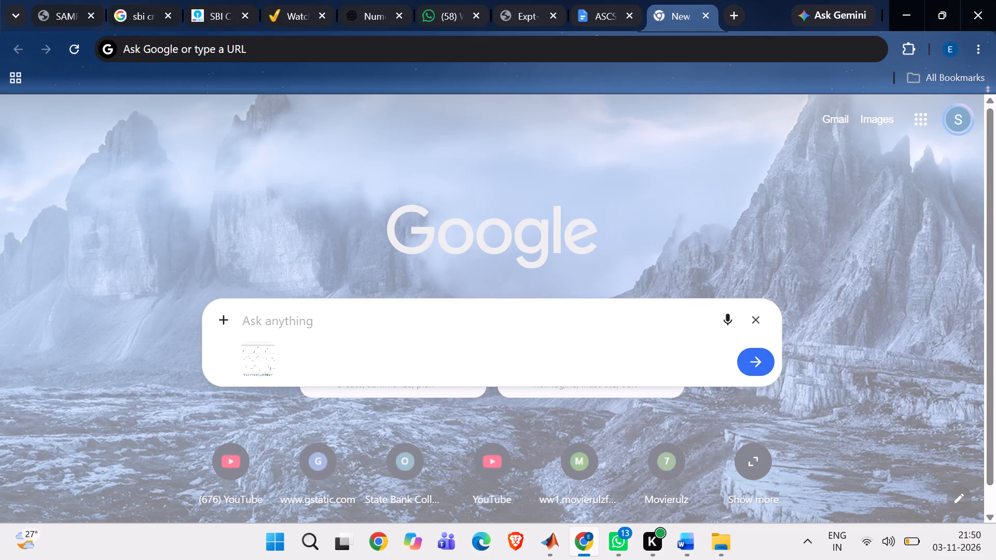
Ask Google "how change the names of the waveforms in matlab" about the attached screenshot.
{"action": "type", "text": "how xh"}
{"action": "key", "text": "BackSpace"}
{"action": "key", "text": "BackSpace"}
{"action": "type", "text": "cha"}
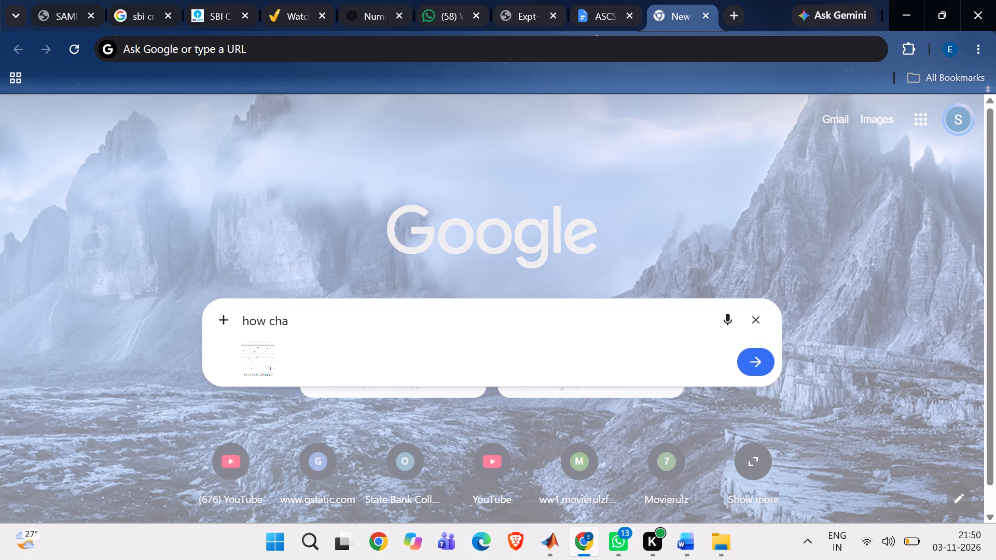
{"action": "type", "text": "nge"}
{"action": "key", "text": "space"}
{"action": "type", "text": "the name"}
{"action": "key", "text": "space"}
{"action": "key", "text": "BackSpace"}
{"action": "type", "text": "s of the"}
{"action": "key", "text": "space"}
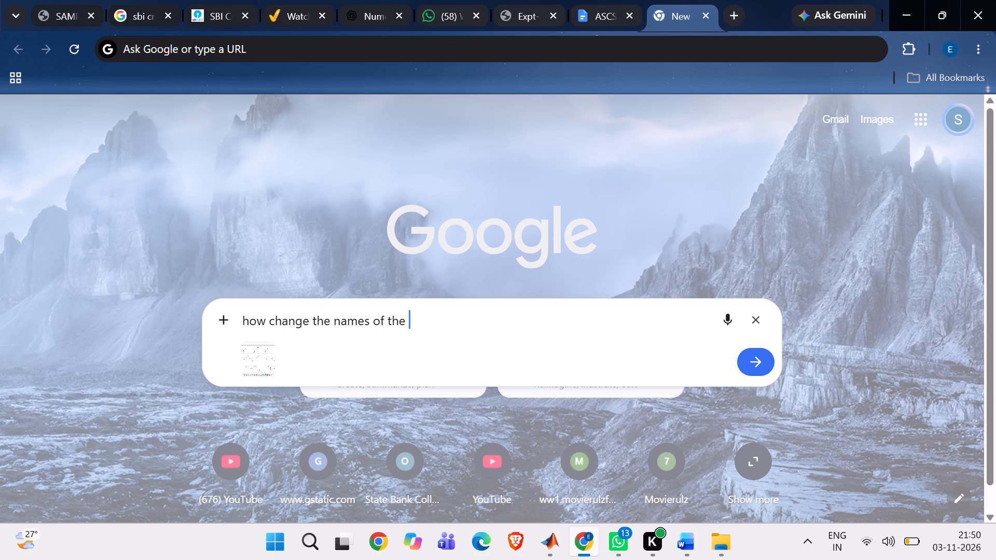
{"action": "type", "text": "waveforms in matlab"}
{"action": "key", "text": "Return"}
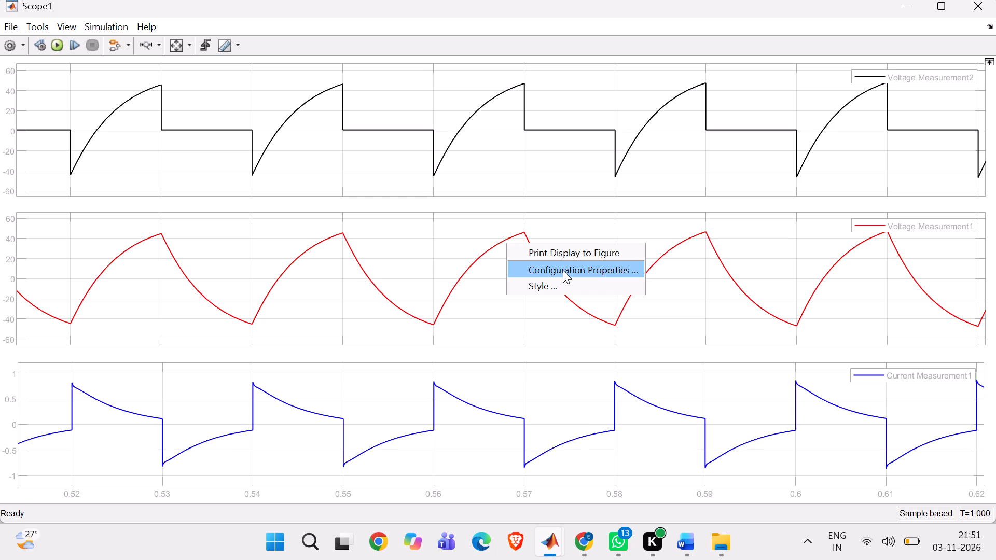
{"action": "left_click", "coordinate": [62, 25]}
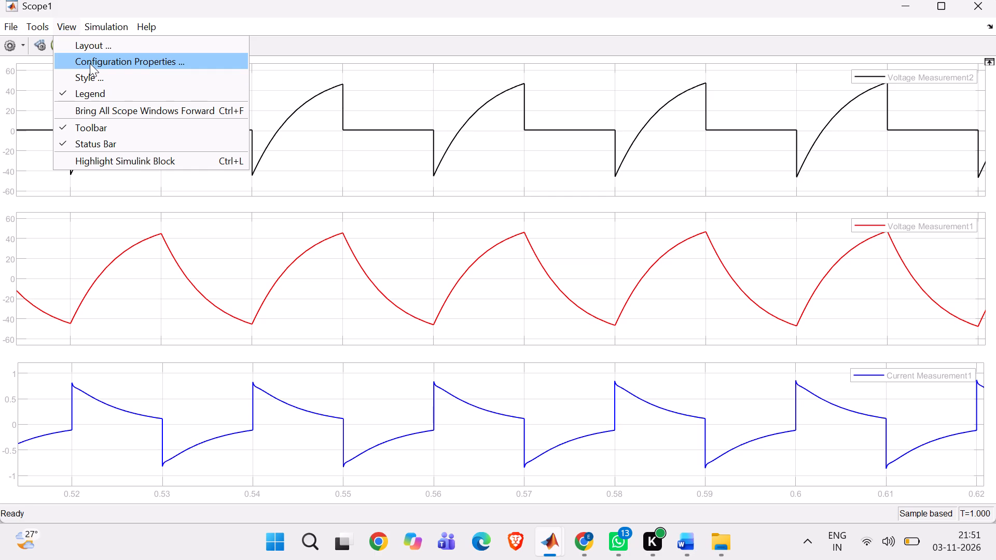
{"action": "left_click", "coordinate": [90, 63]}
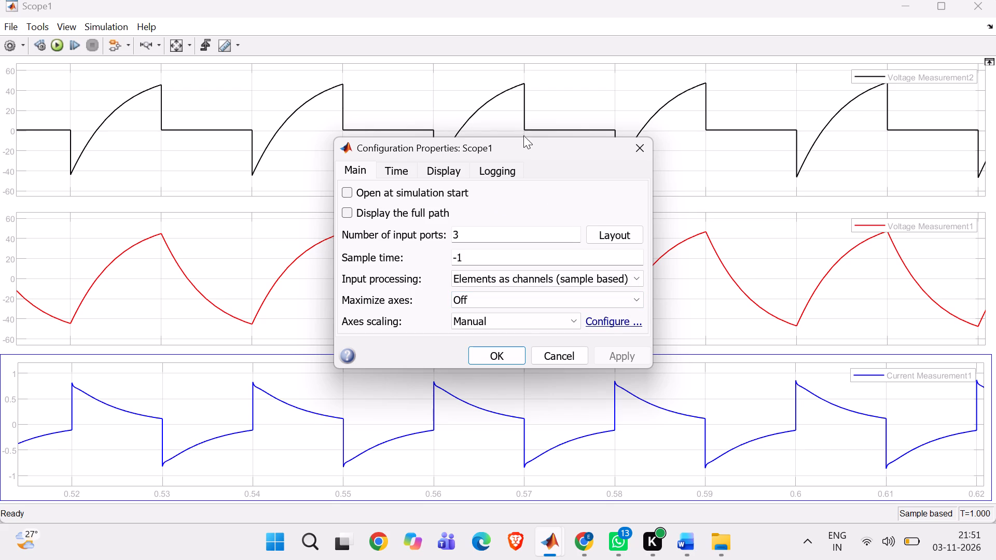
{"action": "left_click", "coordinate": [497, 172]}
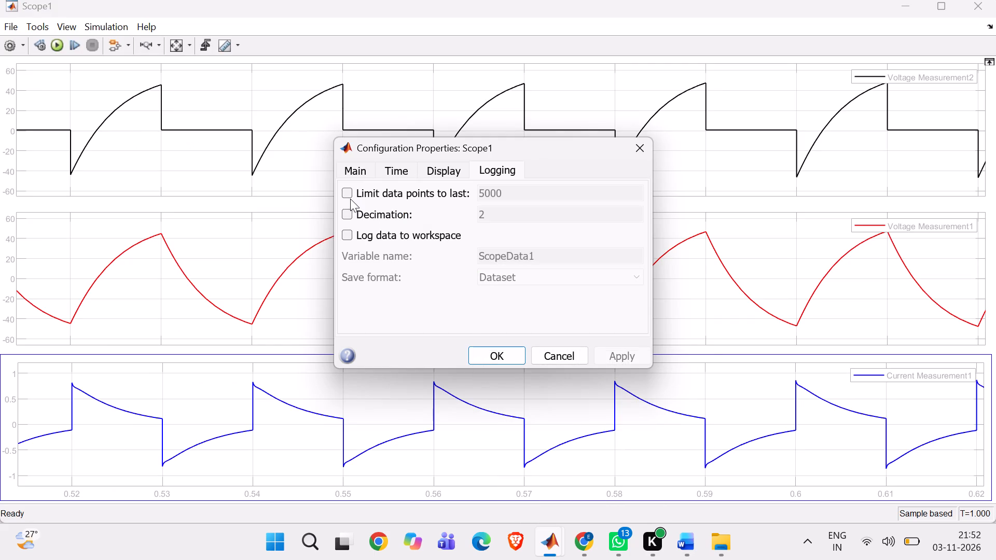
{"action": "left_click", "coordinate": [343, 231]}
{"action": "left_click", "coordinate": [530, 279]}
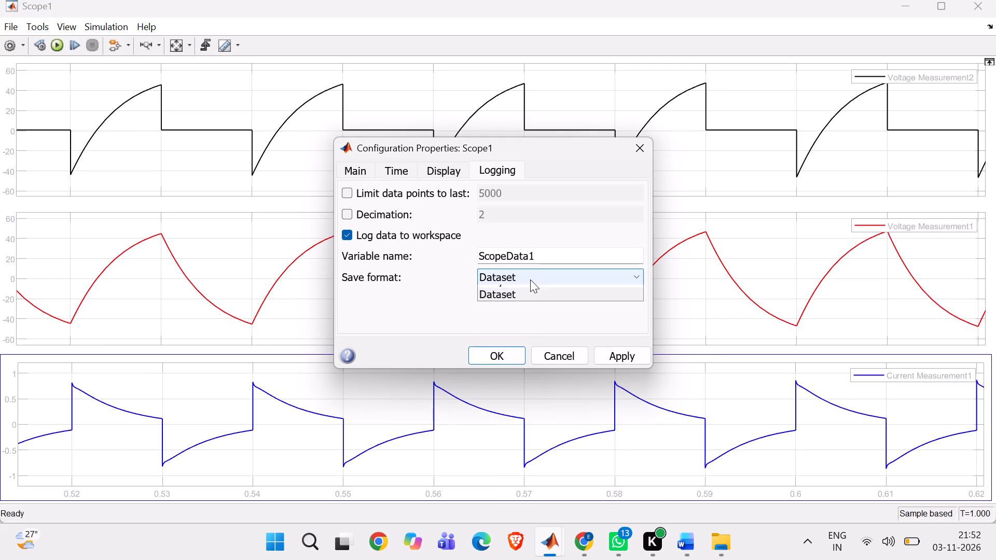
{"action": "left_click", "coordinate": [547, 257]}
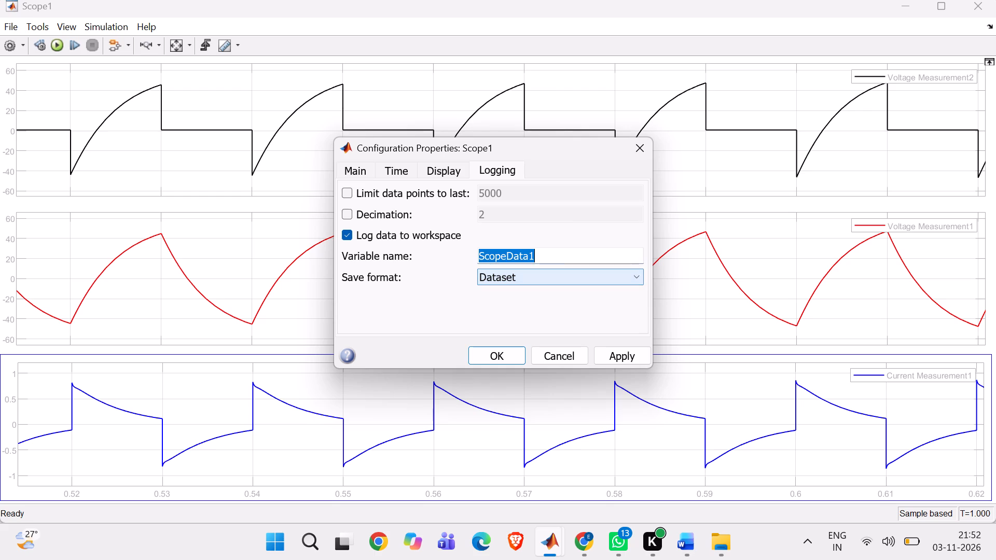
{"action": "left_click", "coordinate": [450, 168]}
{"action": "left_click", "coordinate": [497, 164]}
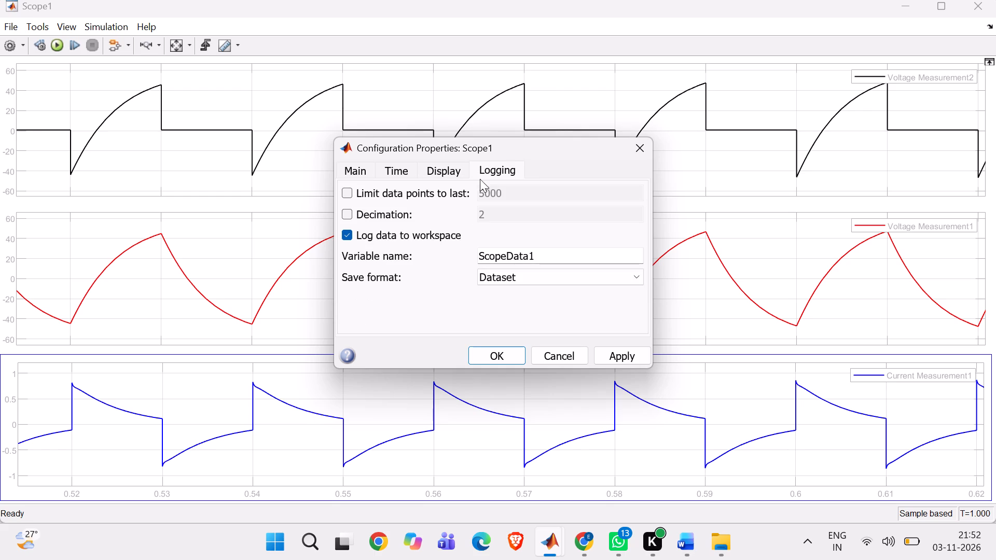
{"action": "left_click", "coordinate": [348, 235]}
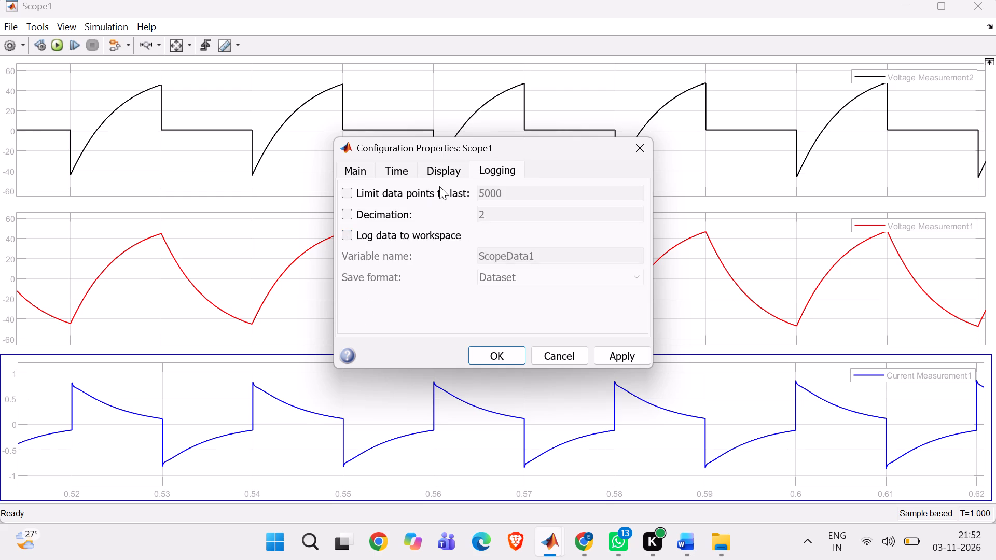
In the Scope1 display settings, turn off the legend for display 3.
{"action": "left_click", "coordinate": [441, 167]}
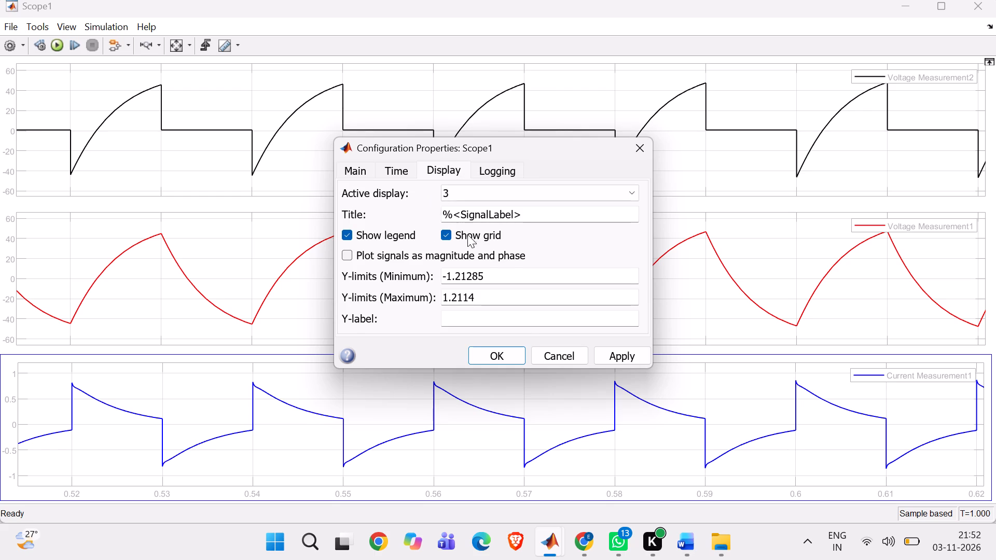
{"action": "left_click", "coordinate": [523, 216]}
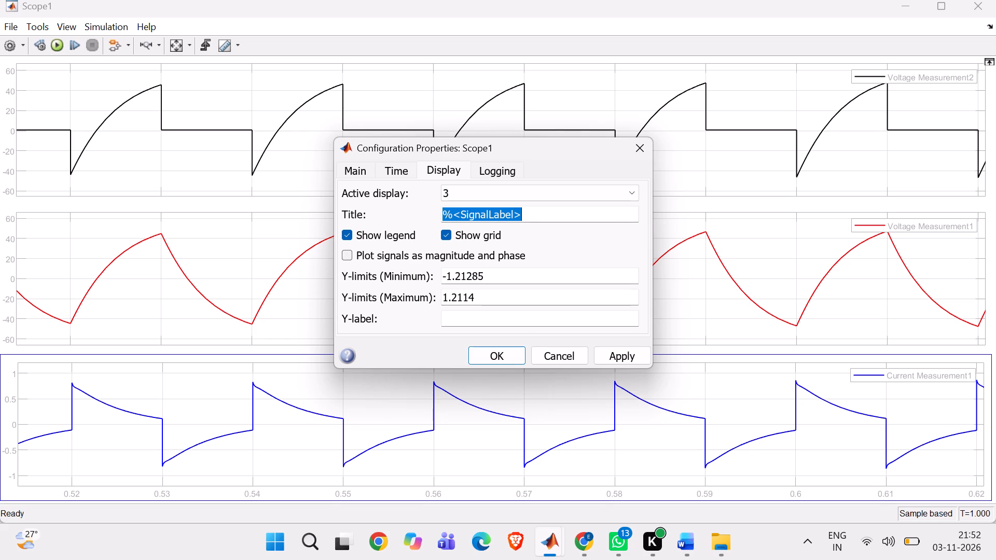
{"action": "scroll", "coordinate": [523, 247], "scroll_direction": "down", "scroll_amount": 1}
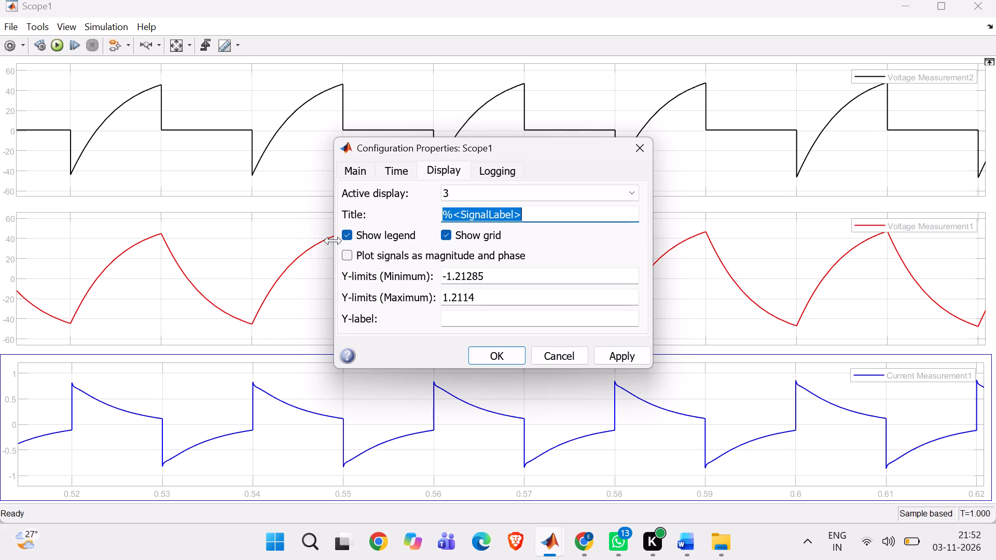
{"action": "left_click", "coordinate": [347, 232]}
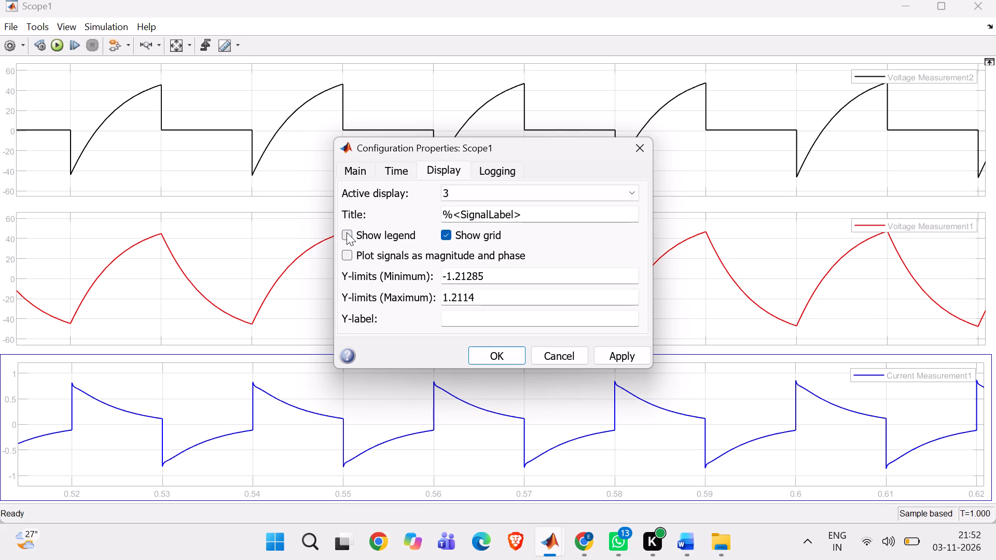
{"action": "scroll", "coordinate": [420, 285], "scroll_direction": "down", "scroll_amount": 1}
{"action": "scroll", "coordinate": [420, 285], "scroll_direction": "up", "scroll_amount": 1}
Replace the title of display 3 with "Capacitor Current(A)" and accept the configuration properties.
{"action": "left_click", "coordinate": [551, 209]}
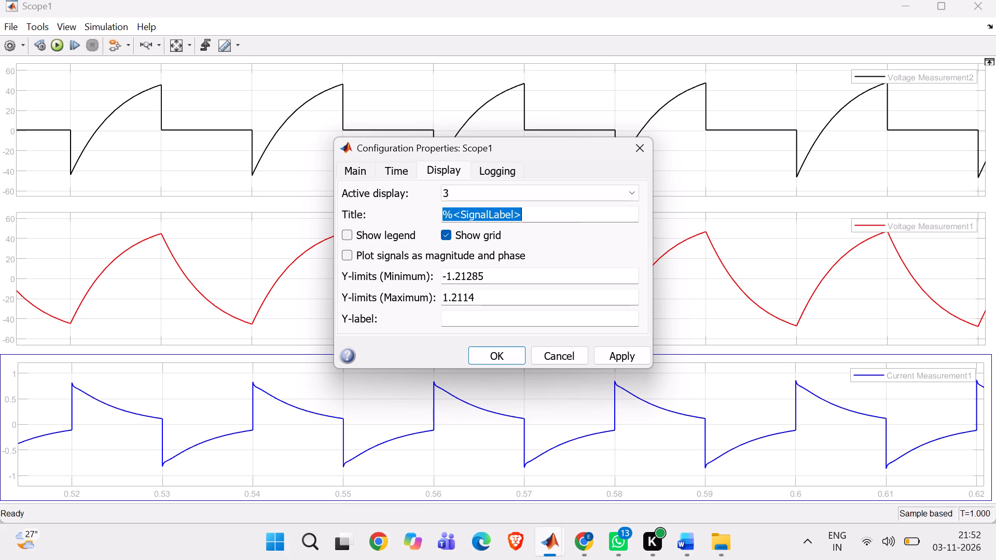
{"action": "key", "text": "BackSpace"}
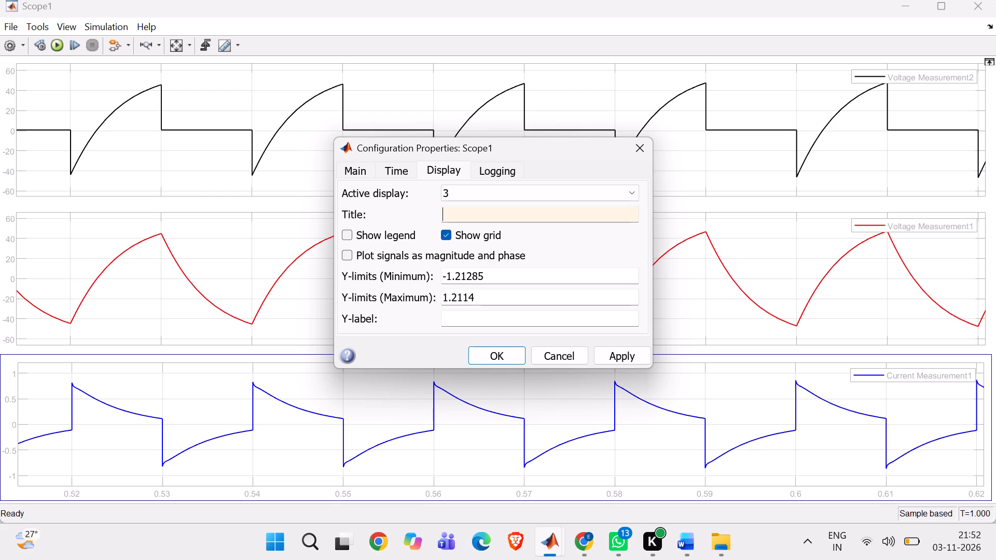
{"action": "left_click", "coordinate": [574, 195]}
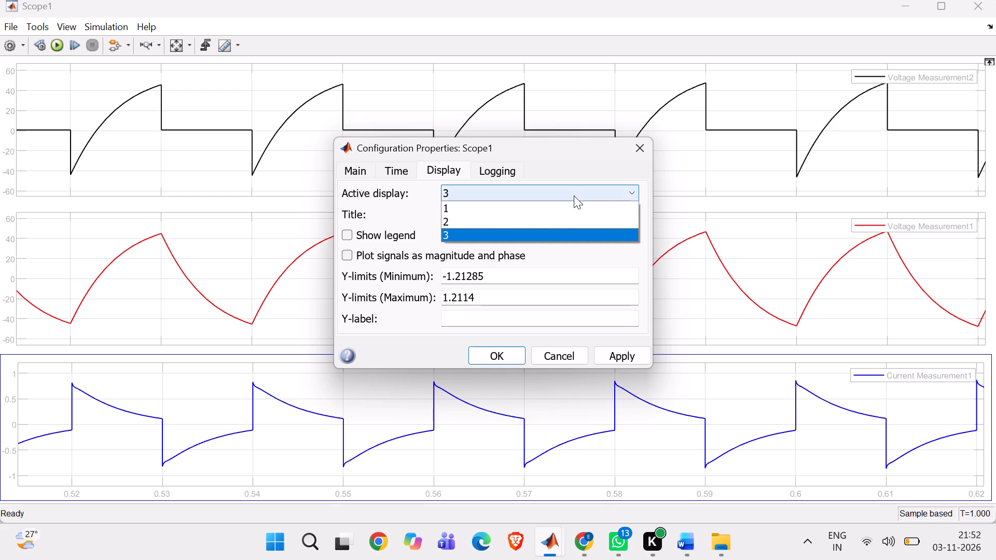
{"action": "left_click", "coordinate": [547, 236]}
{"action": "left_click", "coordinate": [502, 215]}
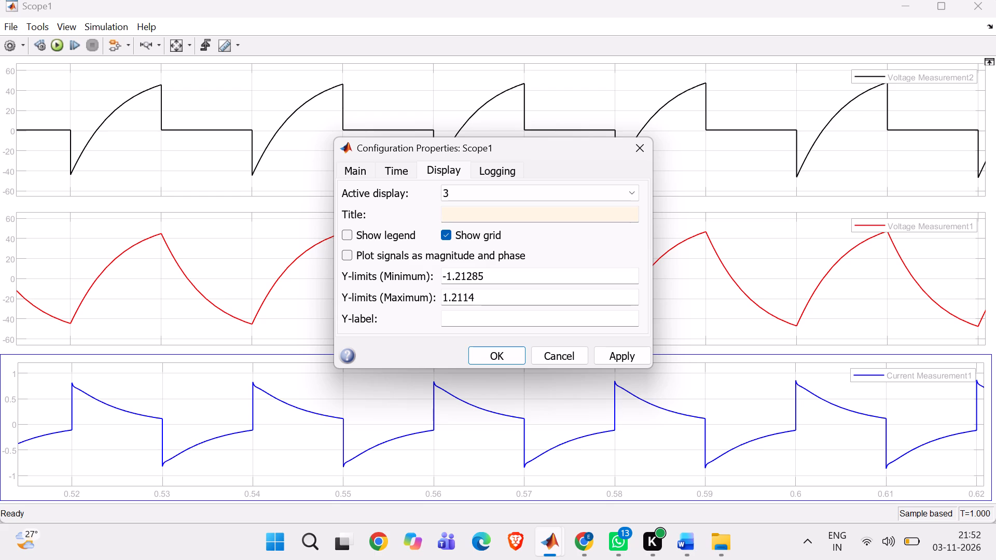
{"action": "type", "text": "Capa"}
{"action": "type", "text": "citor"}
{"action": "key", "text": "space"}
{"action": "type", "text": "Cu"}
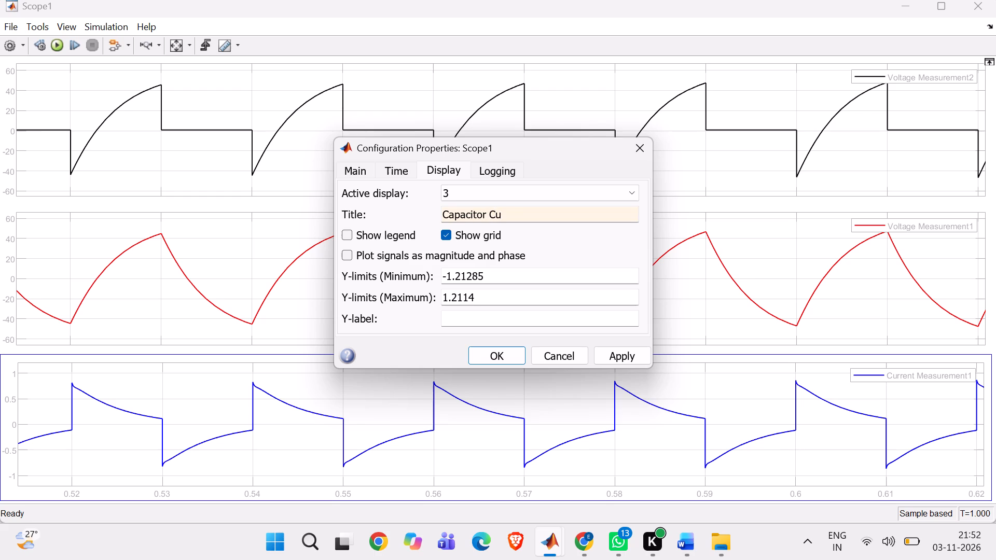
{"action": "type", "text": "rrent"}
{"action": "type", "text": "()"}
{"action": "key", "text": "Left"}
{"action": "key", "text": "shift+a"}
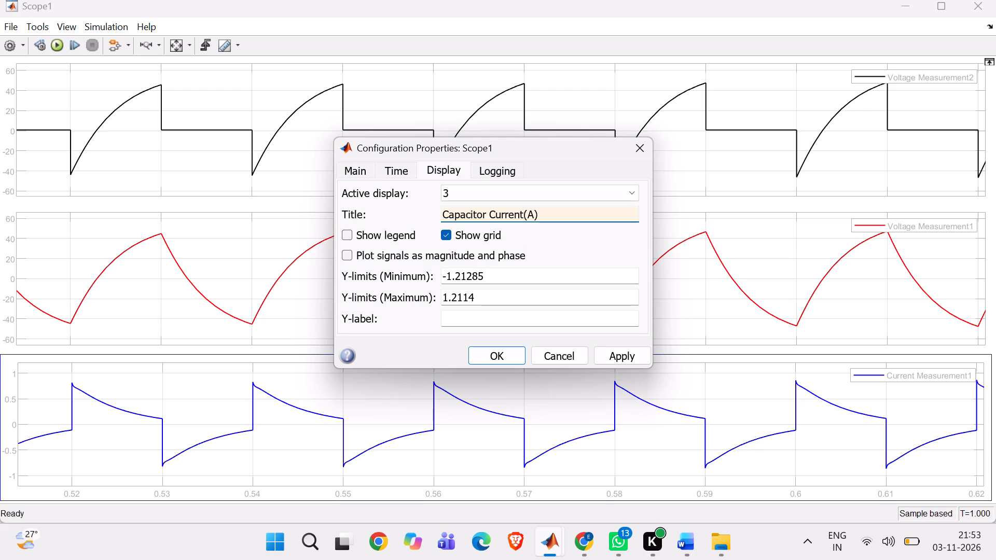
{"action": "left_click", "coordinate": [493, 354]}
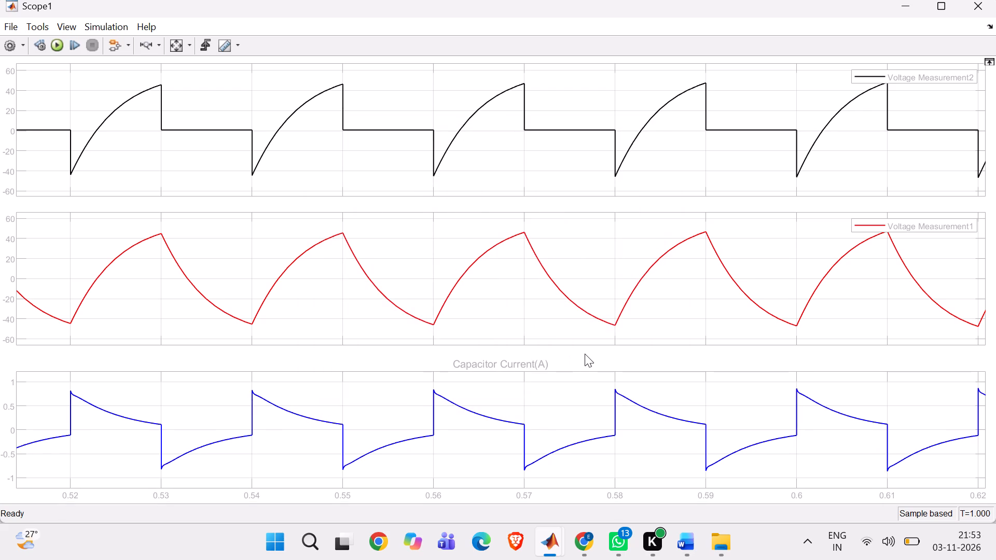
Set the title of display 2 to "Capacitor volage(V)" in the Scope1 configuration properties and accept the change.
{"action": "left_click", "coordinate": [585, 354]}
{"action": "left_click", "coordinate": [906, 224]}
{"action": "left_click", "coordinate": [71, 28]}
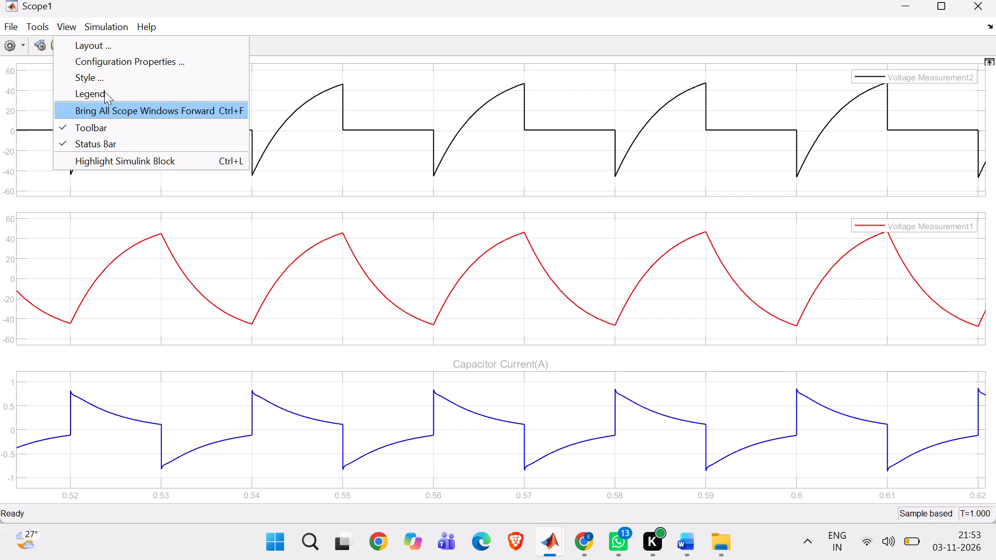
{"action": "left_click", "coordinate": [100, 60]}
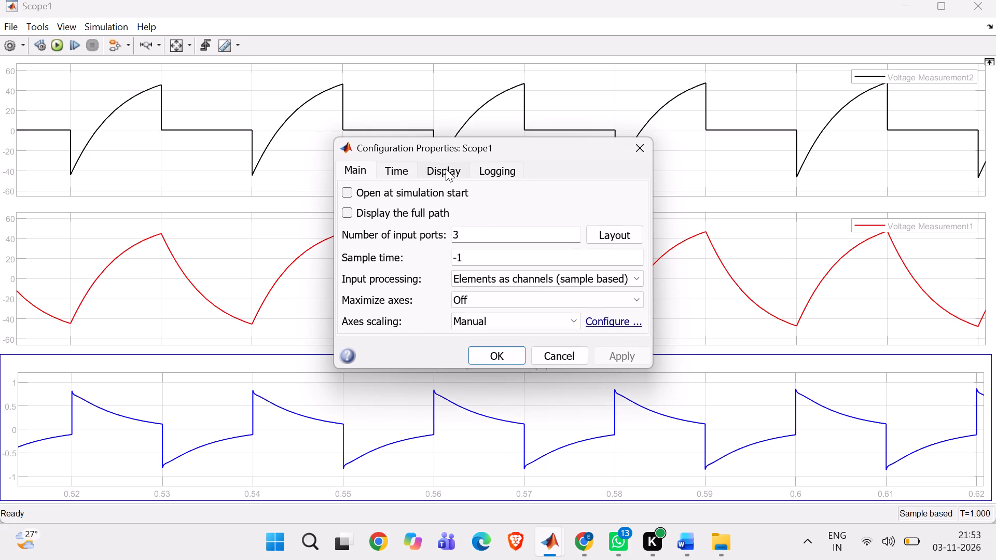
{"action": "left_click", "coordinate": [446, 169]}
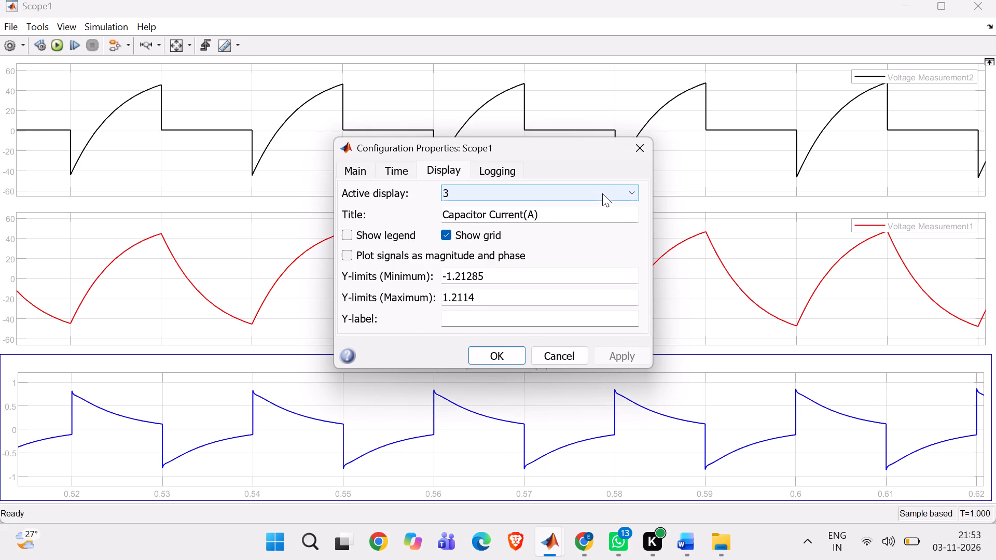
{"action": "left_click", "coordinate": [602, 193]}
{"action": "left_click", "coordinate": [512, 220]}
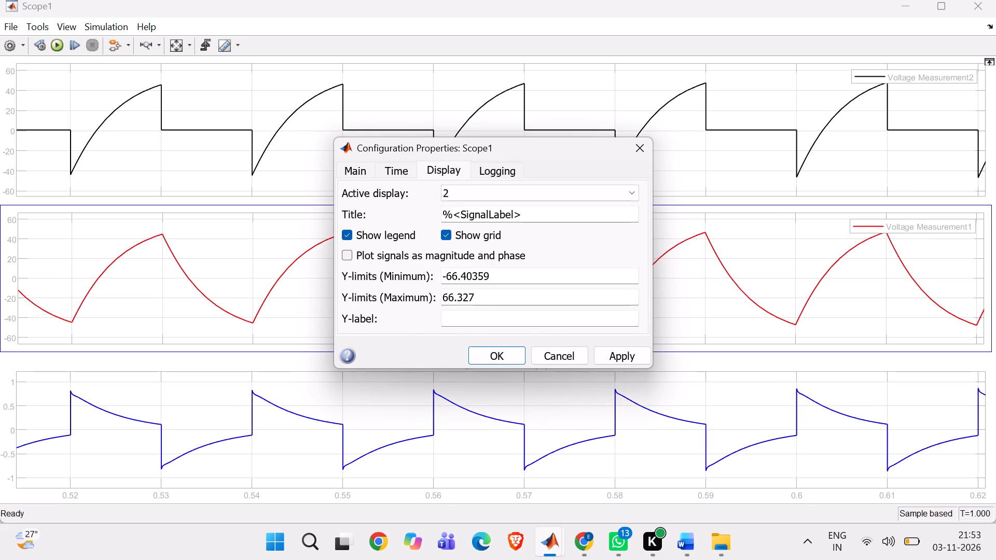
{"action": "left_click", "coordinate": [542, 216]}
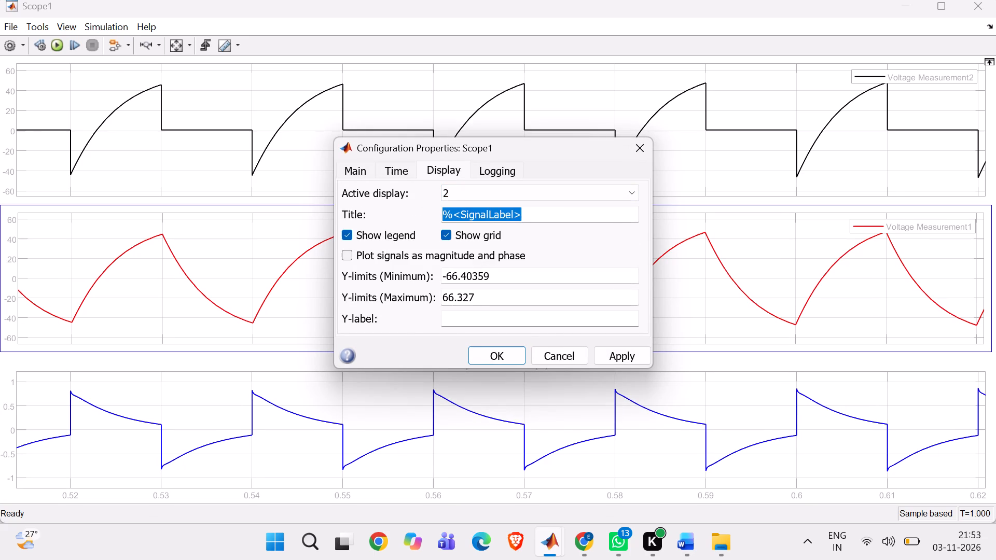
{"action": "type", "text": "ca"}
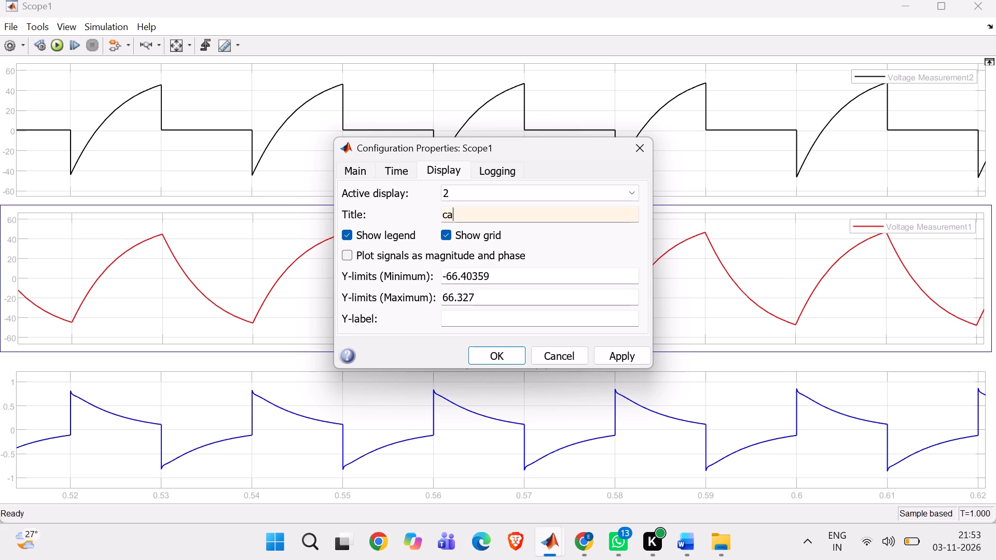
{"action": "key", "text": "BackSpace"}
{"action": "key", "text": "BackSpace"}
{"action": "type", "text": "Capacio"}
{"action": "key", "text": "BackSpace"}
{"action": "type", "text": "tor"}
{"action": "key", "text": "space"}
{"action": "type", "text": "votk"}
{"action": "key", "text": "BackSpace"}
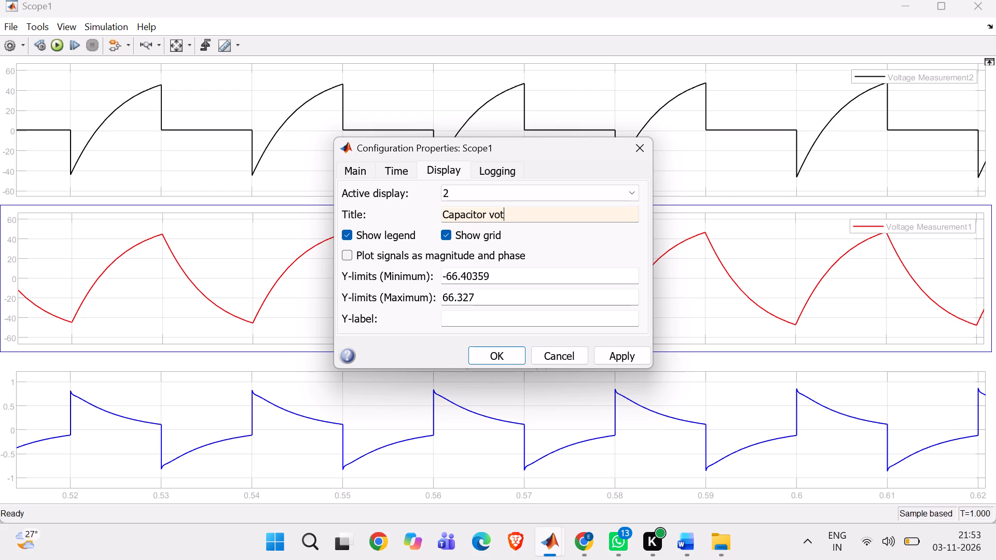
{"action": "key", "text": "BackSpace"}
{"action": "type", "text": "lage"}
{"action": "type", "text": "()"}
{"action": "key", "text": "Left"}
{"action": "key", "text": "shift+v"}
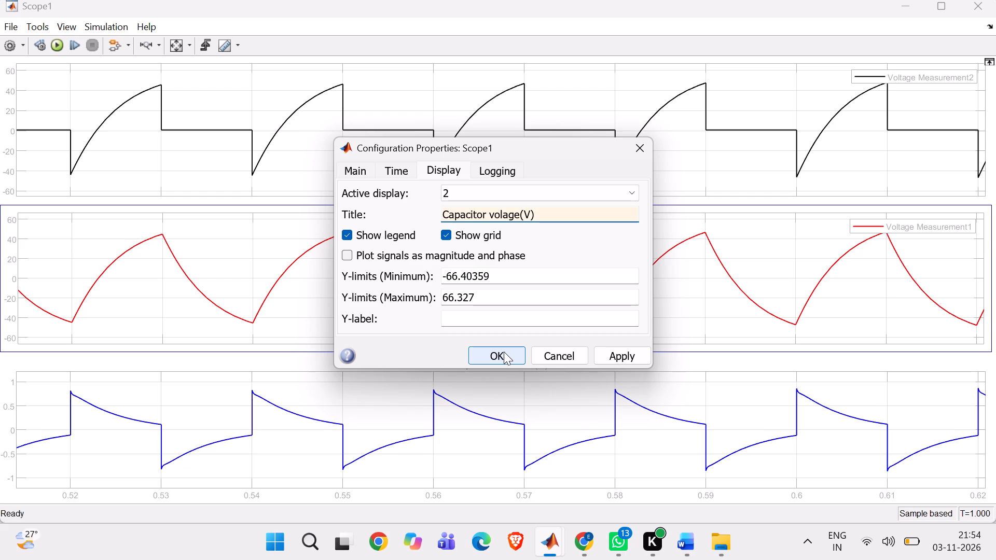
{"action": "left_click", "coordinate": [504, 352]}
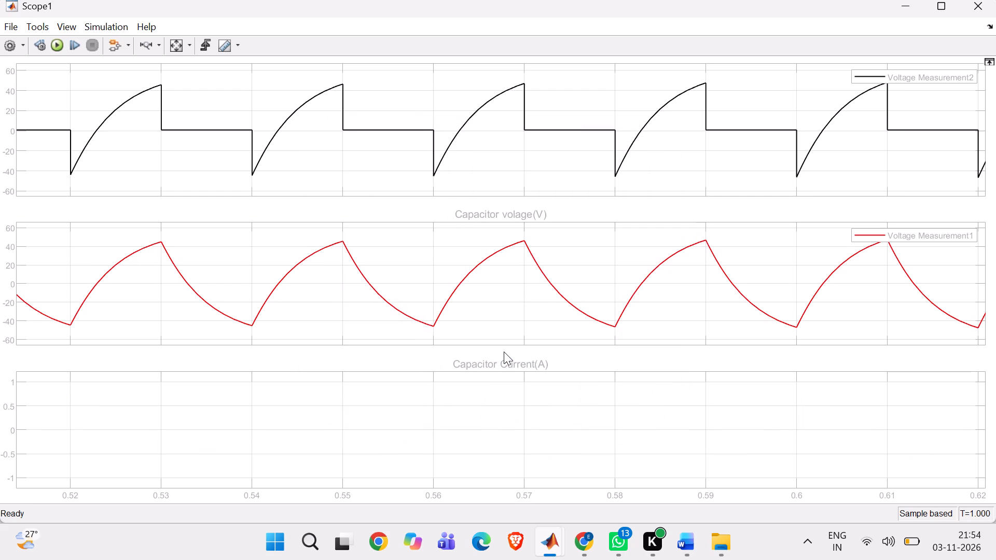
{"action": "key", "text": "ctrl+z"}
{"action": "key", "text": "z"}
Set the title of display 1 to "Thyristor voltage(V)" in the Scope1 configuration properties and accept the change.
{"action": "left_click", "coordinate": [63, 30]}
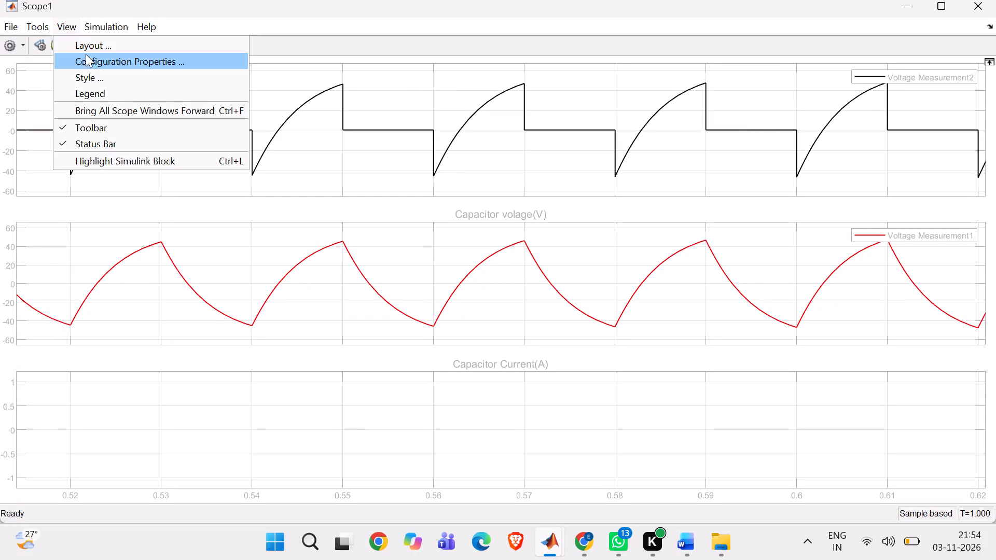
{"action": "left_click", "coordinate": [87, 62]}
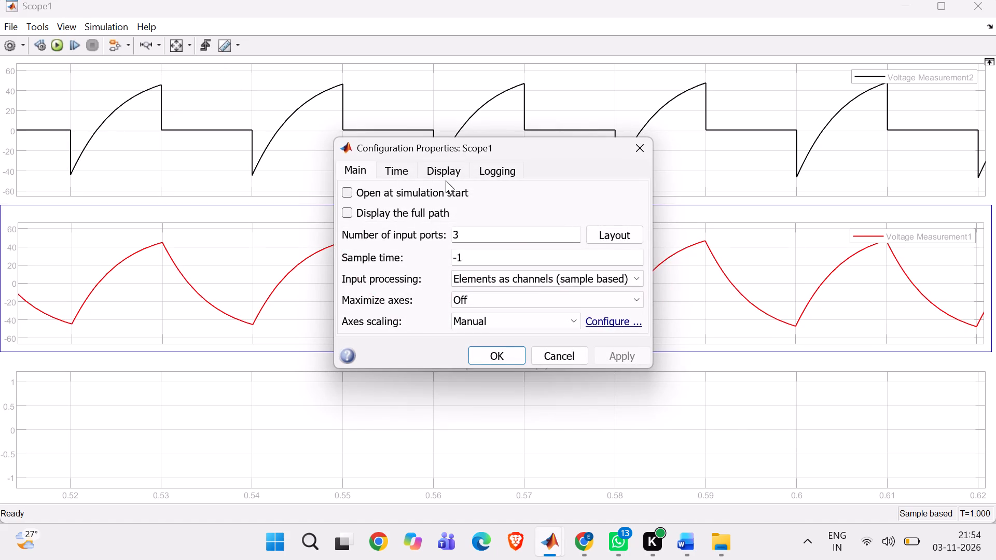
{"action": "left_click", "coordinate": [447, 173]}
{"action": "left_click", "coordinate": [569, 191]}
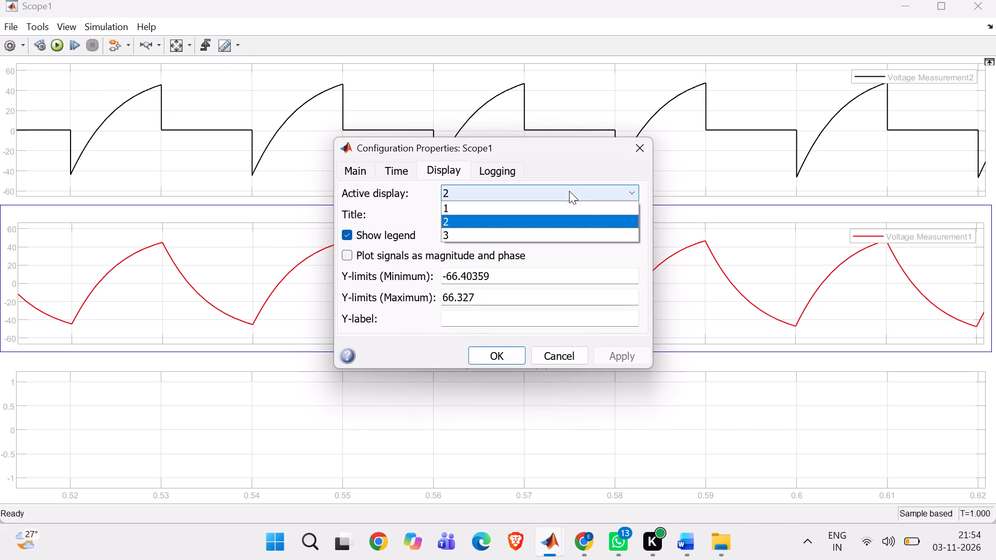
{"action": "left_click", "coordinate": [501, 213]}
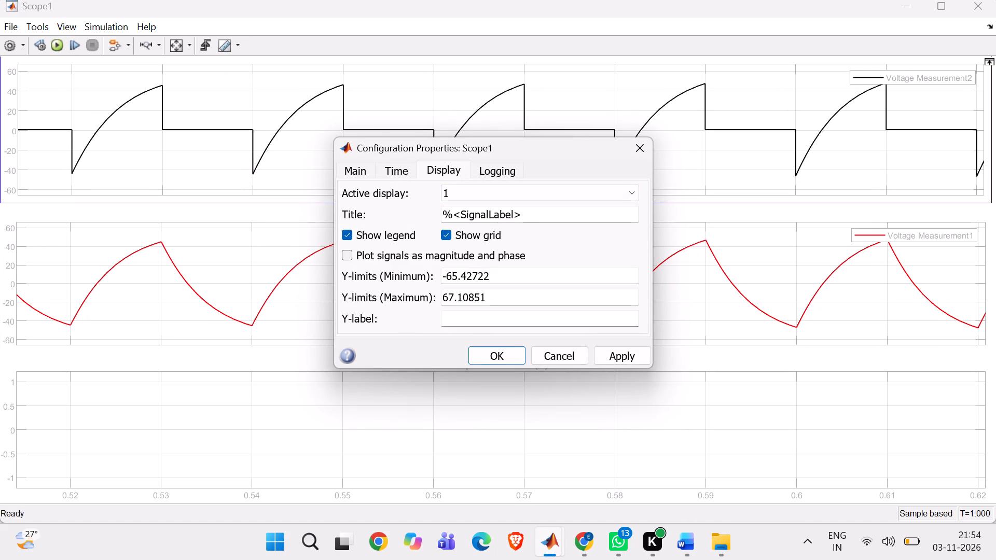
{"action": "left_click_drag", "start_coordinate": [524, 214], "coordinate": [508, 214]}
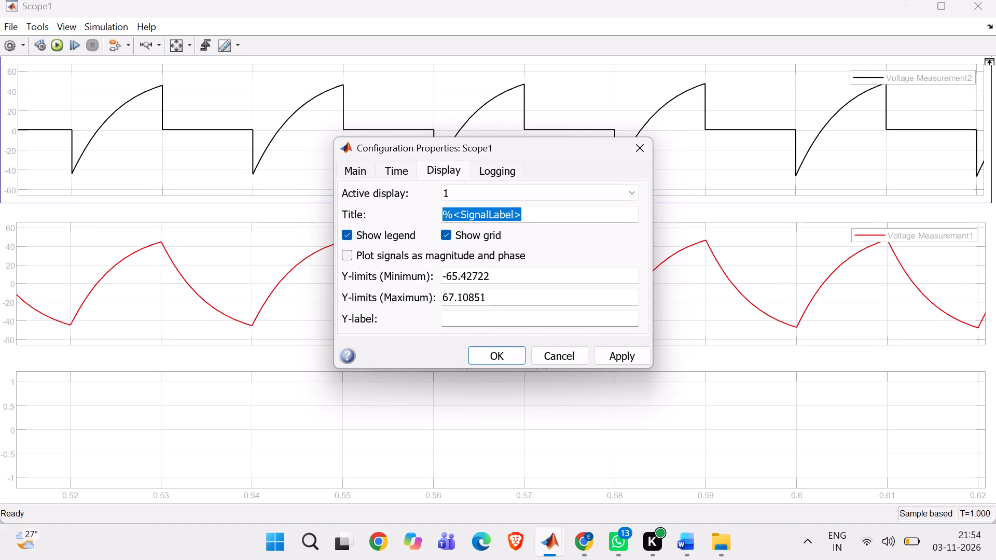
{"action": "type", "text": "th"}
{"action": "key", "text": "BackSpace"}
{"action": "key", "text": "BackSpace"}
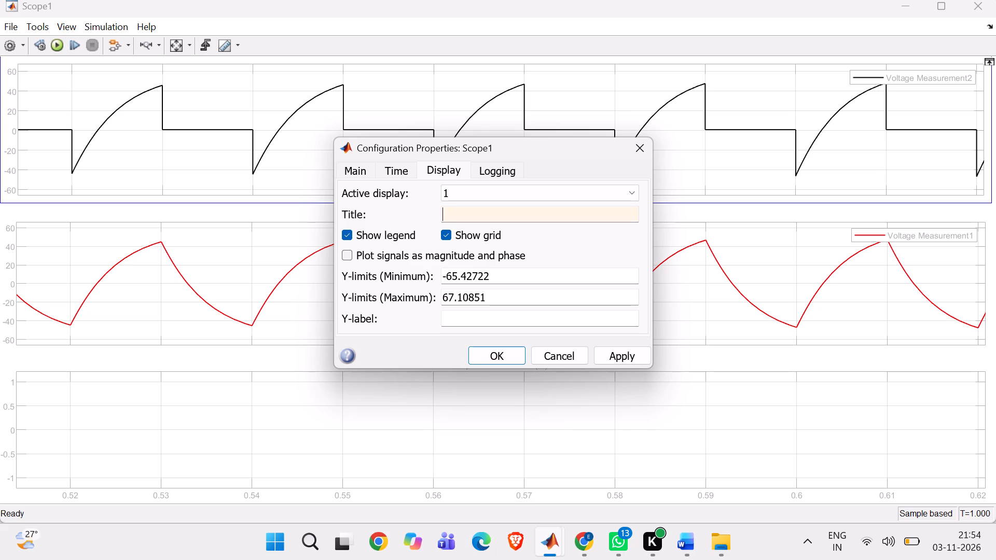
{"action": "type", "text": "Thyris"}
{"action": "key", "text": "t"}
{"action": "type", "text": "or"}
{"action": "key", "text": "space"}
{"action": "type", "text": "vol"}
{"action": "type", "text": "tage"}
{"action": "type", "text": "()"}
{"action": "key", "text": "Left"}
{"action": "key", "text": "shift+v"}
{"action": "left_click", "coordinate": [496, 352]}
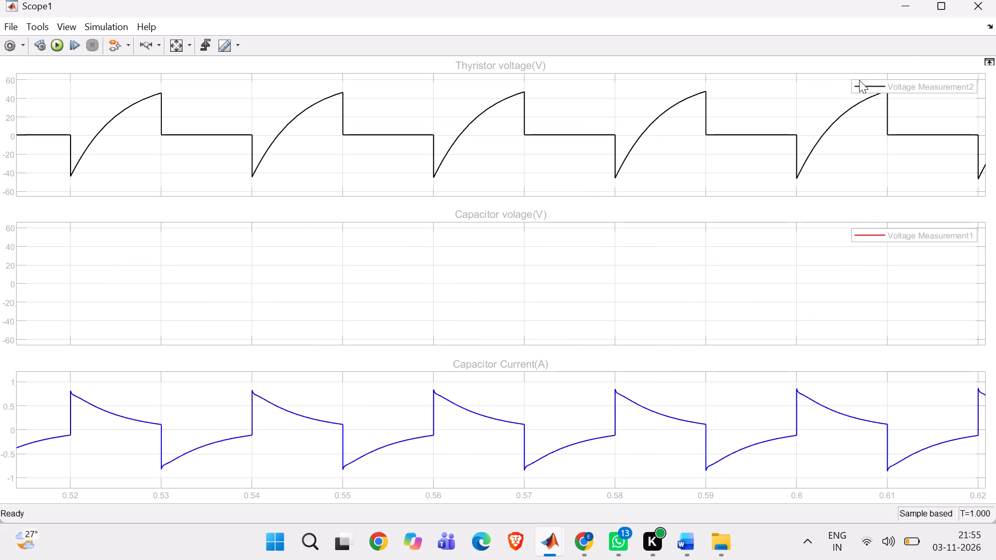
Turn off the legends in all three Scope1 displays.
{"action": "left_click", "coordinate": [76, 27]}
{"action": "left_click", "coordinate": [87, 93]}
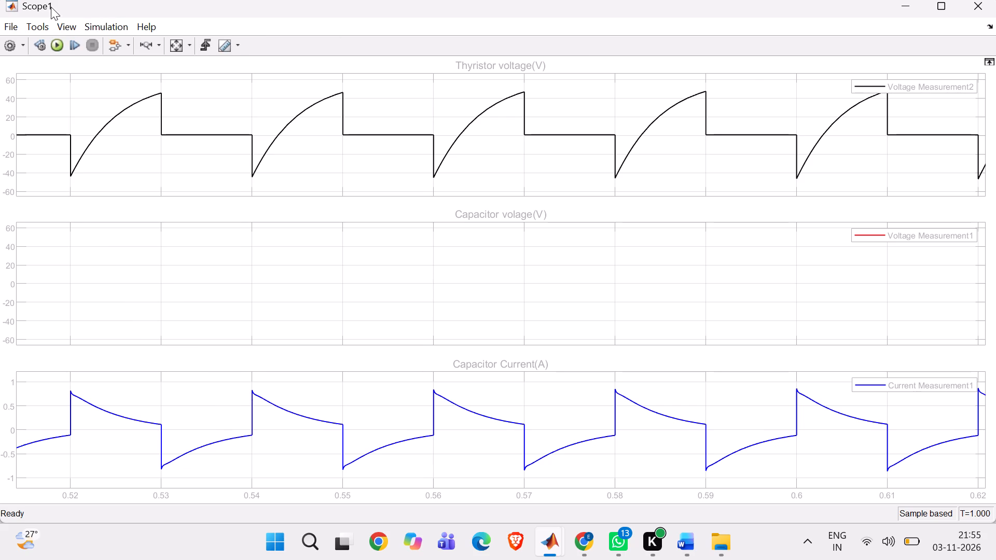
{"action": "left_click", "coordinate": [59, 22]}
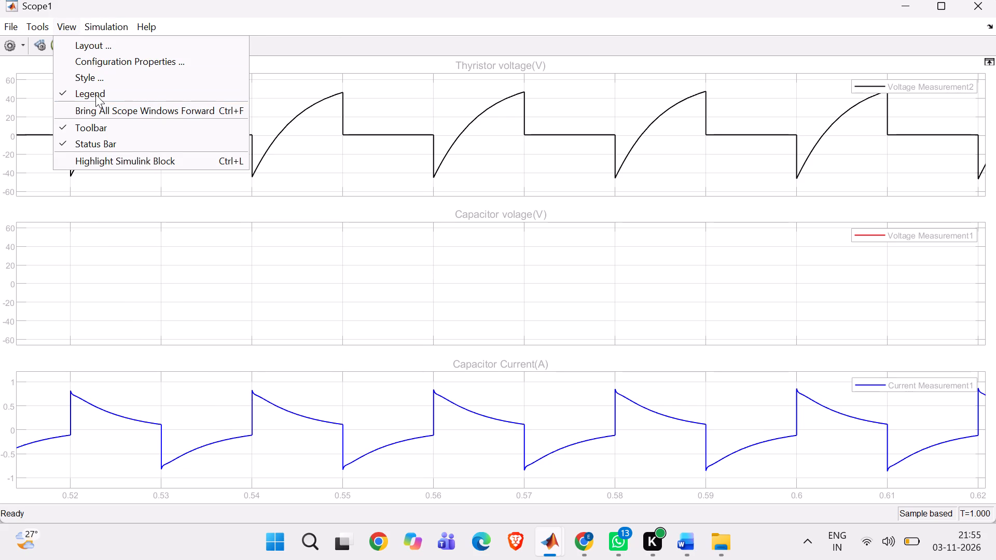
{"action": "left_click", "coordinate": [95, 94]}
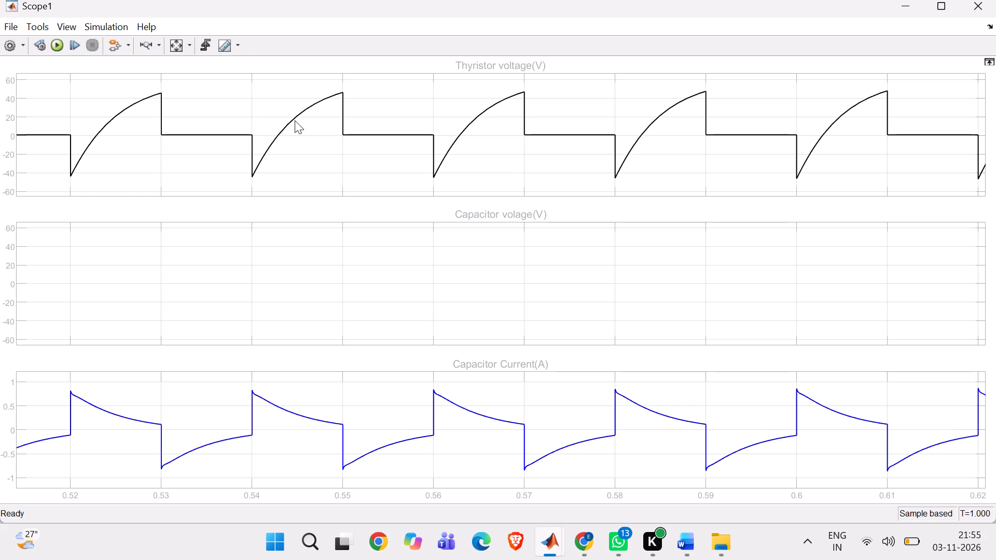
Rerun the simulation from the Scope1 window.
{"action": "left_click", "coordinate": [54, 40]}
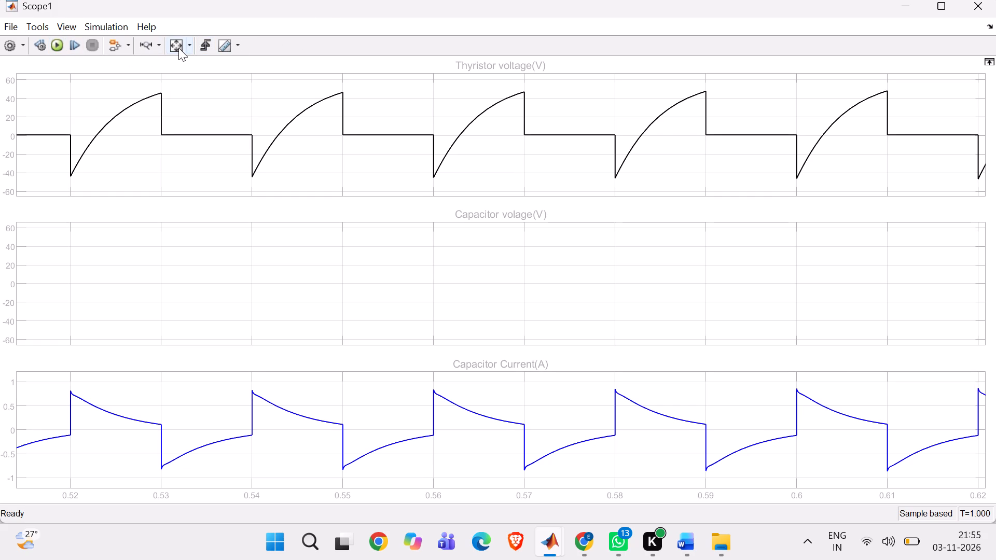
Fit the waveforms to the full time range and zoom the time axis to about 0.4 to 0.57 s.
{"action": "left_click", "coordinate": [180, 48]}
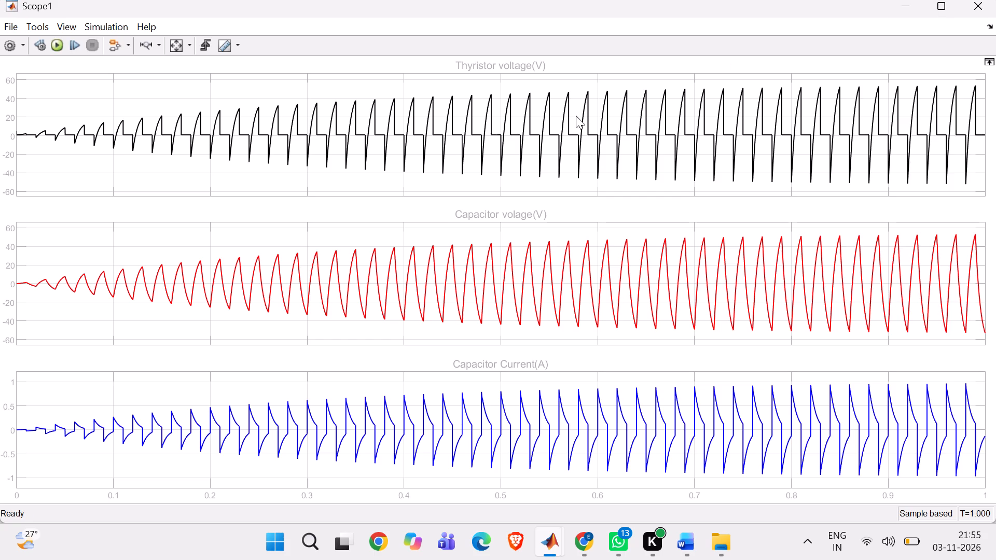
{"action": "left_click", "coordinate": [147, 49]}
{"action": "left_click_drag", "start_coordinate": [403, 83], "coordinate": [570, 72]}
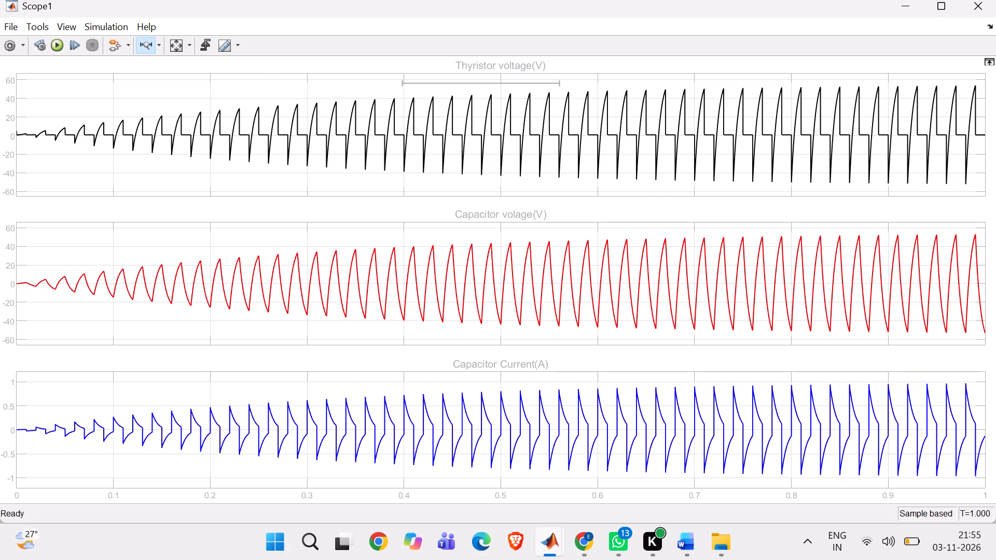
{"action": "left_click_drag", "start_coordinate": [570, 72], "coordinate": [573, 72]}
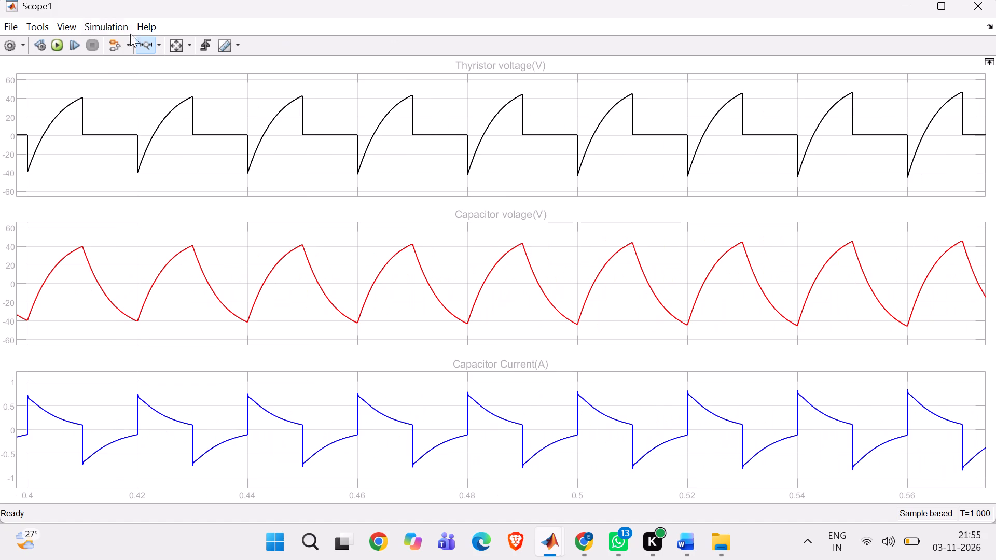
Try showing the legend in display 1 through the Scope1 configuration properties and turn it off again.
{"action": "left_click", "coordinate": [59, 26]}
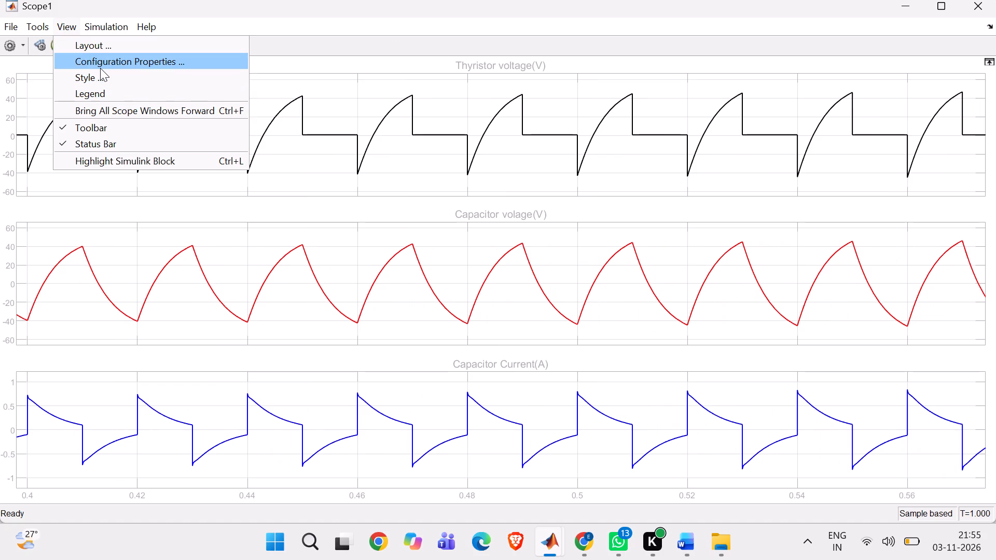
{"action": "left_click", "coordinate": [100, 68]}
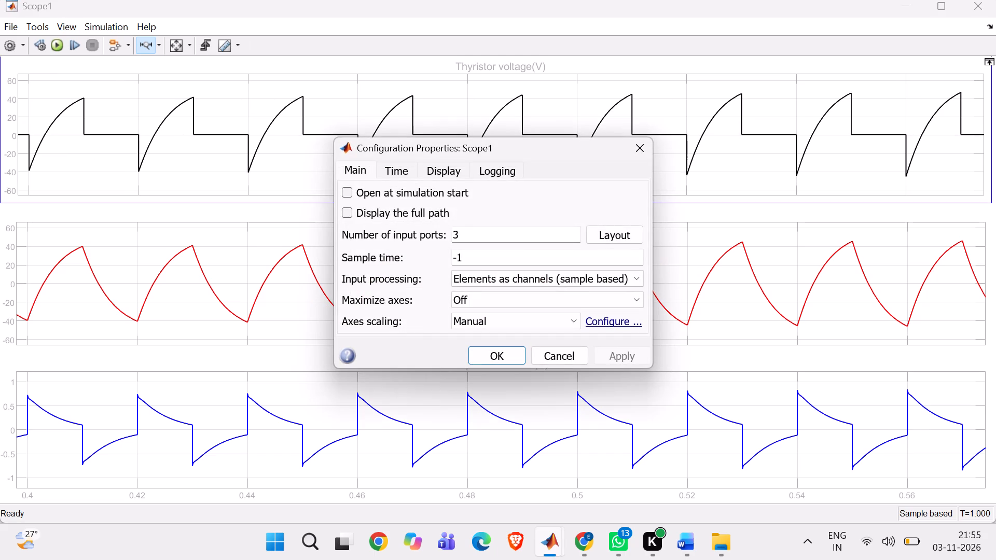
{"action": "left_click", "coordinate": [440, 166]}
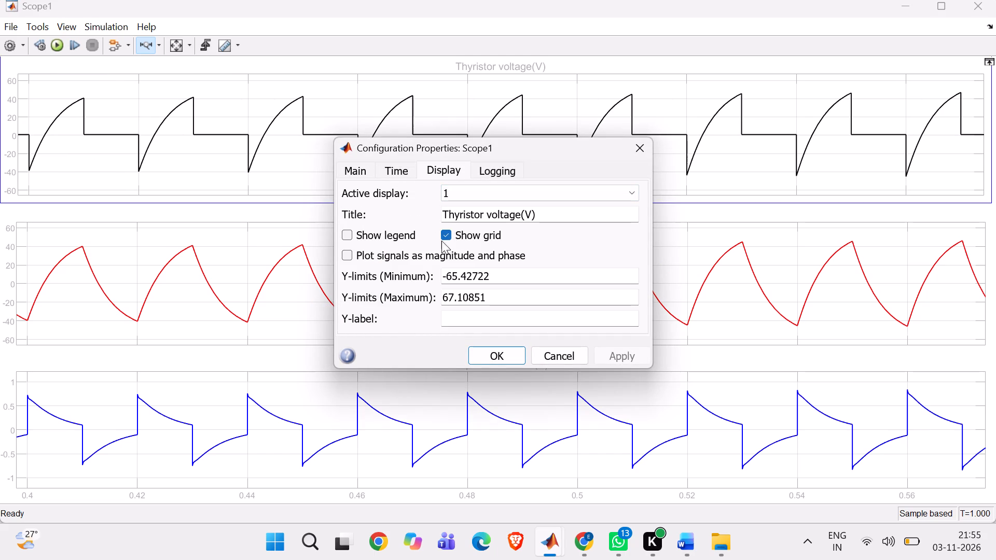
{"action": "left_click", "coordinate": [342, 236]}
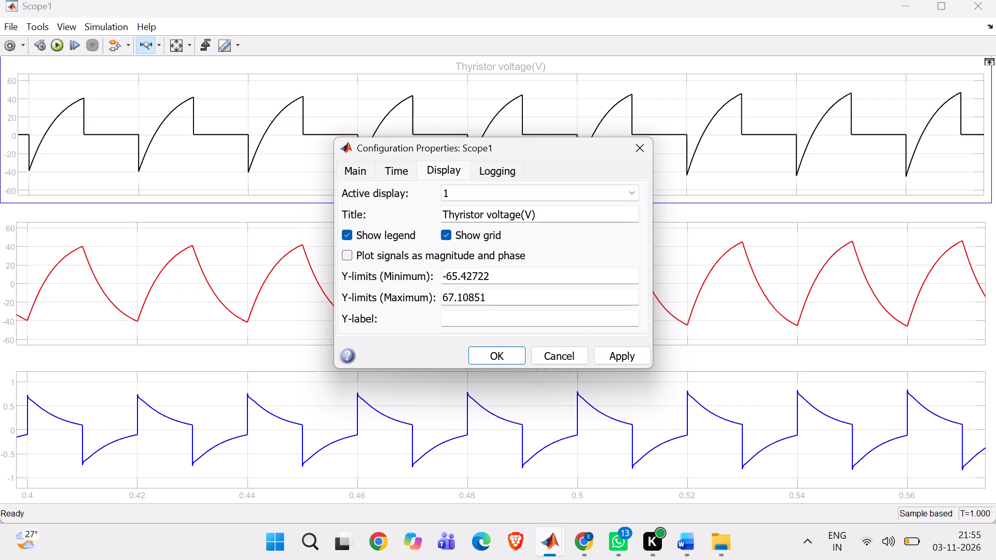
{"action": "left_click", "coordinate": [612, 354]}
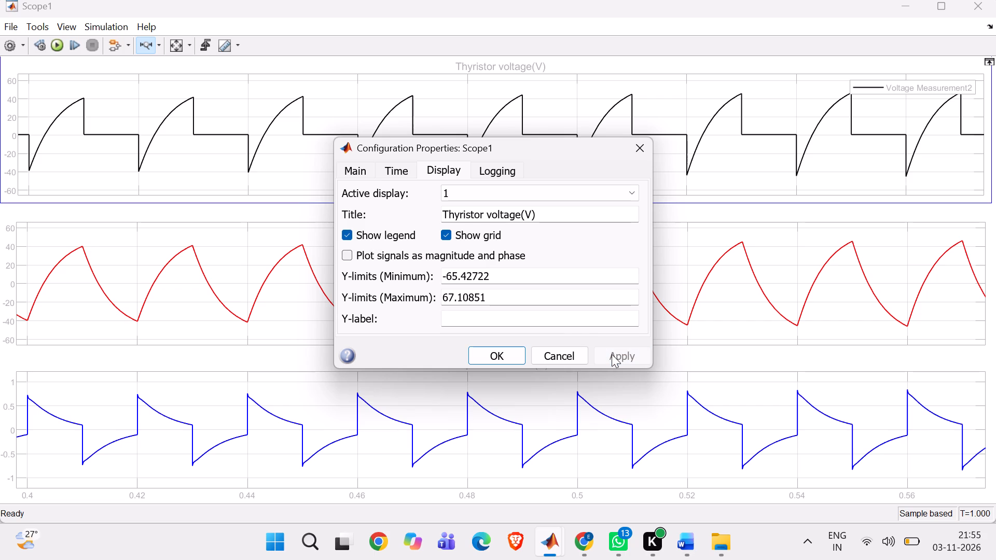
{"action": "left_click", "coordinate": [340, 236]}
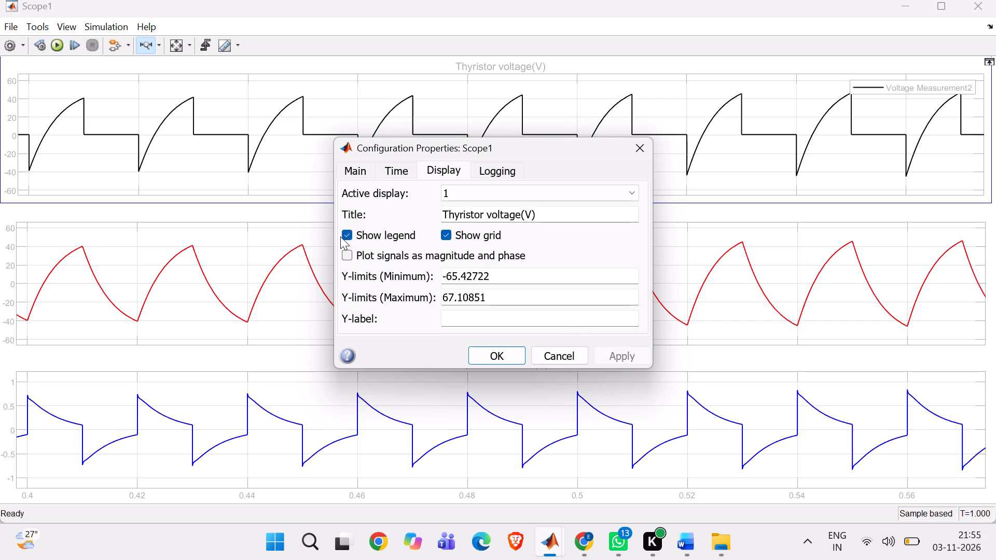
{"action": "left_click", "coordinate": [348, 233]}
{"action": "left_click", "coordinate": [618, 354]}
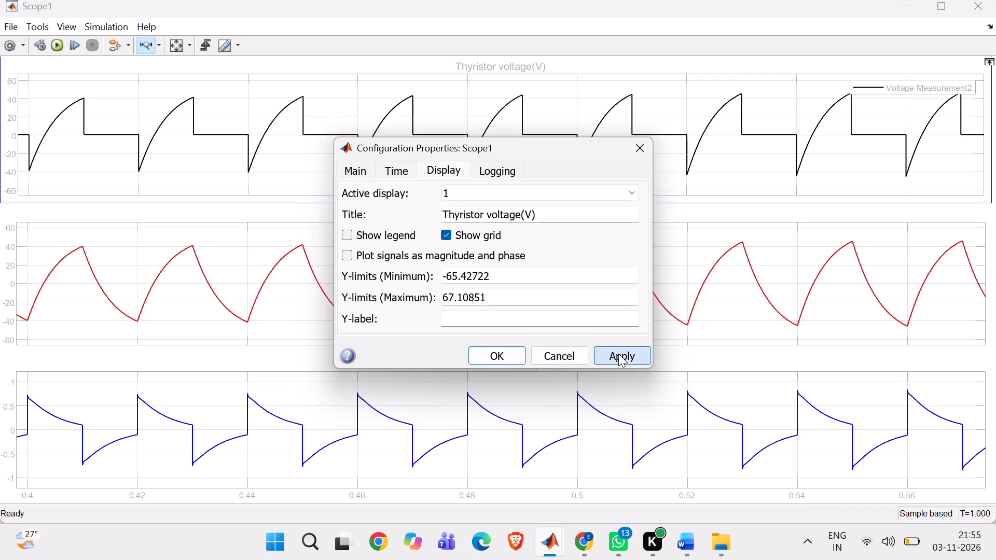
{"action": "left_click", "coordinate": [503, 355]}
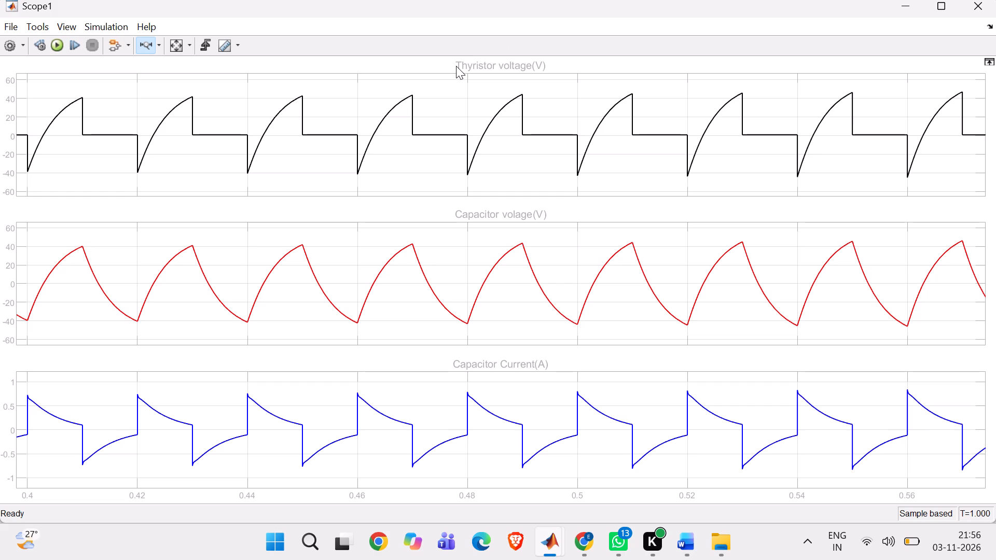
Set the ticks, labels and grid colour of the Scope1 axes to black and apply the style.
{"action": "left_click", "coordinate": [478, 64]}
{"action": "left_click", "coordinate": [26, 45]}
{"action": "left_click", "coordinate": [7, 83]}
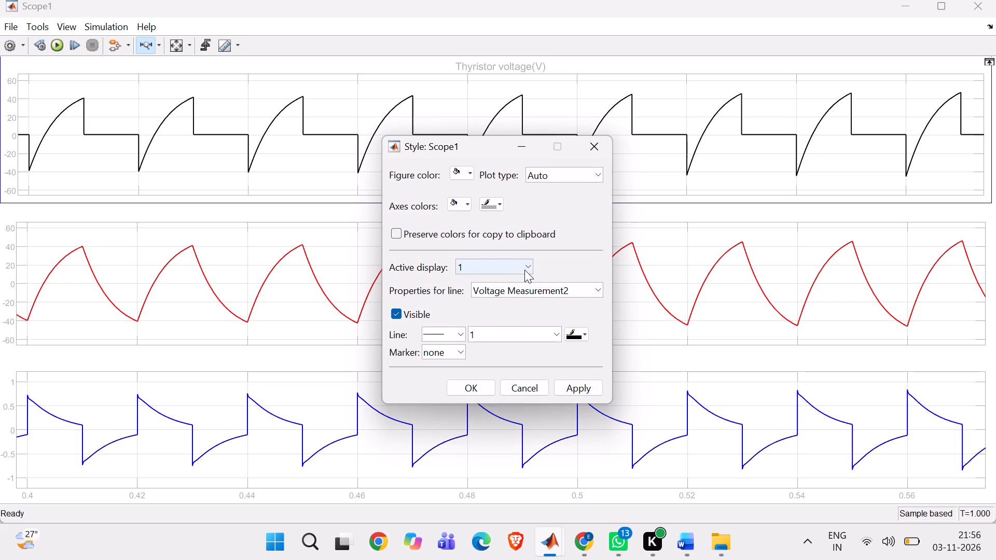
{"action": "left_click", "coordinate": [494, 208]}
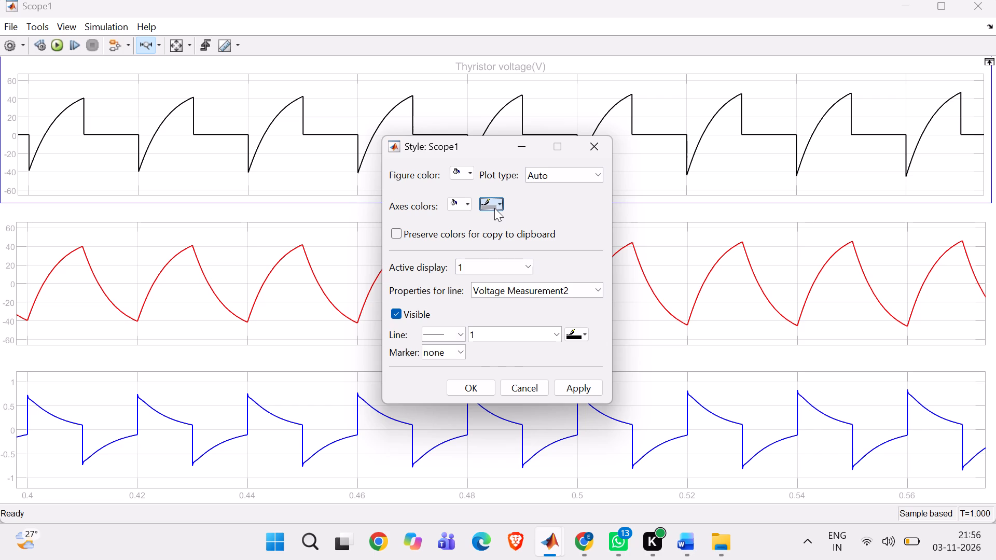
{"action": "left_click", "coordinate": [483, 225]}
{"action": "left_click", "coordinate": [596, 390]}
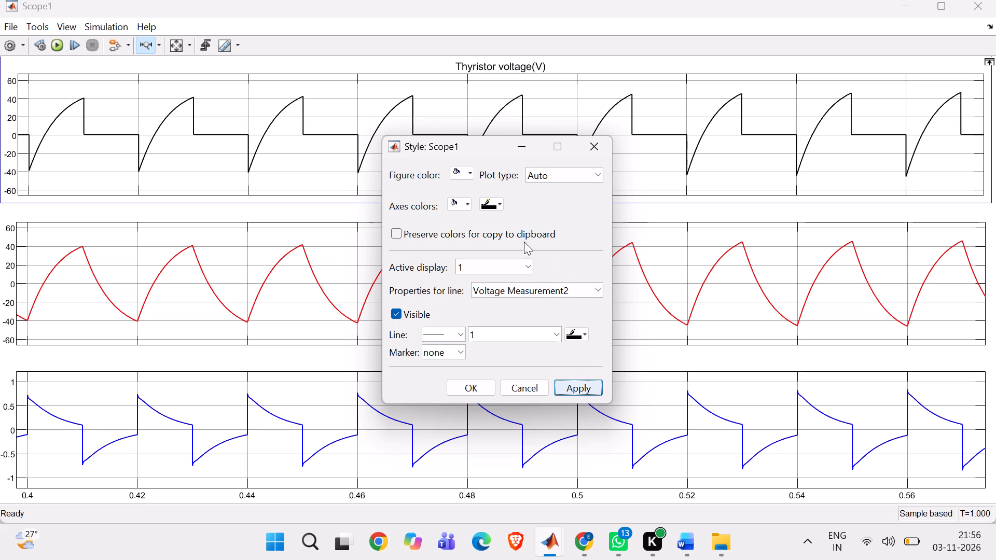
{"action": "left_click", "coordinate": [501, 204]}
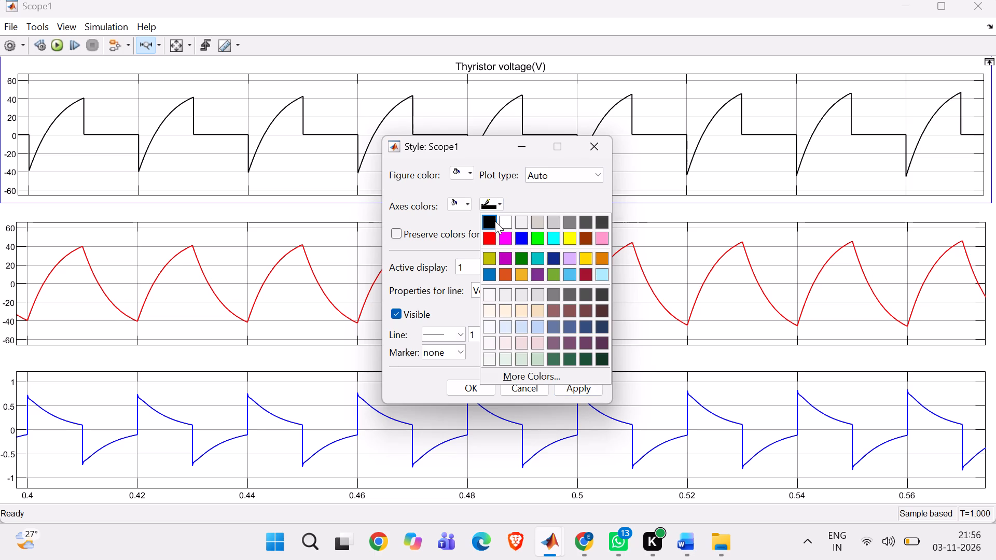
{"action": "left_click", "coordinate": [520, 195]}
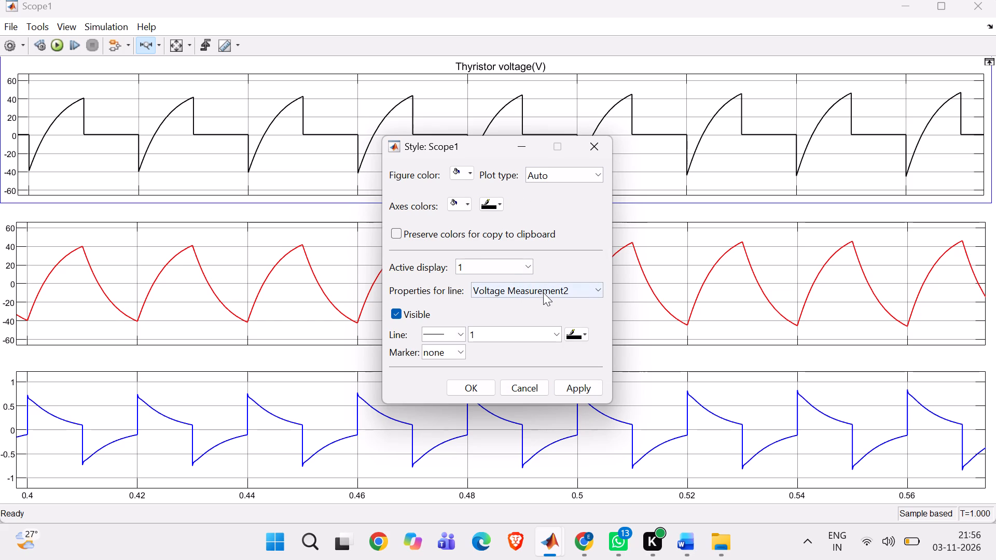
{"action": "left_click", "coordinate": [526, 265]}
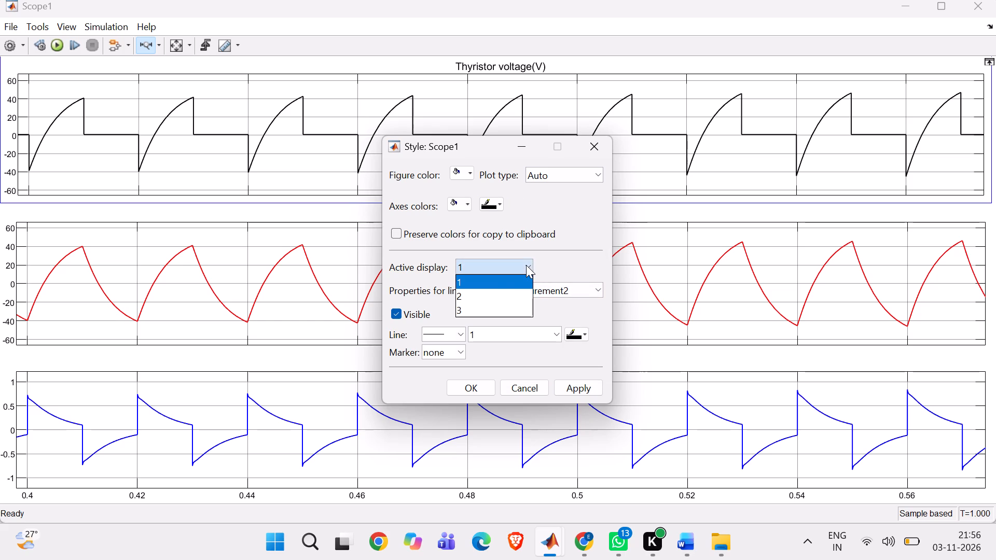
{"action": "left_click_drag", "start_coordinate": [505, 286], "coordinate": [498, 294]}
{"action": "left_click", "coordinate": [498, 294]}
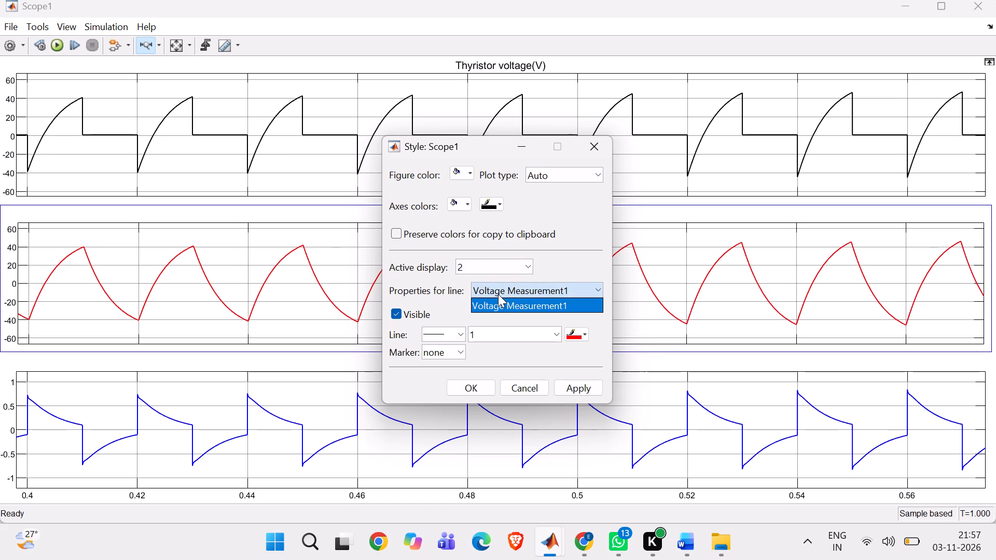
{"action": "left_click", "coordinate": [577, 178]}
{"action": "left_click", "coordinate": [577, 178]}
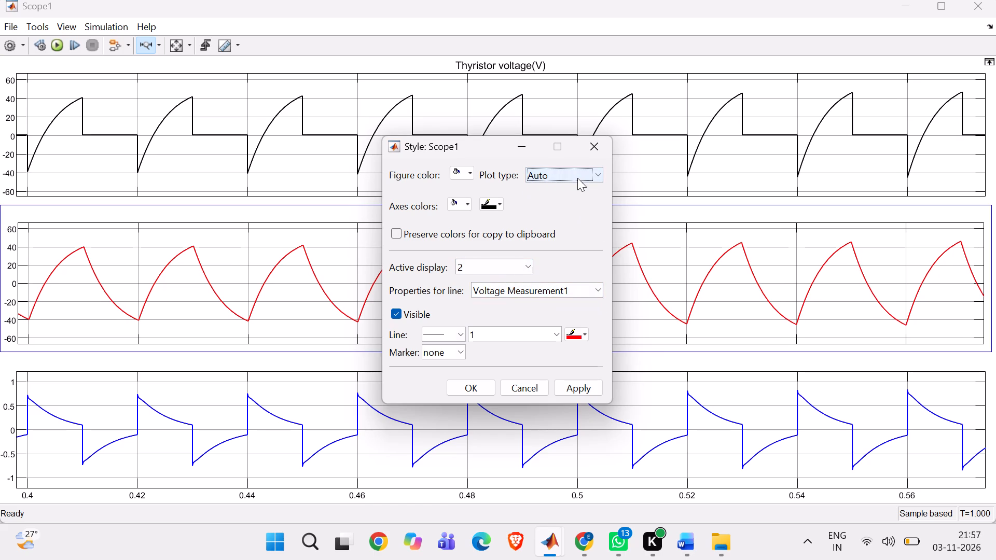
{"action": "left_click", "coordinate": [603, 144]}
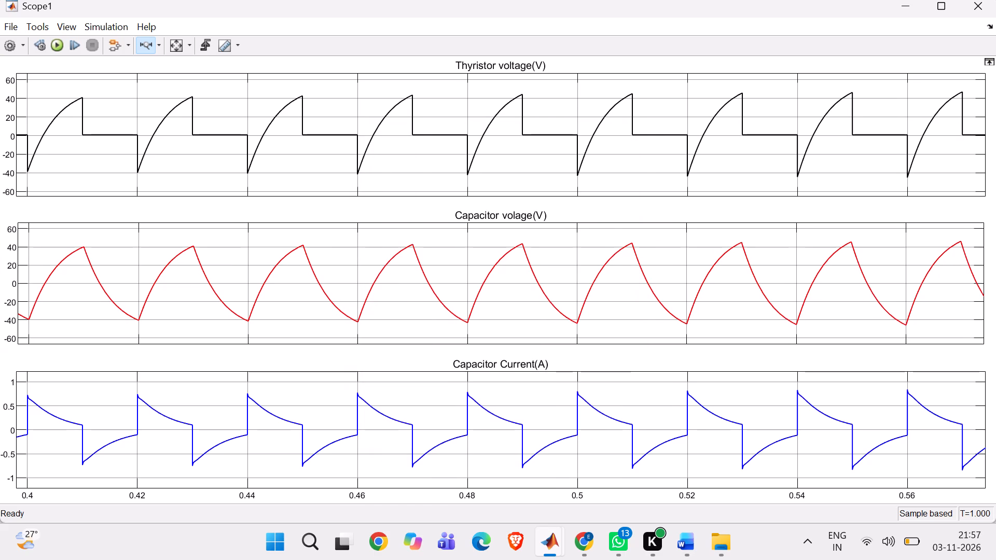
Print the Scope1 waveforms to a figure.
{"action": "left_click", "coordinate": [7, 33]}
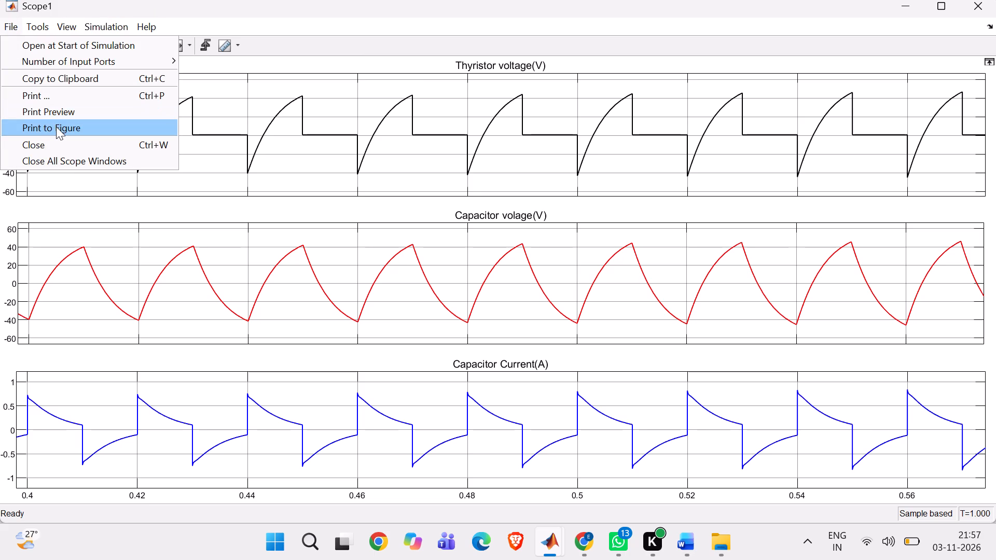
{"action": "left_click", "coordinate": [56, 127]}
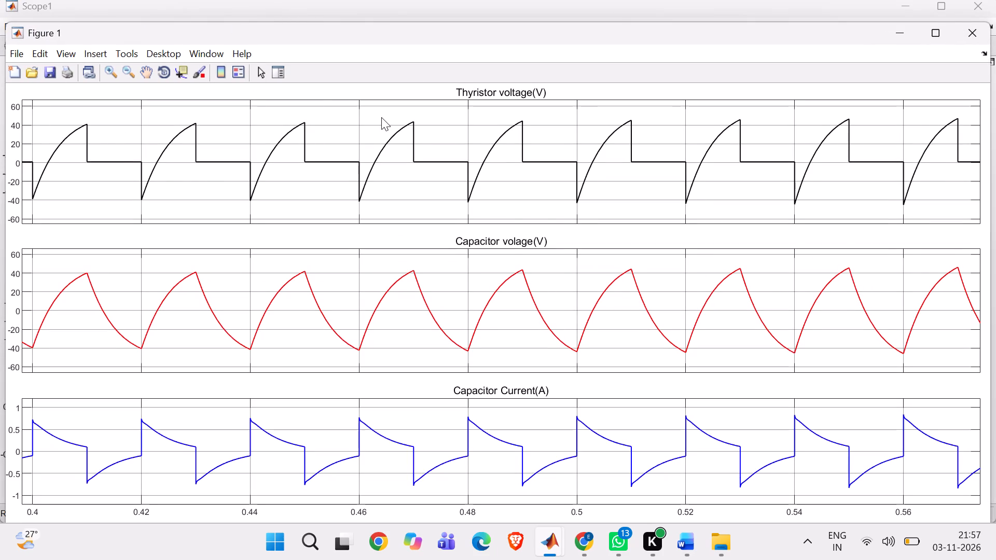
Open the "Thyristor voltage(V)" title in the figure for editing and select its whole text.
{"action": "left_click", "coordinate": [498, 91]}
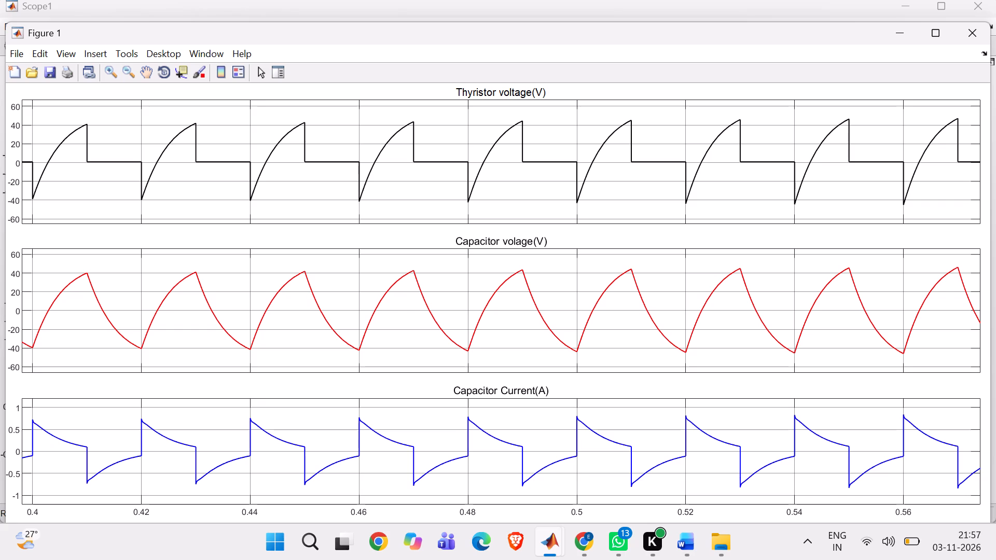
{"action": "left_click_drag", "start_coordinate": [459, 88], "coordinate": [549, 90]}
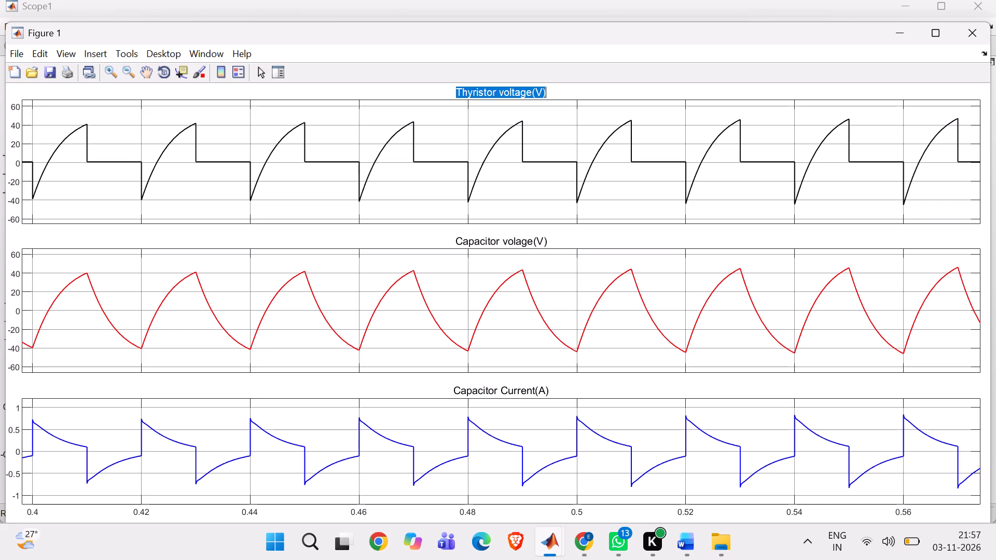
{"action": "left_click_drag", "start_coordinate": [549, 90], "coordinate": [549, 91]}
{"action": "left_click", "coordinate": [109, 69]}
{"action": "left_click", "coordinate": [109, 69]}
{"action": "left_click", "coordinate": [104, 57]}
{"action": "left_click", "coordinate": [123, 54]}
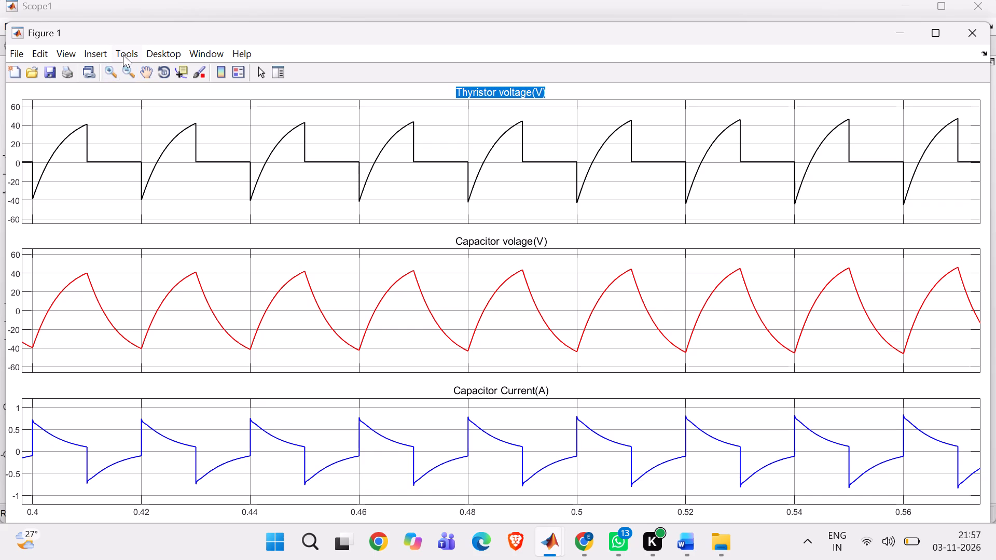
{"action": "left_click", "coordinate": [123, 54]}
Examine the figure's properties in the Property Inspector, including the plotting settings, for a title size option and close it.
{"action": "left_click", "coordinate": [37, 52]}
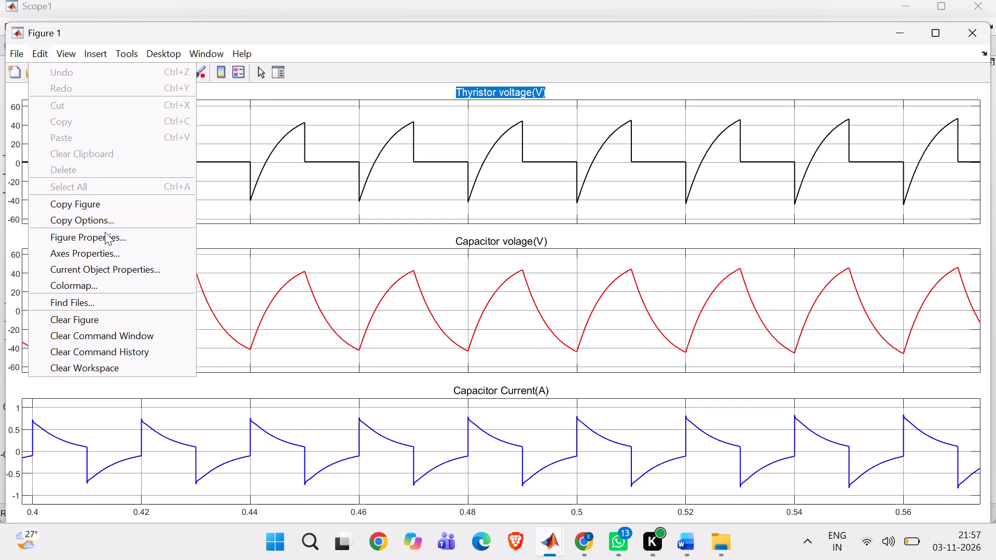
{"action": "left_click", "coordinate": [105, 232]}
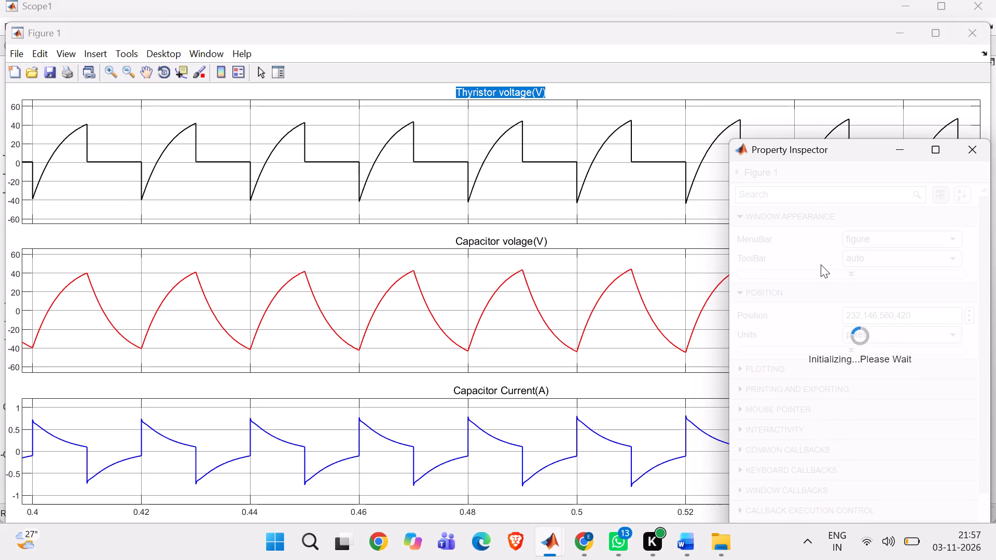
{"action": "scroll", "coordinate": [821, 264], "scroll_direction": "down", "scroll_amount": 1}
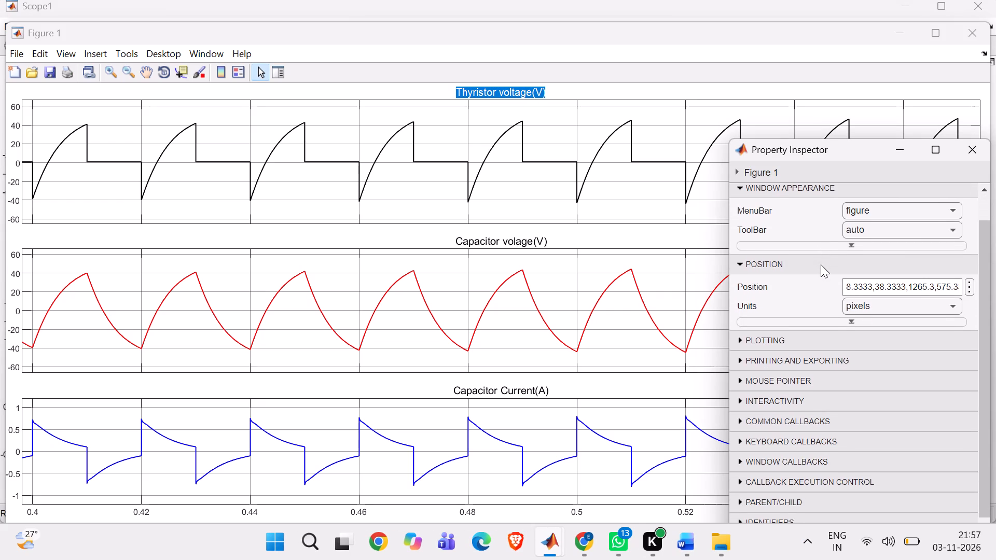
{"action": "scroll", "coordinate": [821, 264], "scroll_direction": "down", "scroll_amount": 1}
{"action": "scroll", "coordinate": [774, 421], "scroll_direction": "down", "scroll_amount": 4}
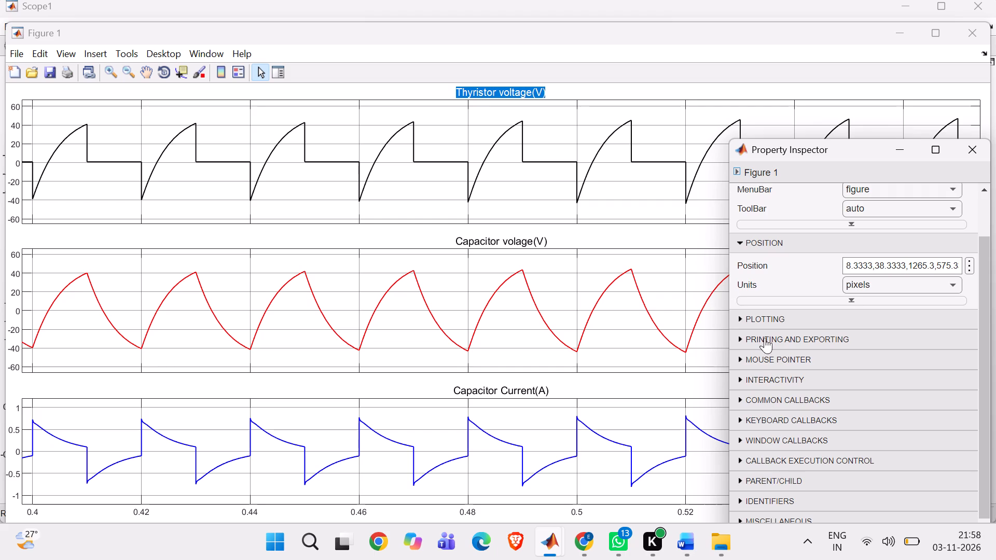
{"action": "scroll", "coordinate": [796, 284], "scroll_direction": "up", "scroll_amount": 4}
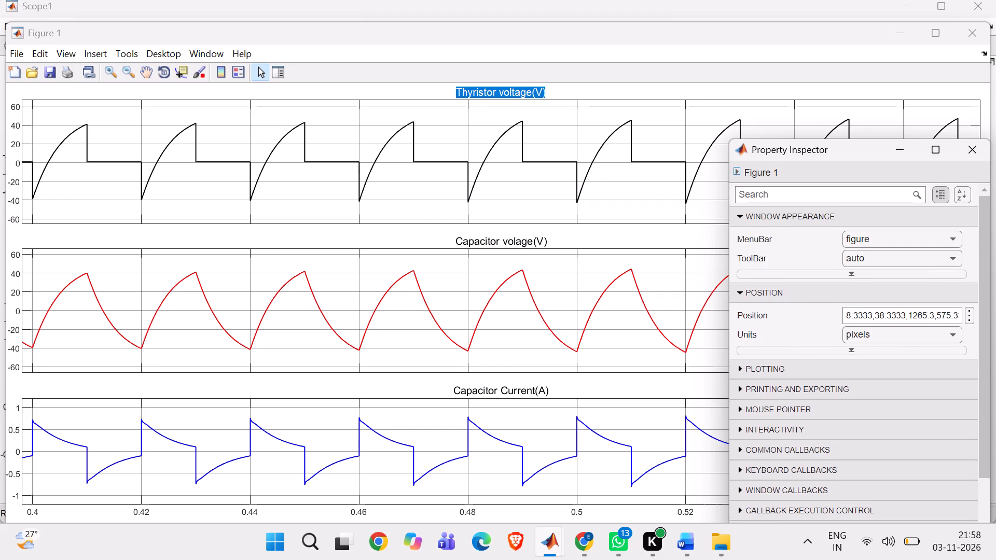
{"action": "left_click_drag", "start_coordinate": [869, 145], "coordinate": [842, 88]}
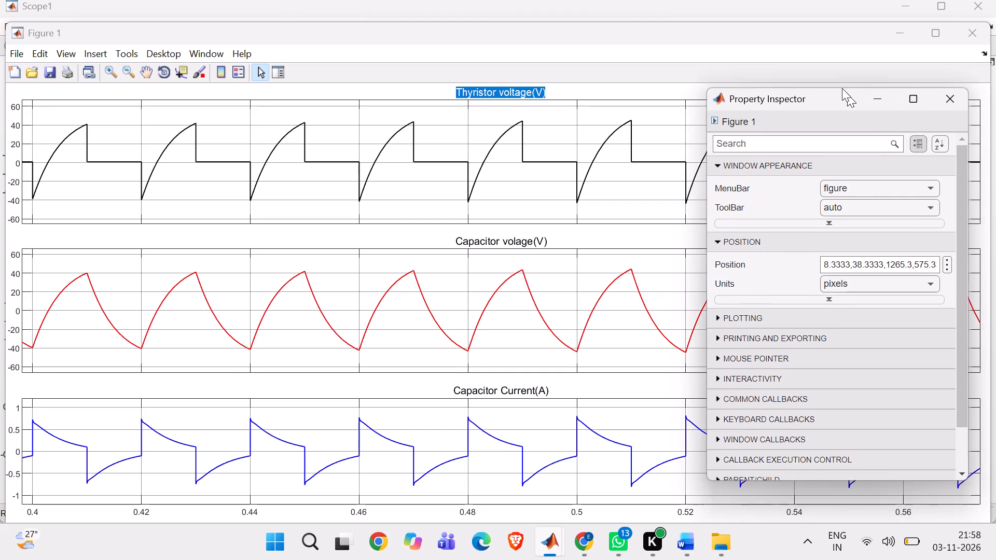
{"action": "left_click_drag", "start_coordinate": [842, 88], "coordinate": [837, 74]}
{"action": "left_click_drag", "start_coordinate": [951, 274], "coordinate": [961, 353]}
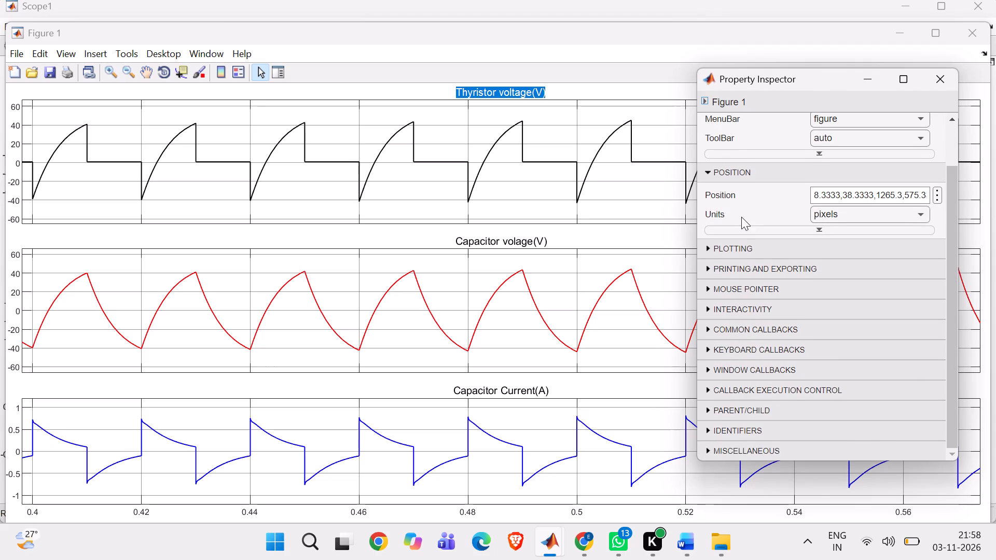
{"action": "left_click", "coordinate": [703, 247]}
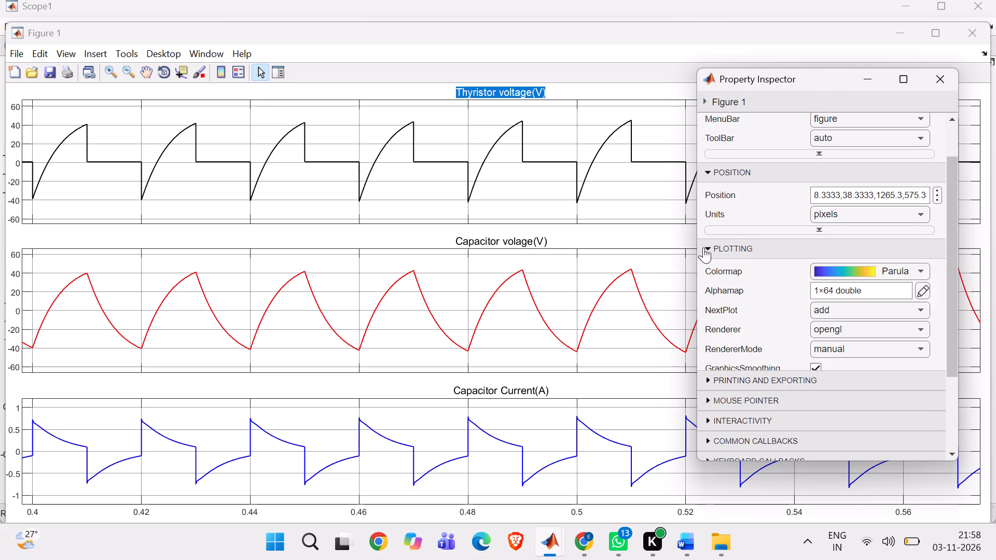
{"action": "scroll", "coordinate": [751, 211], "scroll_direction": "up", "scroll_amount": 1}
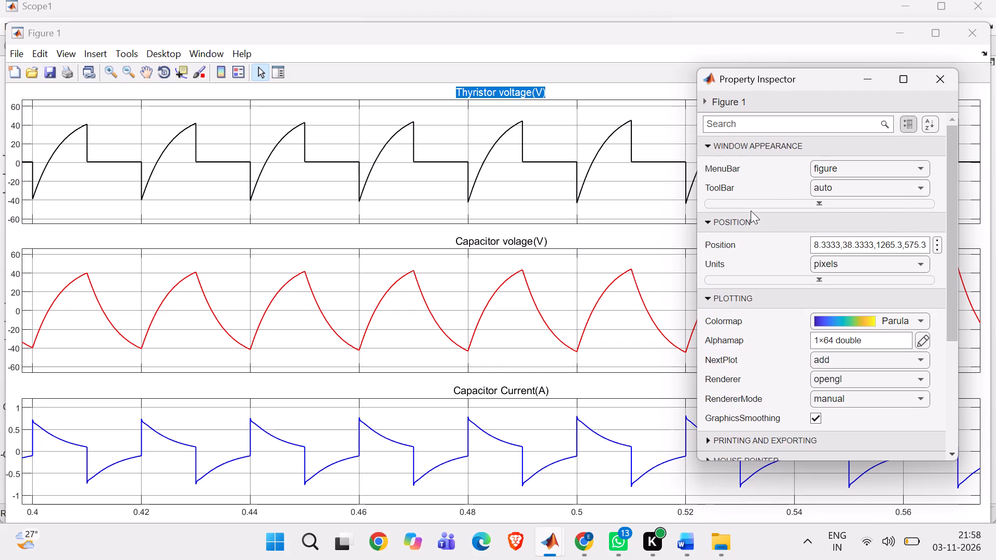
{"action": "scroll", "coordinate": [751, 211], "scroll_direction": "up", "scroll_amount": 2}
{"action": "left_click", "coordinate": [934, 80]}
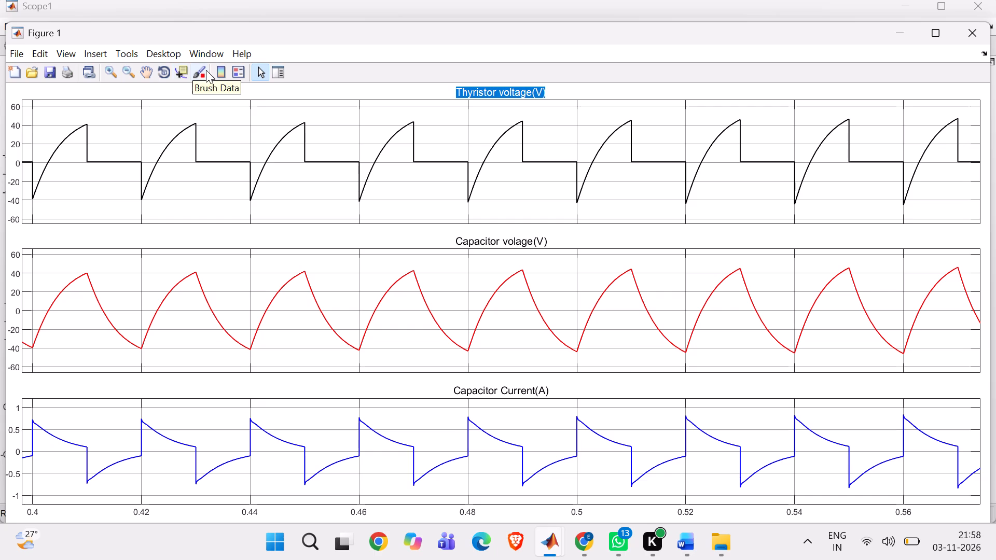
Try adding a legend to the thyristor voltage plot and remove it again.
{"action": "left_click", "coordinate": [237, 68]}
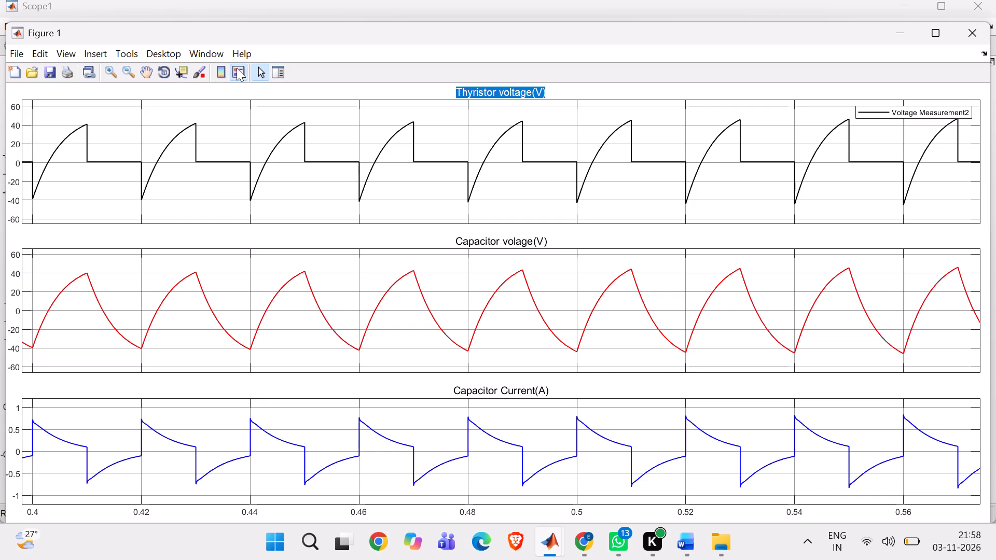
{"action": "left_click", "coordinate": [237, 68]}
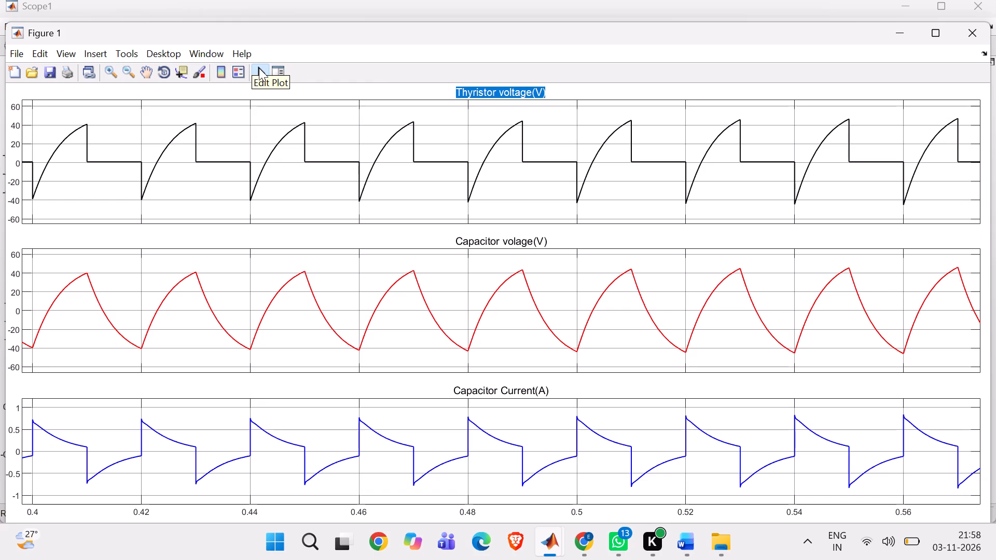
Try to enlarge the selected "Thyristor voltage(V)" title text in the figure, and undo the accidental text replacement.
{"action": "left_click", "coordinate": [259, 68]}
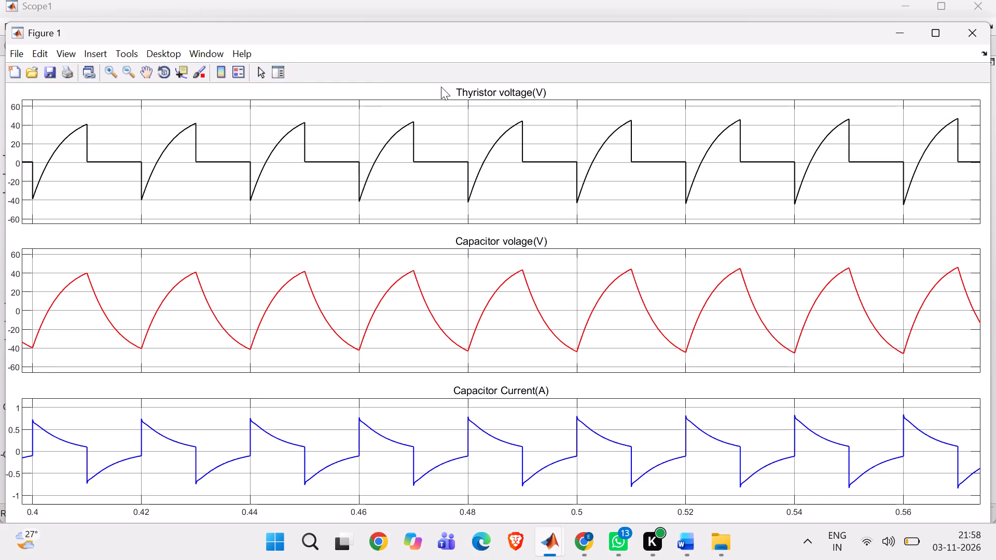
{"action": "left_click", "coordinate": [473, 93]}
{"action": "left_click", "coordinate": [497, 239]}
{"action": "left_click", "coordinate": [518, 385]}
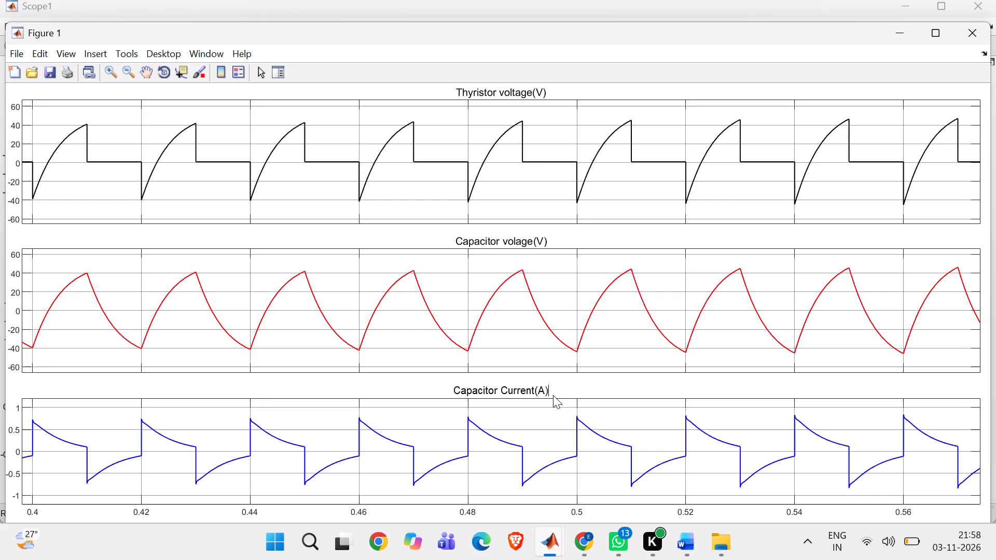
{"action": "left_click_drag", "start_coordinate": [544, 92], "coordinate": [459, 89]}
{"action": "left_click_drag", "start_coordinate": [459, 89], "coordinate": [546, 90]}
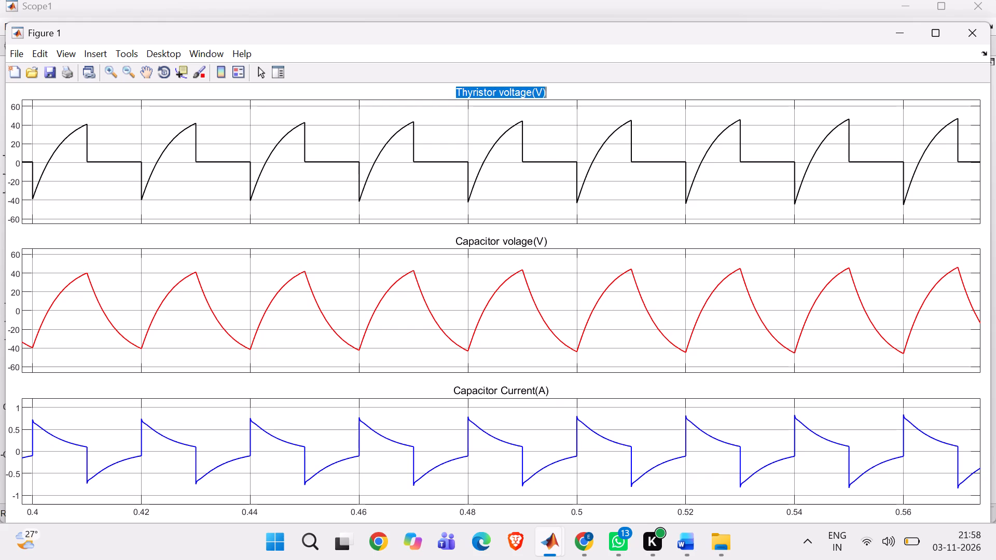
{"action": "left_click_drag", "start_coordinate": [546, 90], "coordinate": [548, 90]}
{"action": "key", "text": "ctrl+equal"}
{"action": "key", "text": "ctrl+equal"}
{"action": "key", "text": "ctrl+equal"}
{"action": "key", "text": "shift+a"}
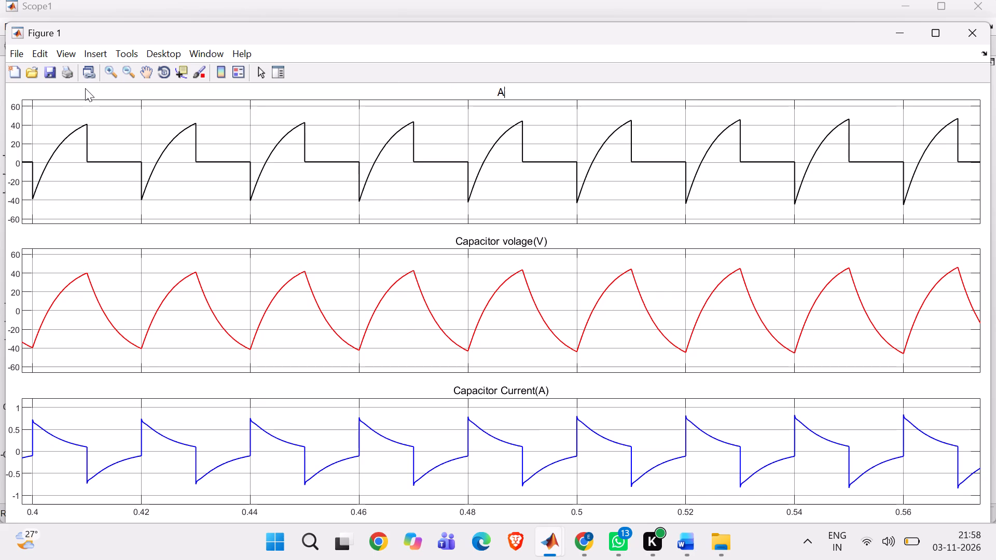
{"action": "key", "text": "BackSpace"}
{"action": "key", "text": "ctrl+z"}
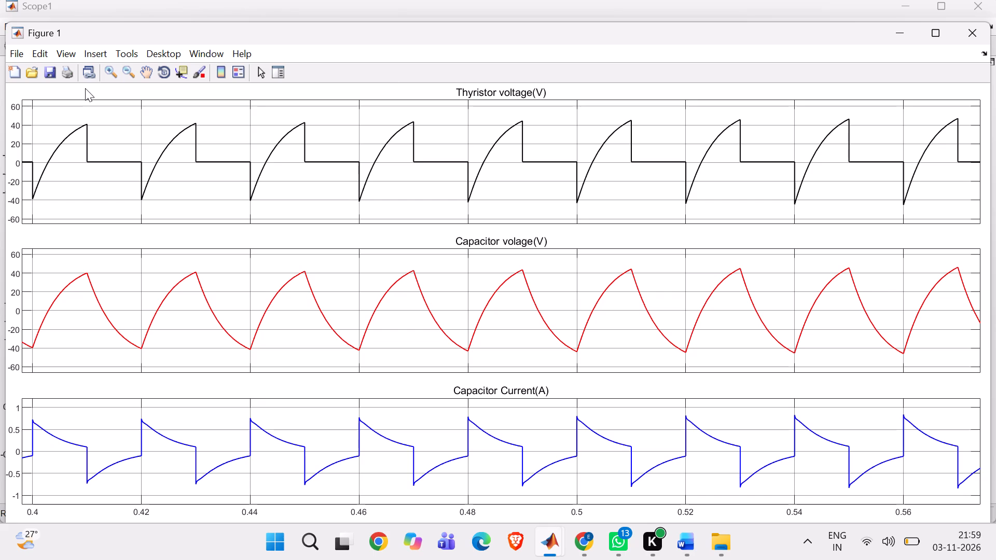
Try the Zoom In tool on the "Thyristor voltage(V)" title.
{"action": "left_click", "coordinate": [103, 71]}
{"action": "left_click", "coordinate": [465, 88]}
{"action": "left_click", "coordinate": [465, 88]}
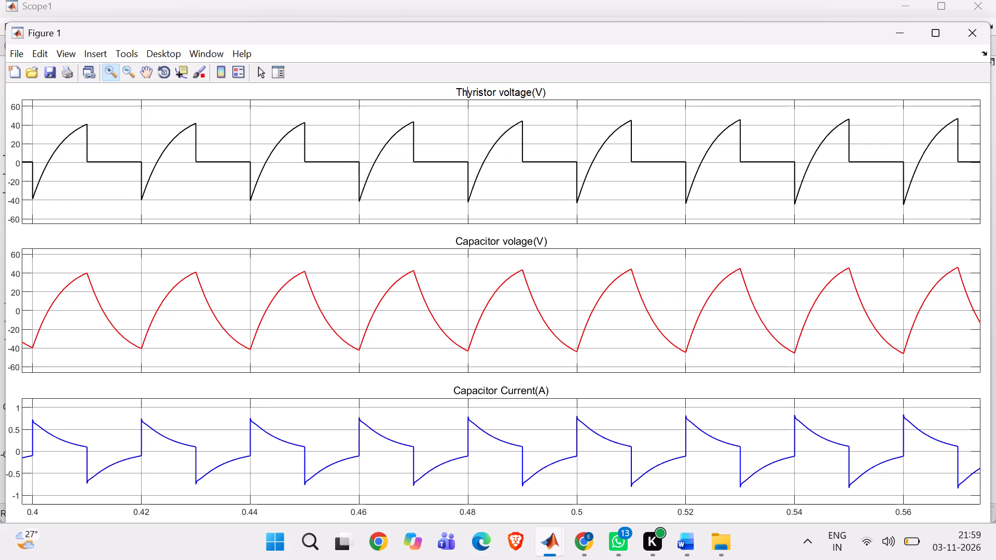
Capture the Figure 1 window as a window-mode screenshot with Snipping Tool.
{"action": "key", "text": "Print"}
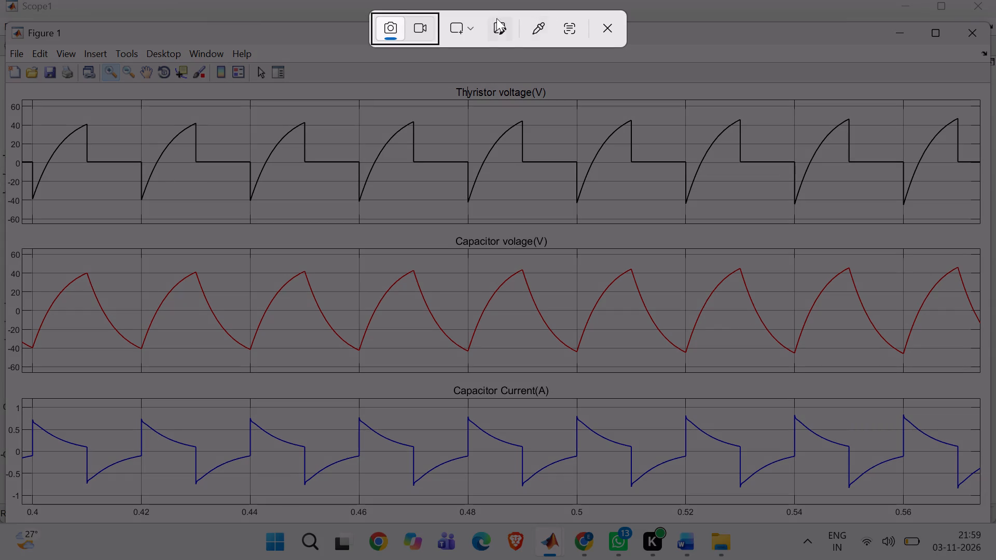
{"action": "left_click", "coordinate": [475, 26]}
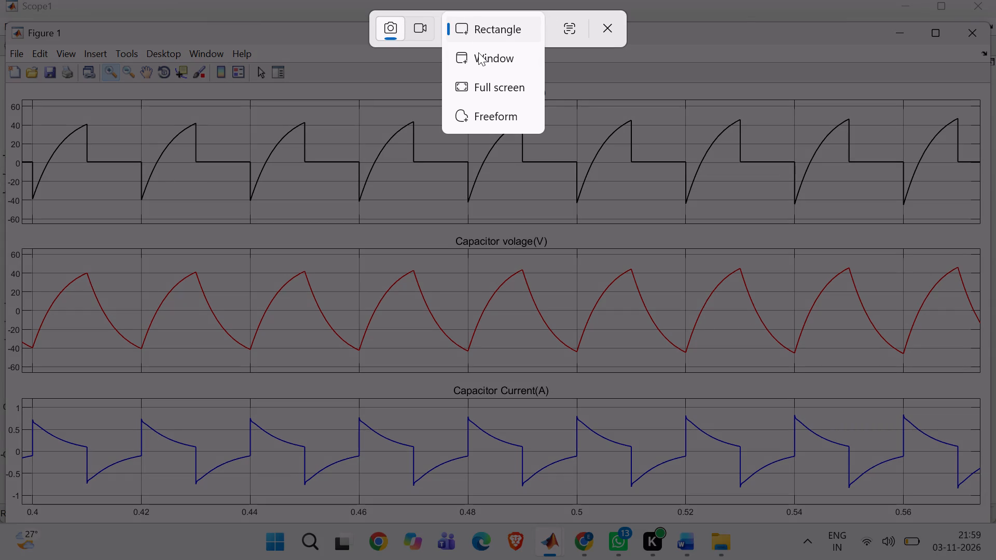
{"action": "left_click", "coordinate": [478, 52]}
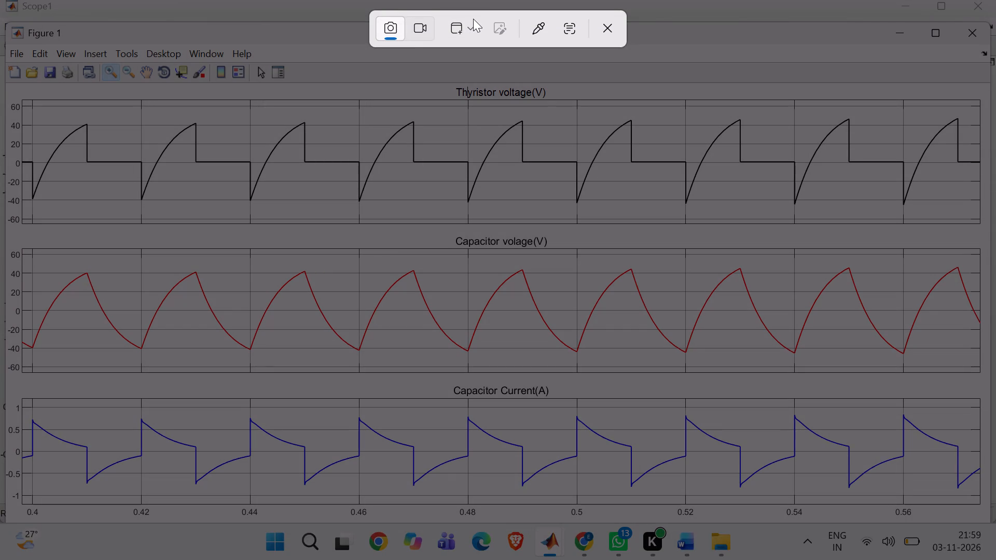
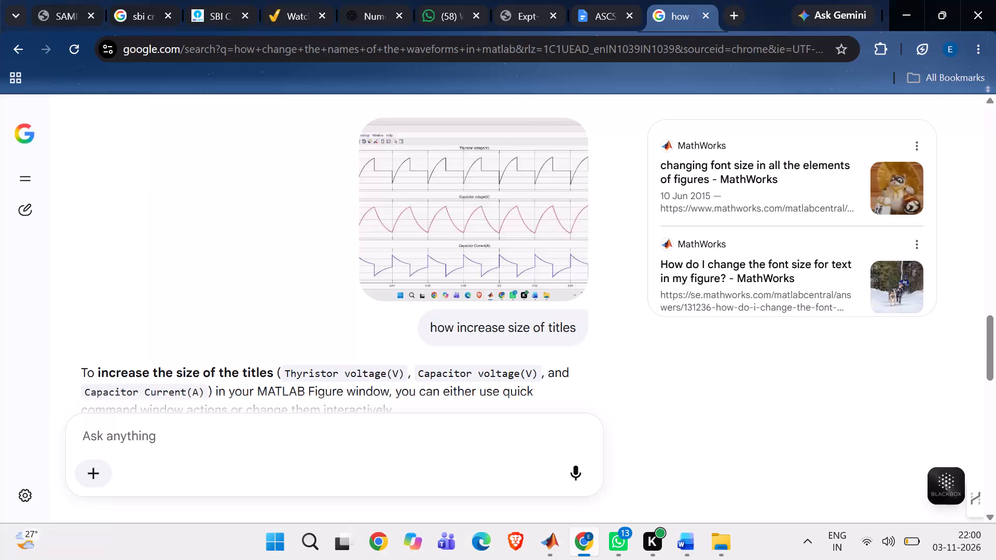
Read through the AI chat's answer on how to increase the size of the figure titles.
{"action": "scroll", "coordinate": [271, 384], "scroll_direction": "down", "scroll_amount": 2}
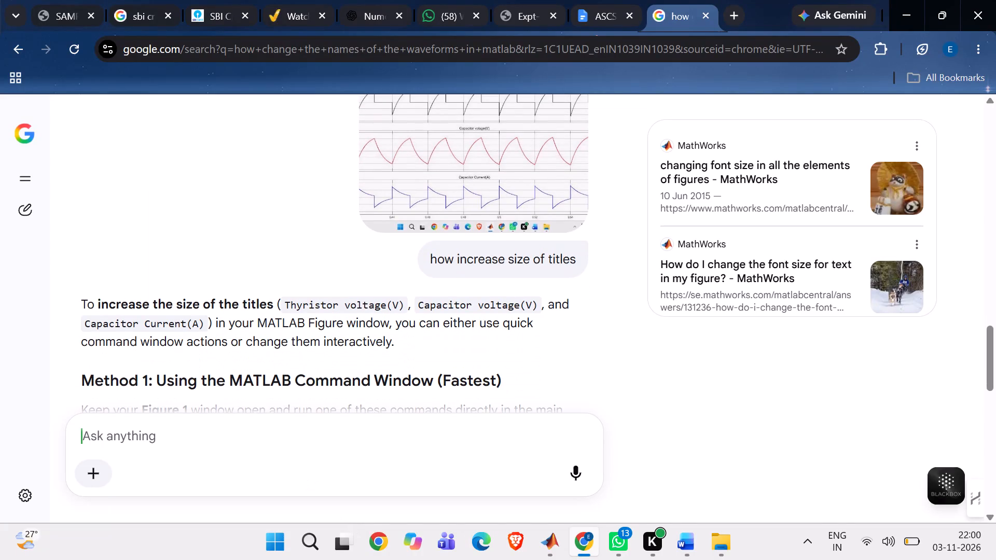
{"action": "scroll", "coordinate": [271, 384], "scroll_direction": "down", "scroll_amount": 3}
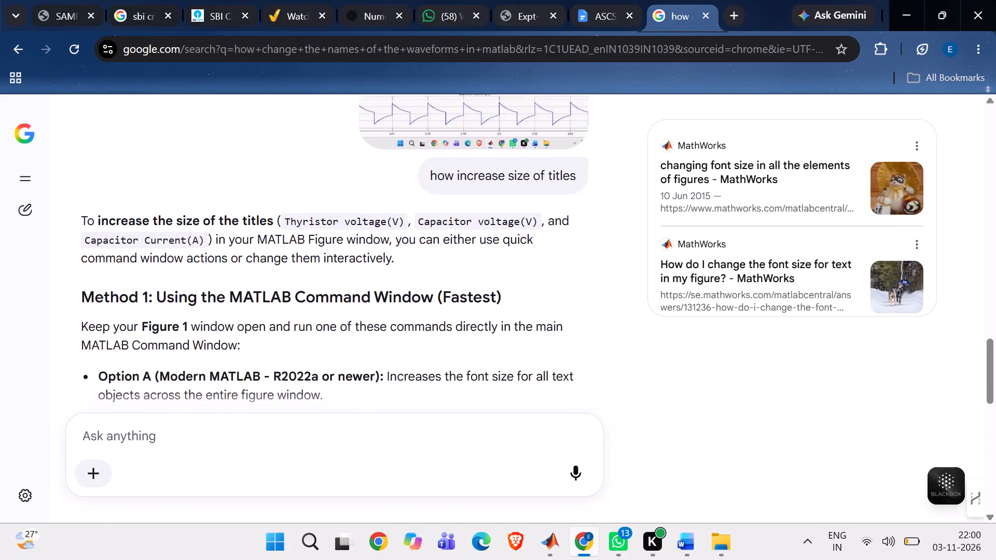
{"action": "scroll", "coordinate": [271, 384], "scroll_direction": "down", "scroll_amount": 1}
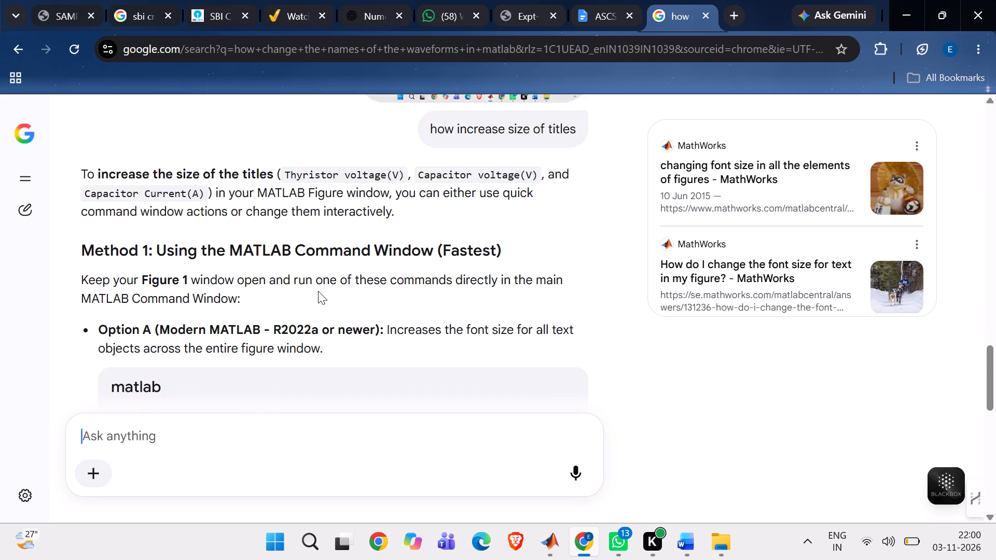
{"action": "scroll", "coordinate": [318, 291], "scroll_direction": "down", "scroll_amount": 2}
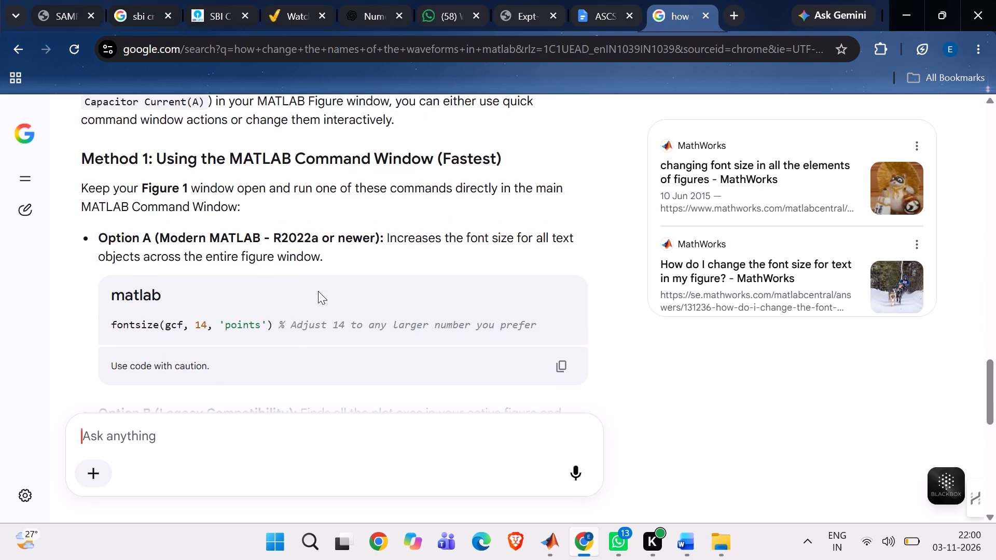
{"action": "scroll", "coordinate": [318, 291], "scroll_direction": "down", "scroll_amount": 2}
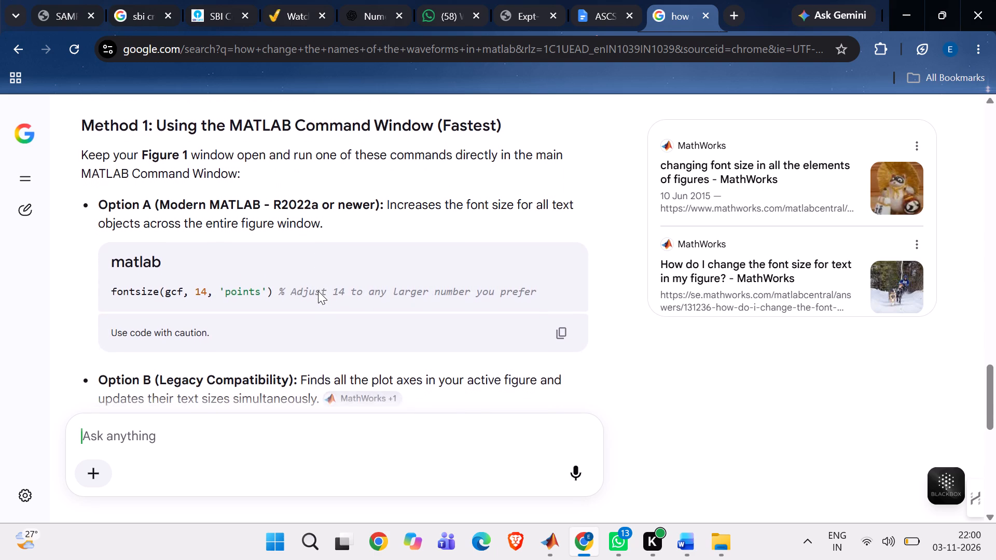
{"action": "scroll", "coordinate": [318, 291], "scroll_direction": "down", "scroll_amount": 3}
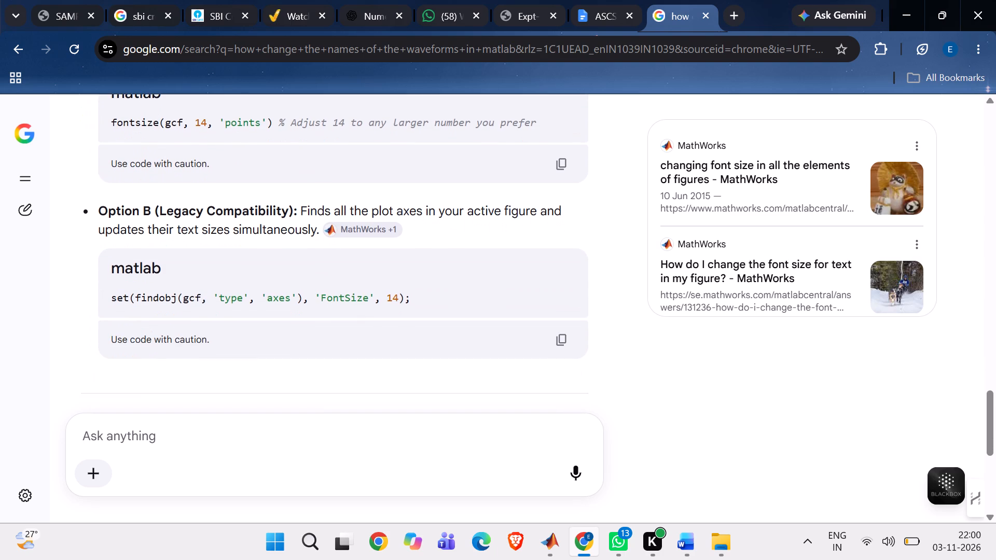
{"action": "scroll", "coordinate": [318, 291], "scroll_direction": "down", "scroll_amount": 4}
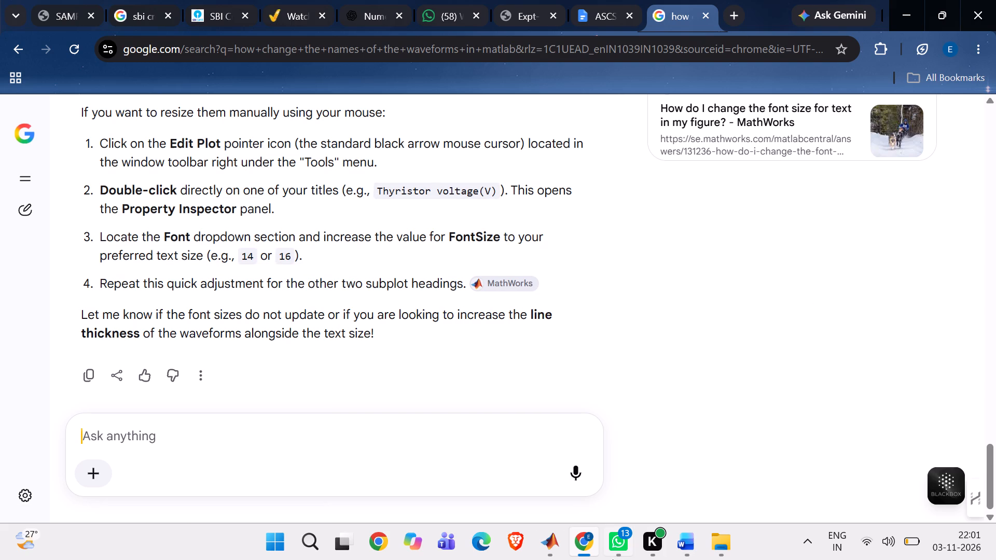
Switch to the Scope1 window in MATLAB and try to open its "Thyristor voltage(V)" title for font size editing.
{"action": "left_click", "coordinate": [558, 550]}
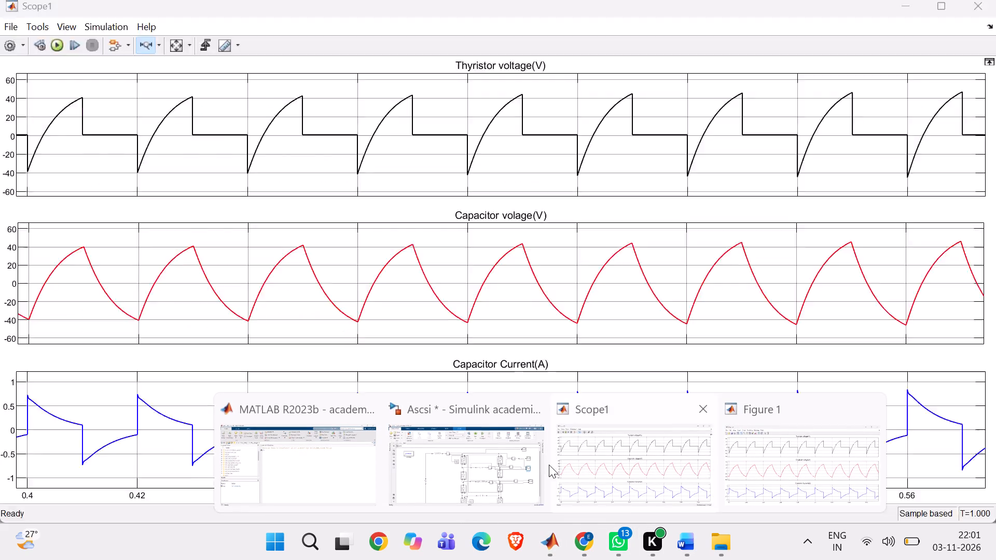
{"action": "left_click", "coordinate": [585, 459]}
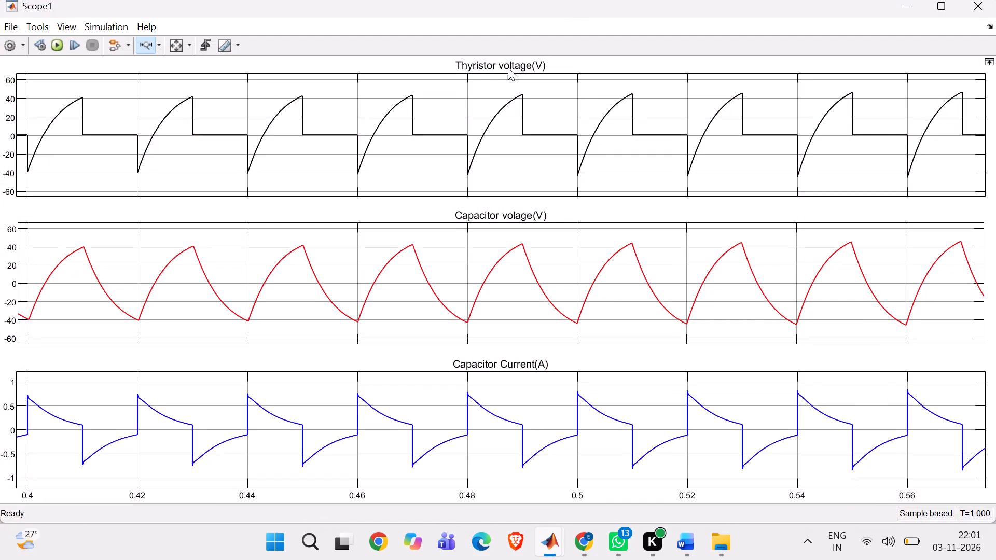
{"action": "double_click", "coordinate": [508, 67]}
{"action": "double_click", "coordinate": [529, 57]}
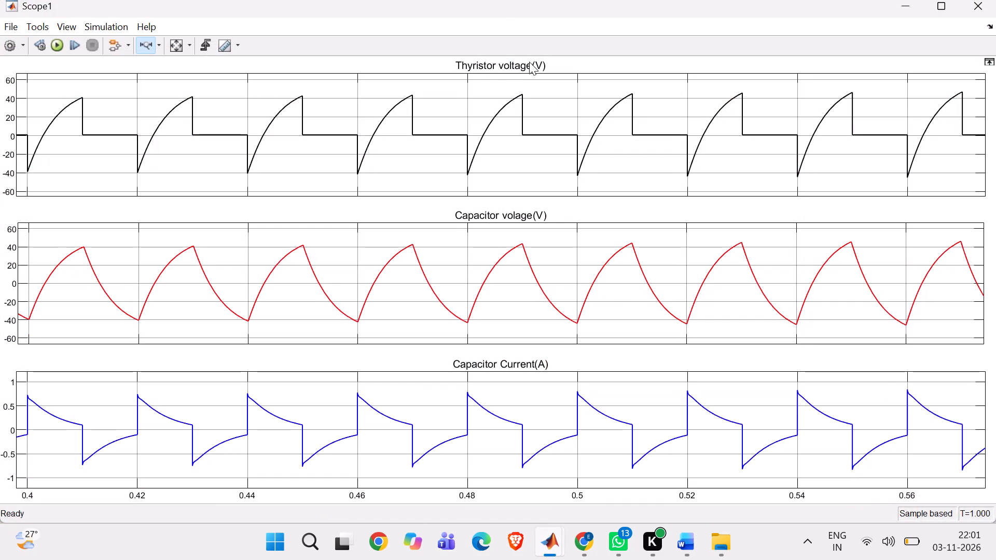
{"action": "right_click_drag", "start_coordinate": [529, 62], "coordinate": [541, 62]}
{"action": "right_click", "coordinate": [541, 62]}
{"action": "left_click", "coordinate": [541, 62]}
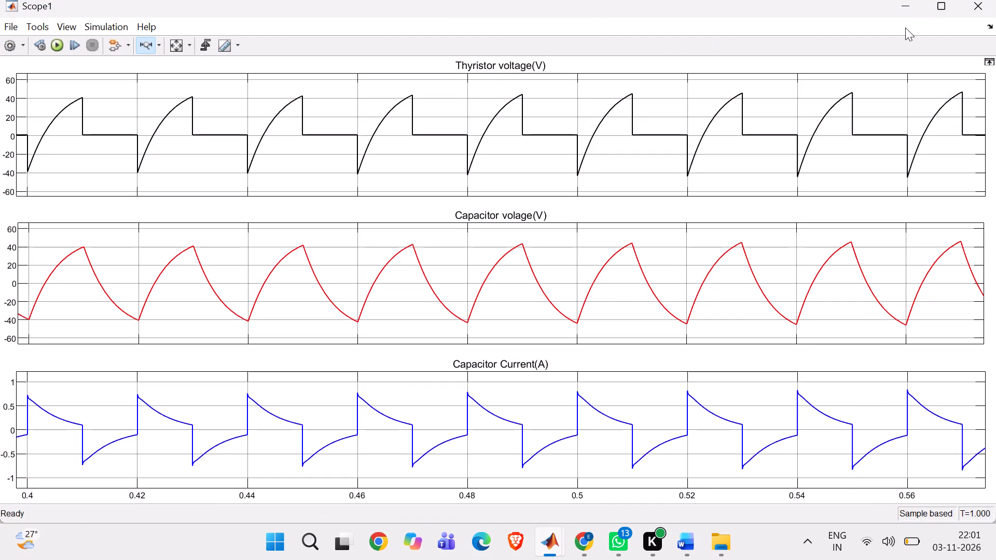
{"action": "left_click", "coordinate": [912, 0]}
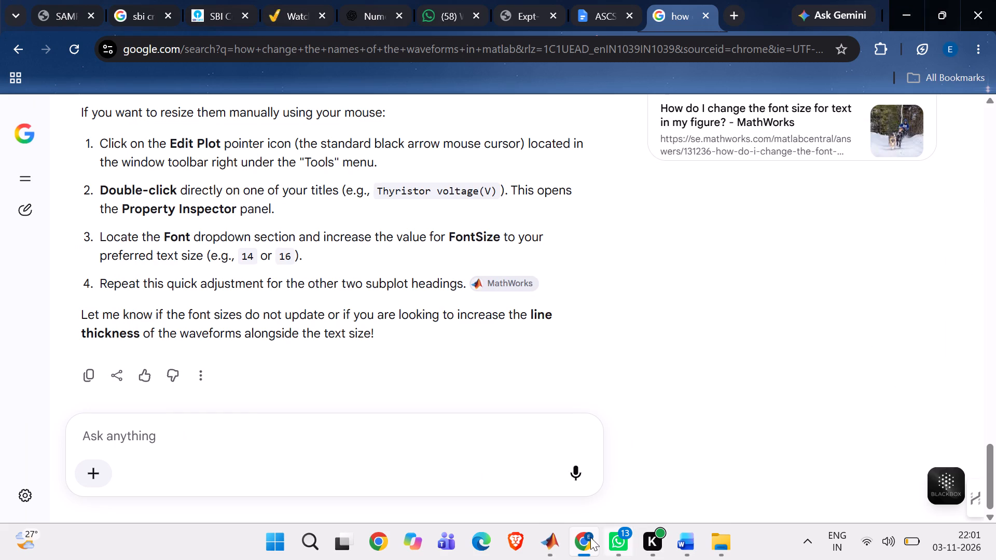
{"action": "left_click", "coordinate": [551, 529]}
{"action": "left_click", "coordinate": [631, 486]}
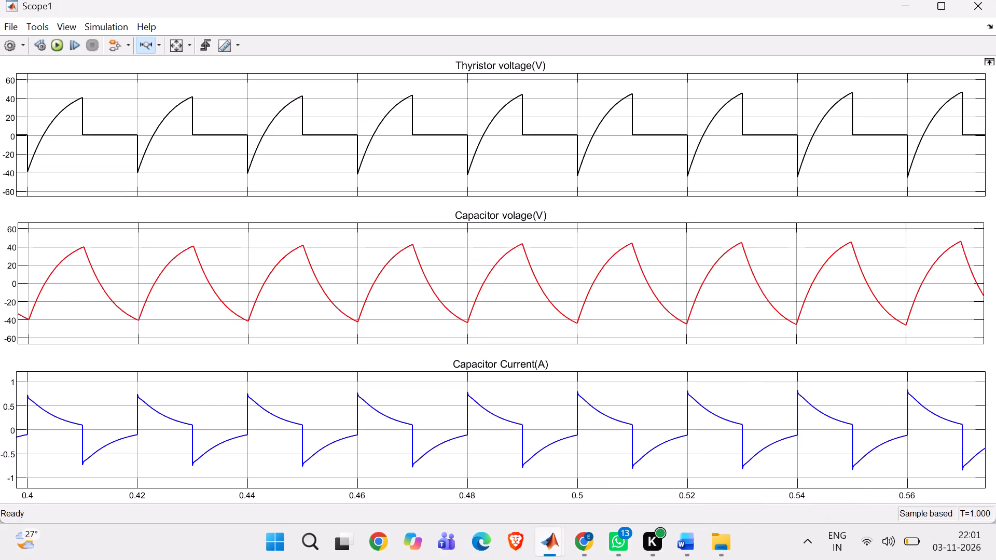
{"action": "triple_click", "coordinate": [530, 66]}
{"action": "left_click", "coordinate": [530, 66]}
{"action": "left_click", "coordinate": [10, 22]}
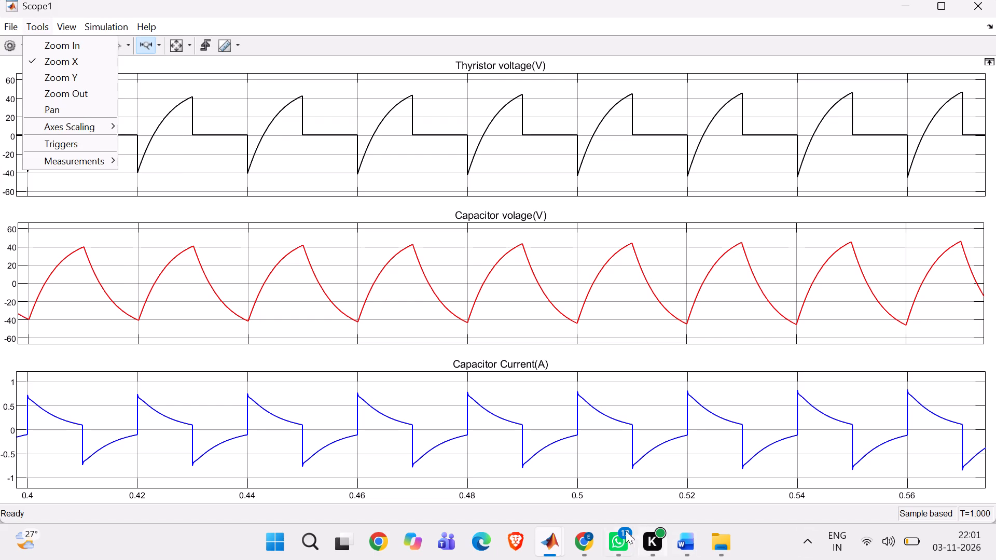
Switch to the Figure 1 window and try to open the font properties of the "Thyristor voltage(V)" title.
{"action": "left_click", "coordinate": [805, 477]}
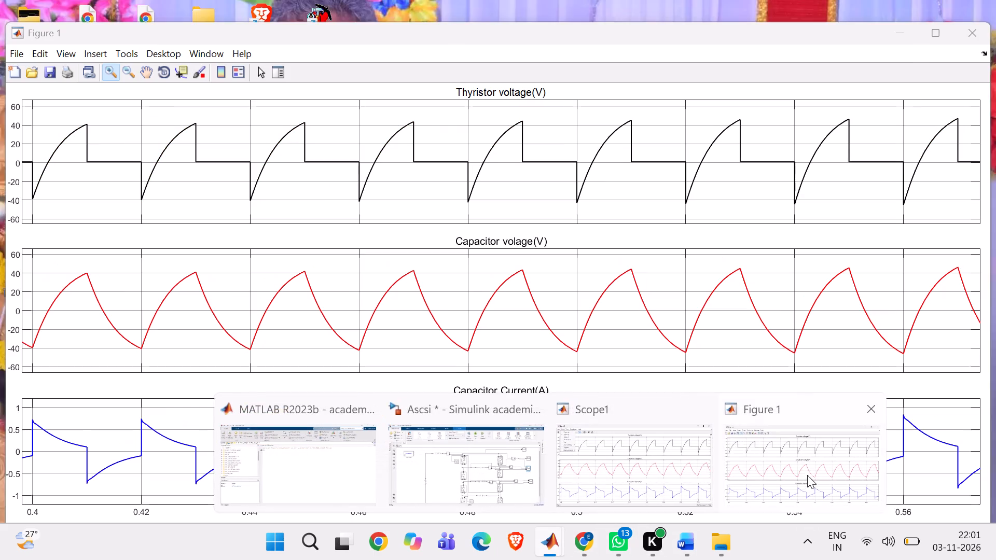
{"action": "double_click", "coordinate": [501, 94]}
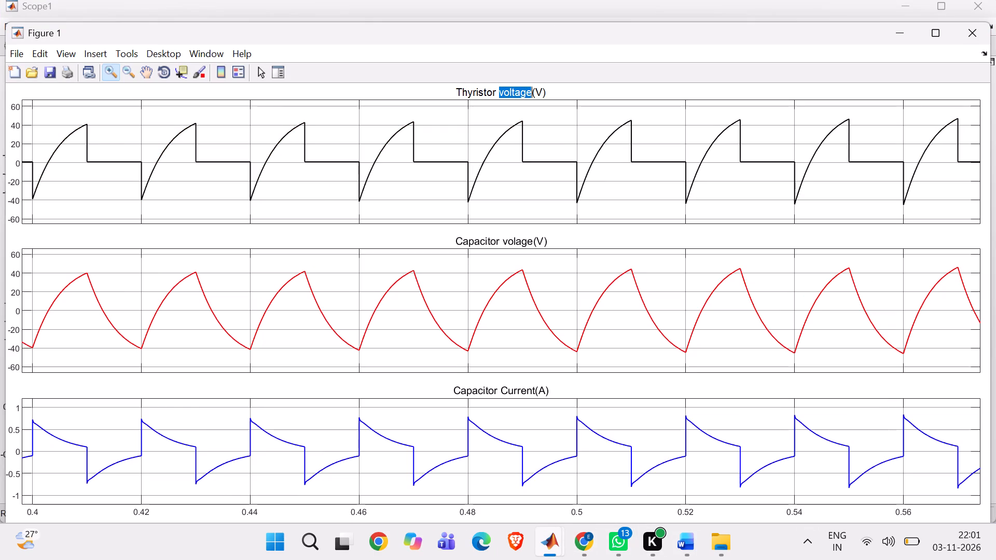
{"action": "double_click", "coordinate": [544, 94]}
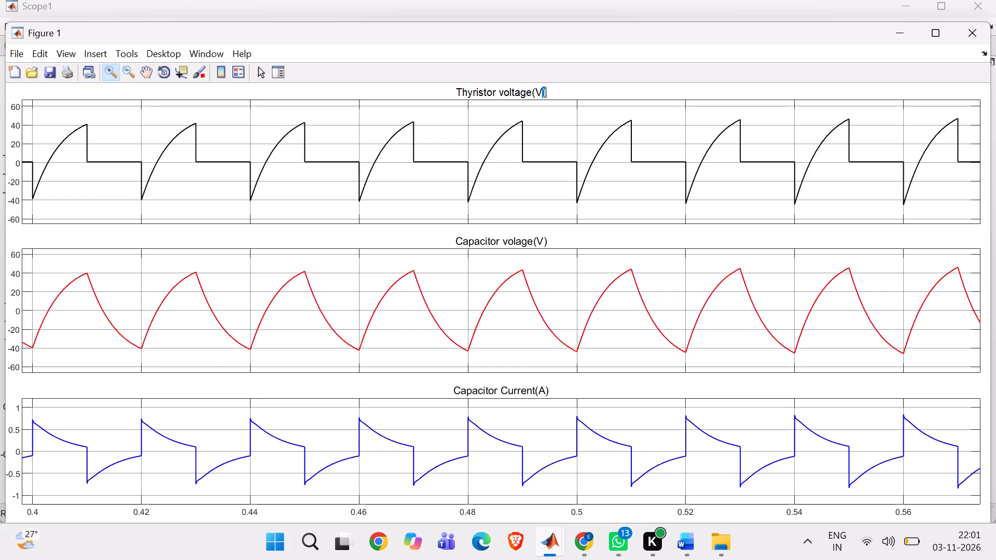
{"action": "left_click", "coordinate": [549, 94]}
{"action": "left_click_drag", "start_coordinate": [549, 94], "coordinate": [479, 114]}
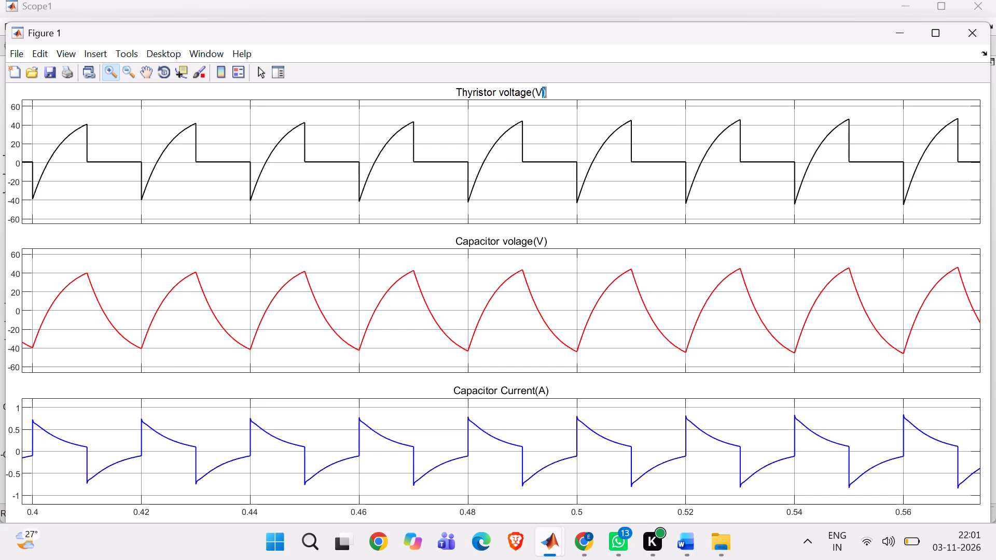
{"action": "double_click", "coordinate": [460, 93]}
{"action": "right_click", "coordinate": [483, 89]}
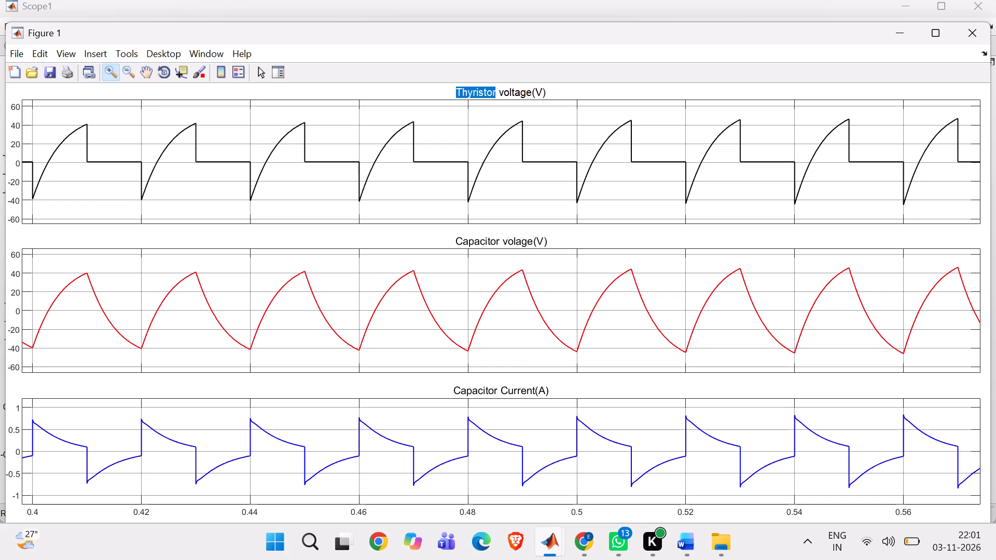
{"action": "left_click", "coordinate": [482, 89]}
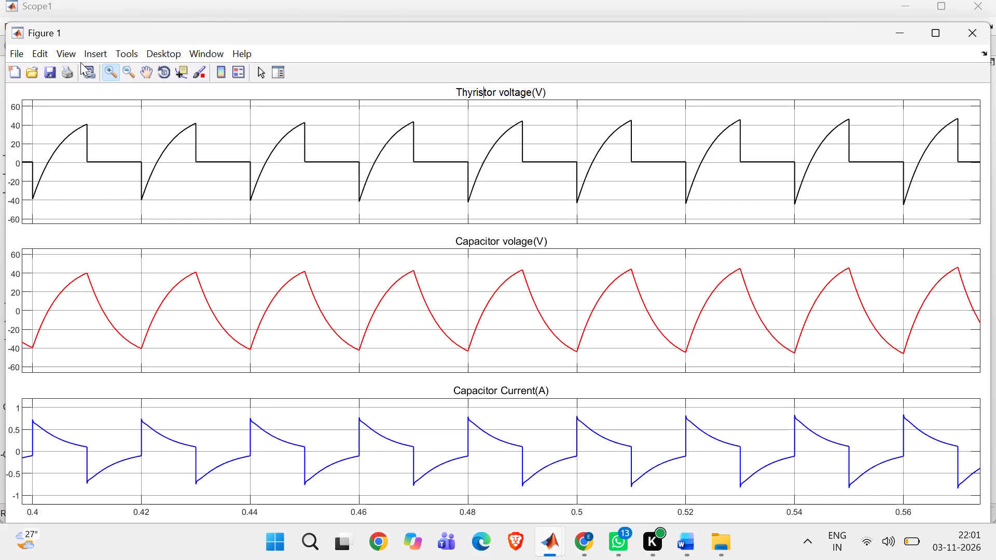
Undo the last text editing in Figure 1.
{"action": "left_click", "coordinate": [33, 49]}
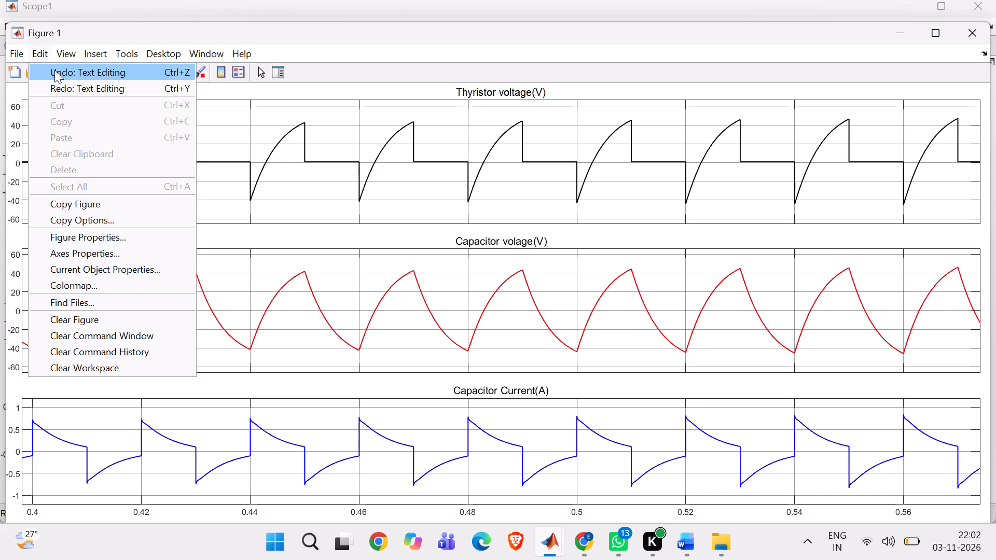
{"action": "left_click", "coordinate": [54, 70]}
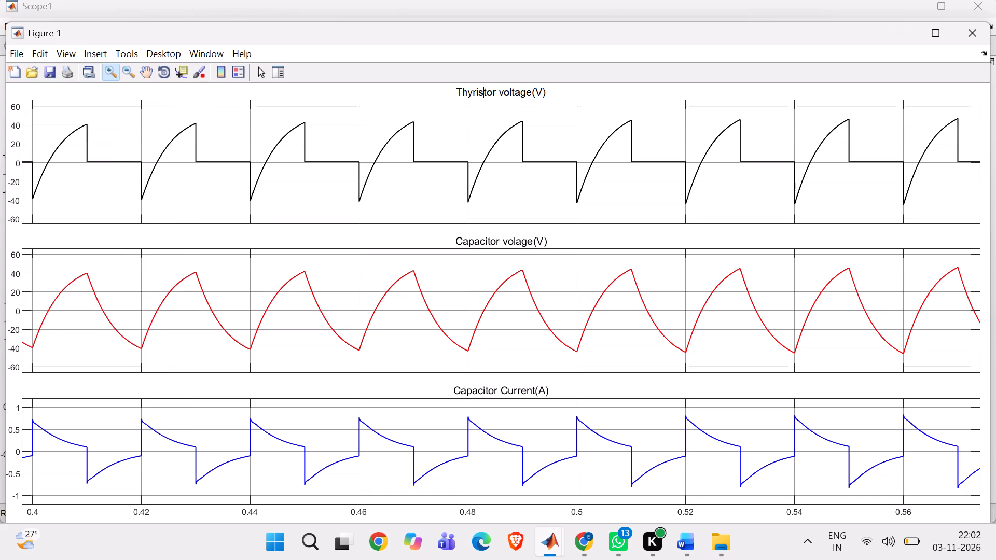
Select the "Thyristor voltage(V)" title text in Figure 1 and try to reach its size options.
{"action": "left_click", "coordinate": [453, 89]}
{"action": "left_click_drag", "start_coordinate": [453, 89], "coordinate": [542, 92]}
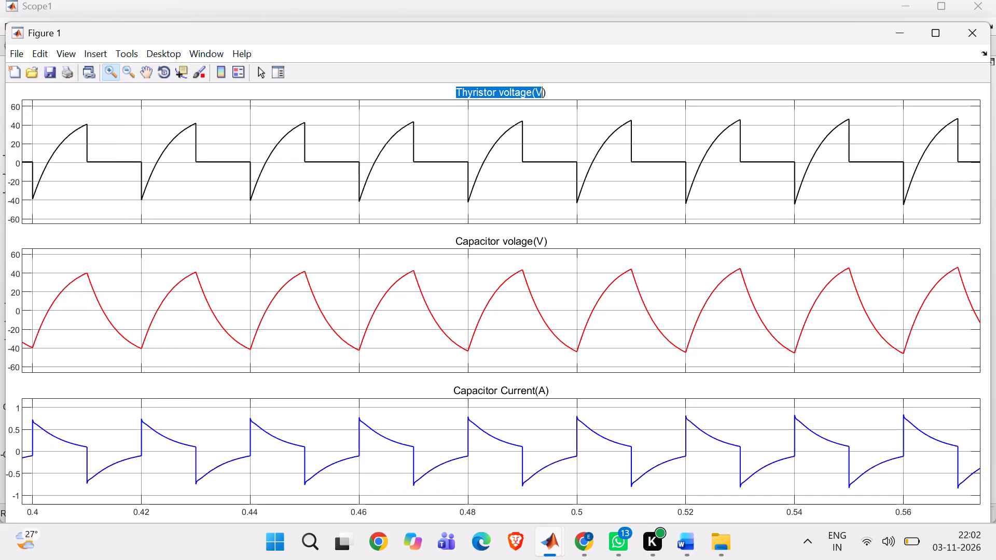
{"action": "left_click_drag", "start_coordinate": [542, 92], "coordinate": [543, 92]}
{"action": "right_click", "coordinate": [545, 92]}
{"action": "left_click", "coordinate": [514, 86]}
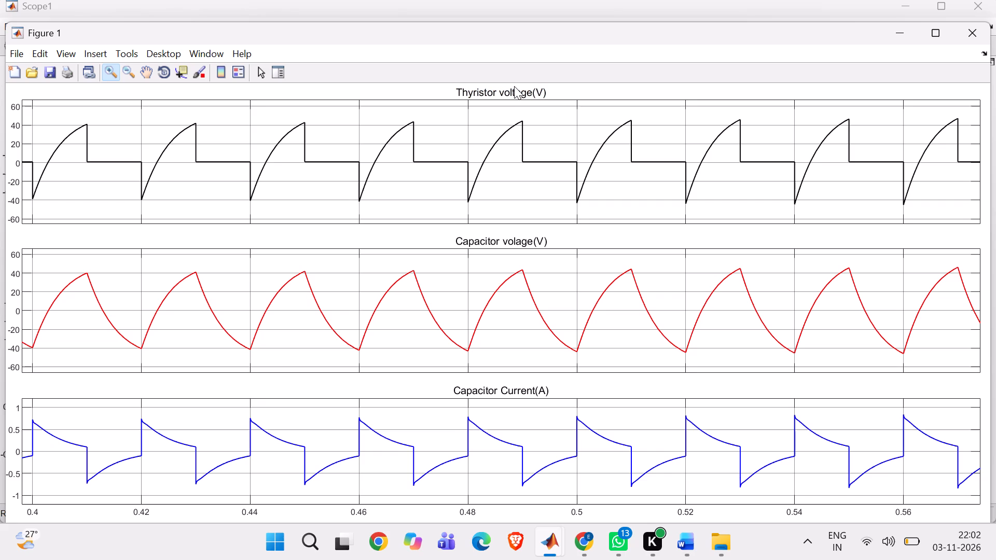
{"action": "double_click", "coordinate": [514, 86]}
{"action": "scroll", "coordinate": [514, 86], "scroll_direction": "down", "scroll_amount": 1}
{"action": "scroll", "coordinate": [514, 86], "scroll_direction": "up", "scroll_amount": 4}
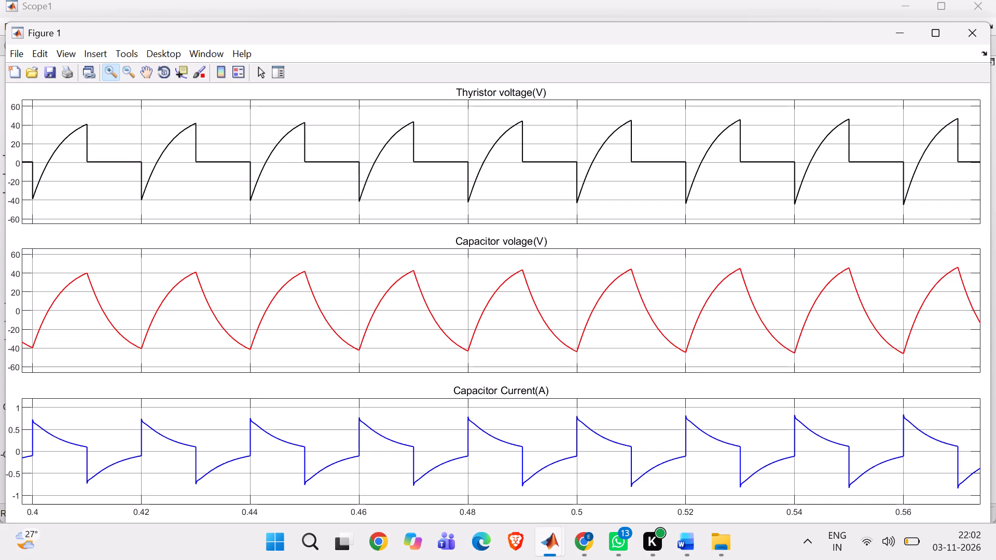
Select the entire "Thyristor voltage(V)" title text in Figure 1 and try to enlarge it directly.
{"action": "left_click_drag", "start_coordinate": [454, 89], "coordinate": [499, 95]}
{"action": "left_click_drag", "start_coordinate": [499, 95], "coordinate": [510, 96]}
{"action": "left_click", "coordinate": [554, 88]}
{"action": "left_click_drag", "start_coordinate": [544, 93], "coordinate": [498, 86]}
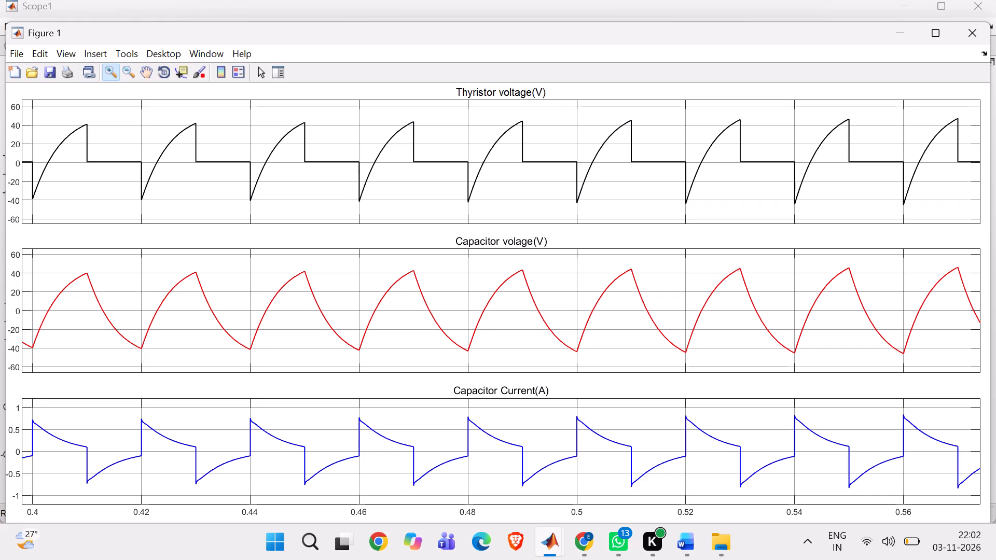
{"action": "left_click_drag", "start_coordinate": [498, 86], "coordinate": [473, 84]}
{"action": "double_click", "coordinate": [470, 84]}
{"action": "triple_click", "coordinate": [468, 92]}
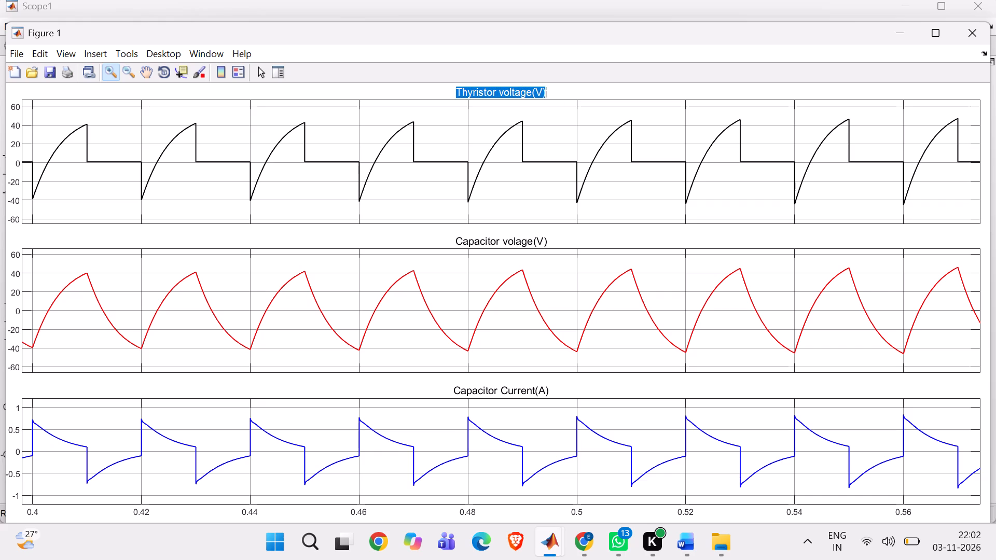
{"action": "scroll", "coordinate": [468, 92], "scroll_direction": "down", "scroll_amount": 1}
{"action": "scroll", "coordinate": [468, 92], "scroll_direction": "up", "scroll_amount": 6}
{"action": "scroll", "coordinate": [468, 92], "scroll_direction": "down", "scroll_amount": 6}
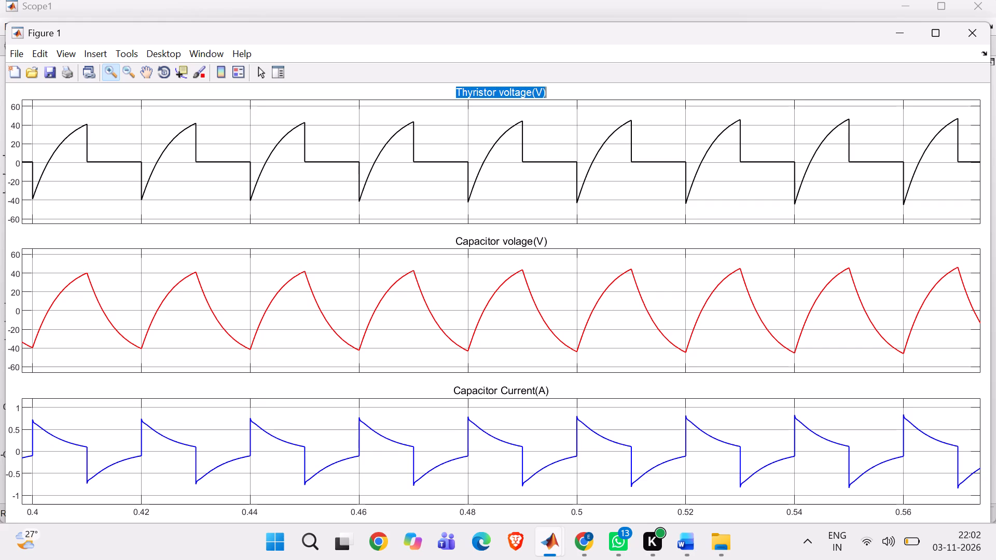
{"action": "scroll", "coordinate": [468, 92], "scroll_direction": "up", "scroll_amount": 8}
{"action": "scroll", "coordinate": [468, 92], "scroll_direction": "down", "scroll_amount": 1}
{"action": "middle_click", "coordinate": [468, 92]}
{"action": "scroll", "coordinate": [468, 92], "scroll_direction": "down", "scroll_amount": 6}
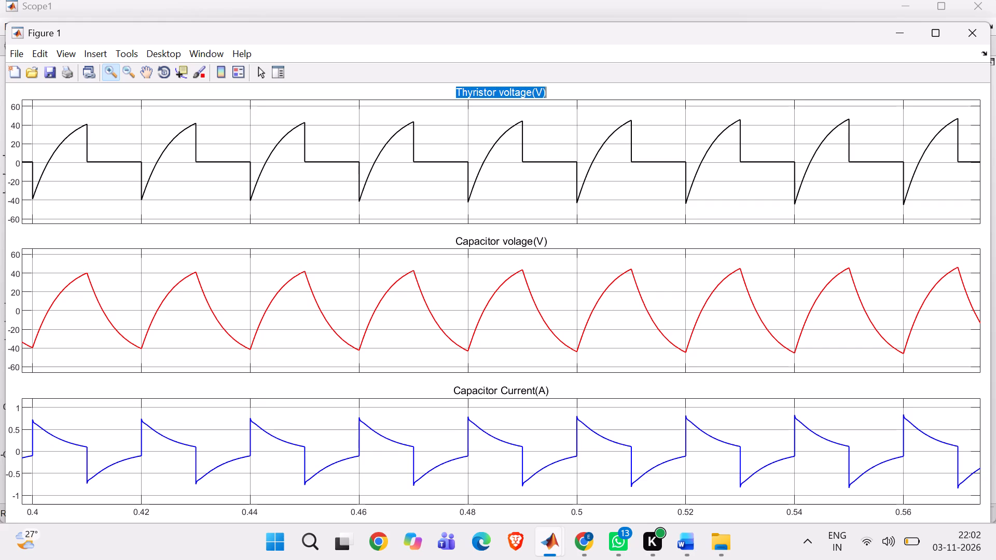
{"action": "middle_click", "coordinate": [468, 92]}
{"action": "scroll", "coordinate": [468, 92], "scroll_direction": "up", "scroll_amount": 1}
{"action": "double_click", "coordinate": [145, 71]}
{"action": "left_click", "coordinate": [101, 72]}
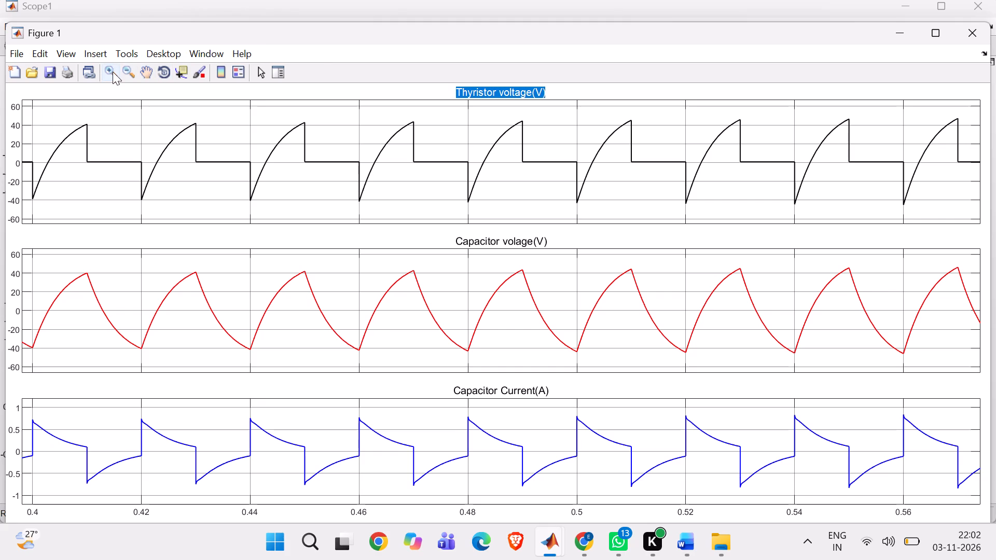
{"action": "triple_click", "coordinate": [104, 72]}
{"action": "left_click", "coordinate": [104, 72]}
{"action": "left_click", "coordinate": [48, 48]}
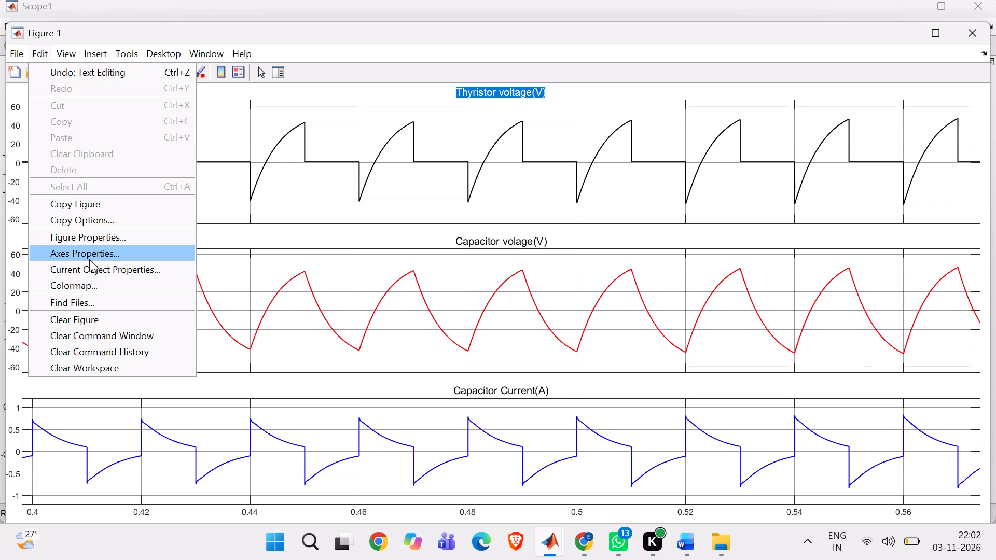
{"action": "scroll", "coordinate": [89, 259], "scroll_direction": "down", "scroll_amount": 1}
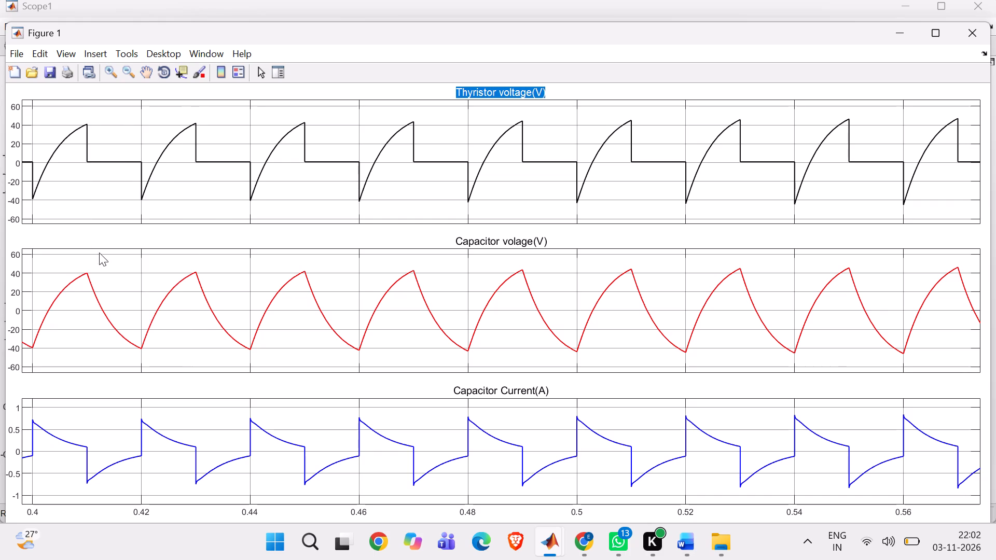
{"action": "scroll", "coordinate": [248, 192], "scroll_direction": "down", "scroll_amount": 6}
Switch to Chrome and read the AI answer's methods for changing graph title sizes in MATLAB.
{"action": "left_click", "coordinate": [579, 538]}
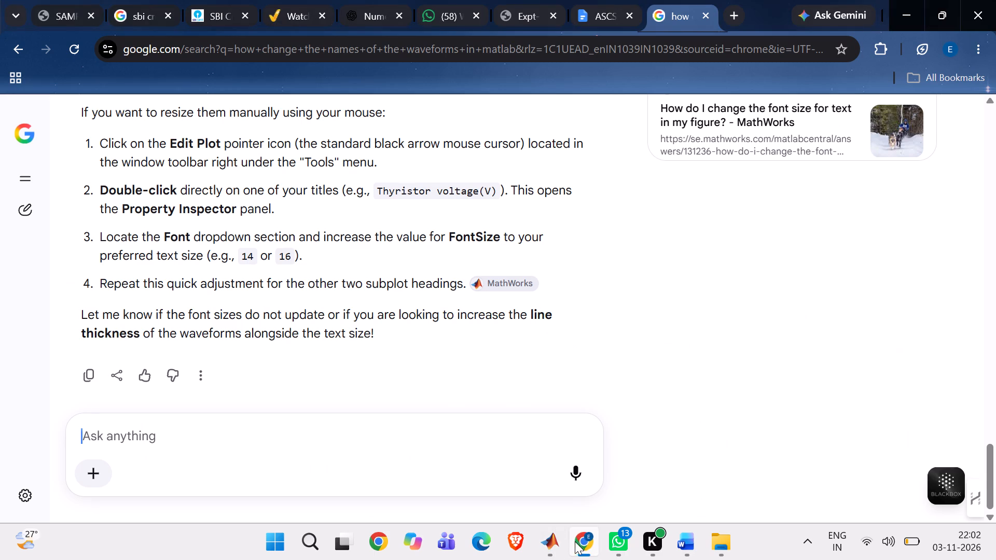
{"action": "scroll", "coordinate": [570, 250], "scroll_direction": "down", "scroll_amount": 4}
{"action": "scroll", "coordinate": [429, 320], "scroll_direction": "up", "scroll_amount": 6}
{"action": "scroll", "coordinate": [430, 301], "scroll_direction": "down", "scroll_amount": 1}
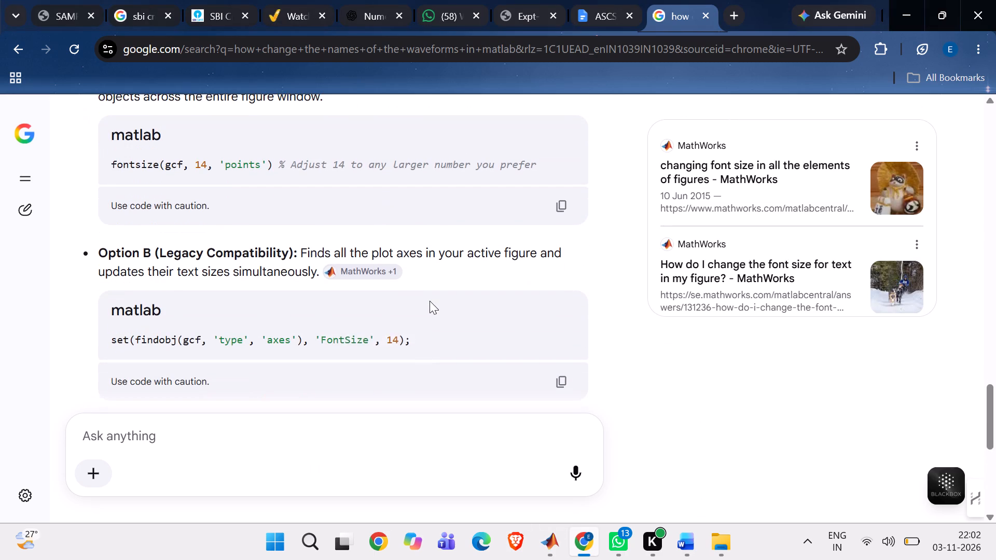
{"action": "scroll", "coordinate": [443, 313], "scroll_direction": "down", "scroll_amount": 3}
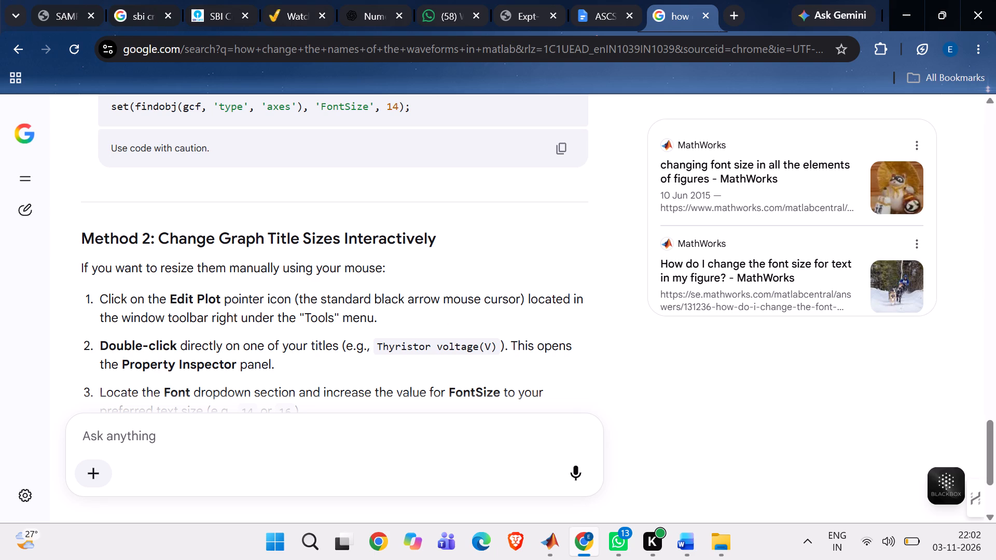
{"action": "right_click", "coordinate": [461, 271]}
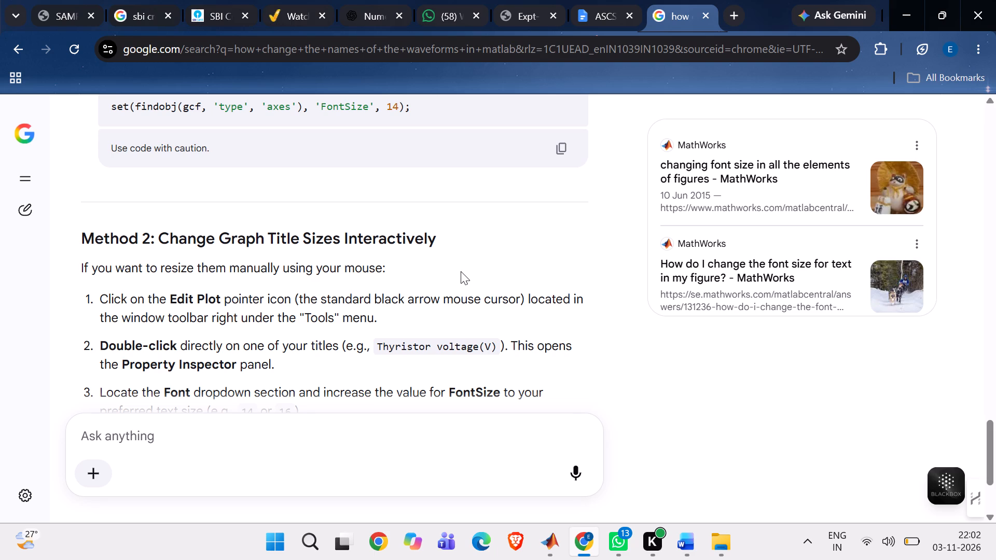
{"action": "left_click", "coordinate": [421, 263]}
{"action": "scroll", "coordinate": [422, 263], "scroll_direction": "down", "scroll_amount": 1}
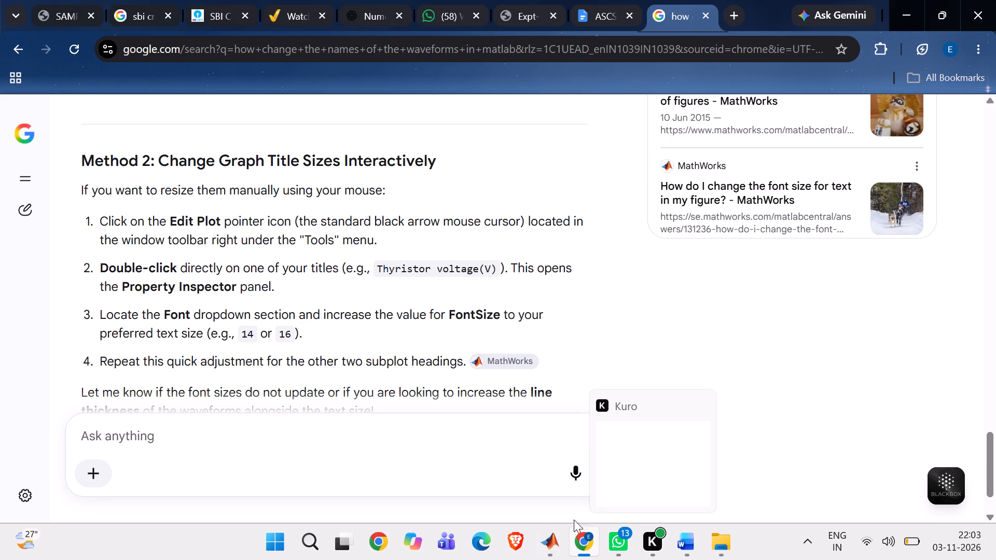
Return to the Figure 1 window in MATLAB and examine its figure properties for a title font size setting.
{"action": "left_click", "coordinate": [658, 464]}
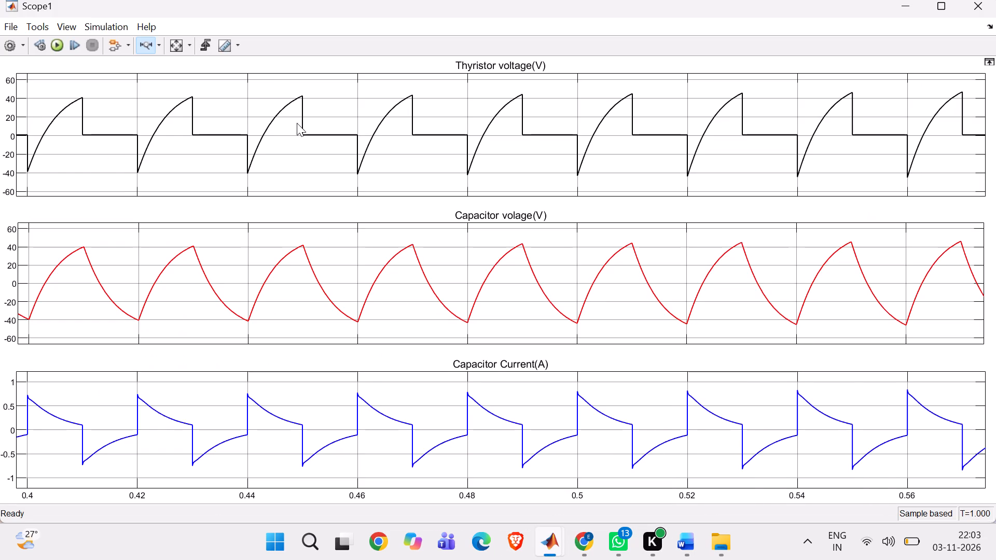
{"action": "left_click", "coordinate": [40, 30]}
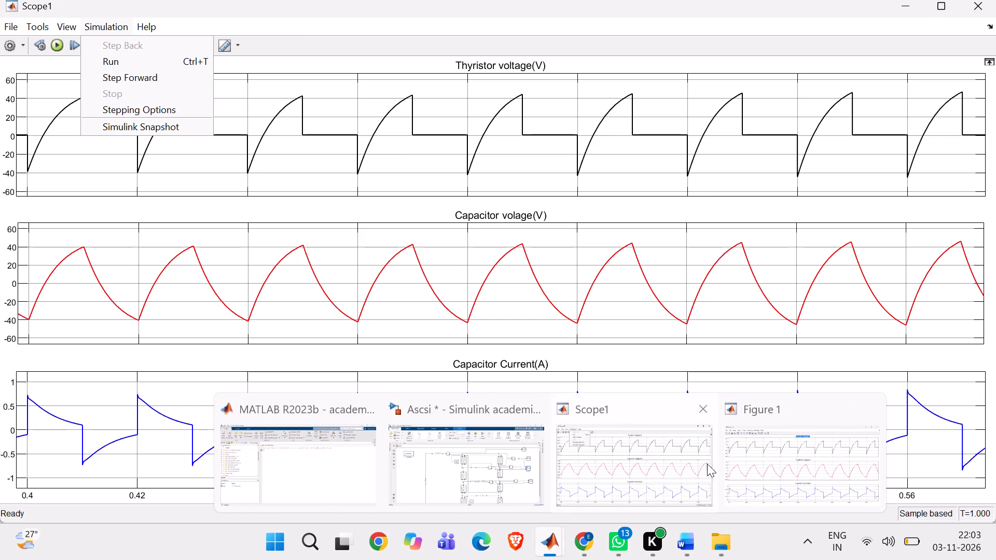
{"action": "left_click_drag", "start_coordinate": [744, 457], "coordinate": [748, 453]}
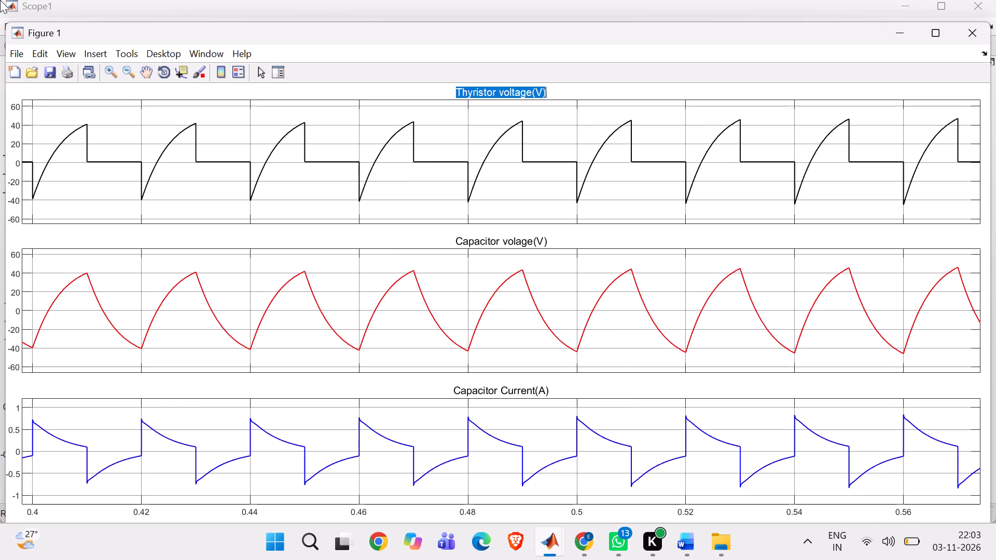
{"action": "left_click", "coordinate": [34, 53]}
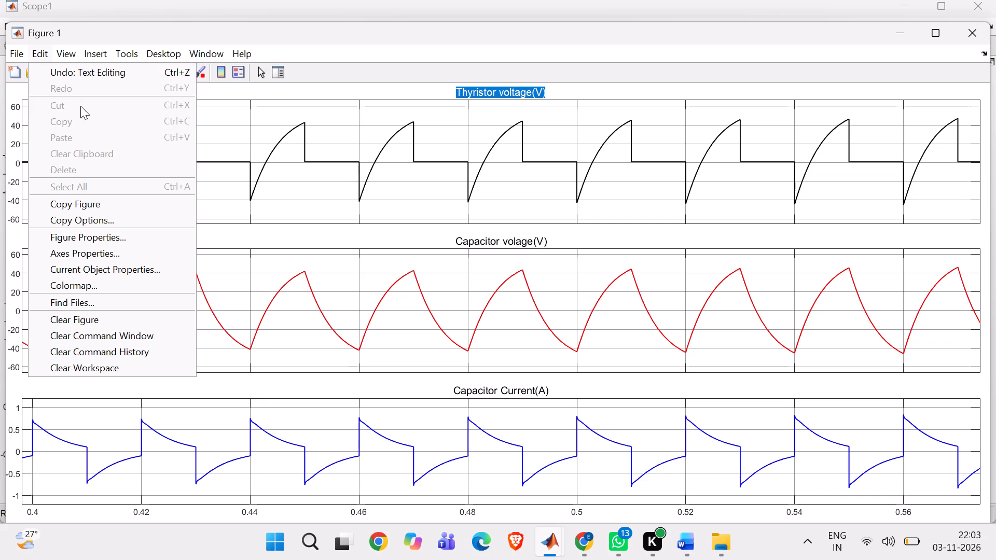
{"action": "left_click", "coordinate": [86, 232]}
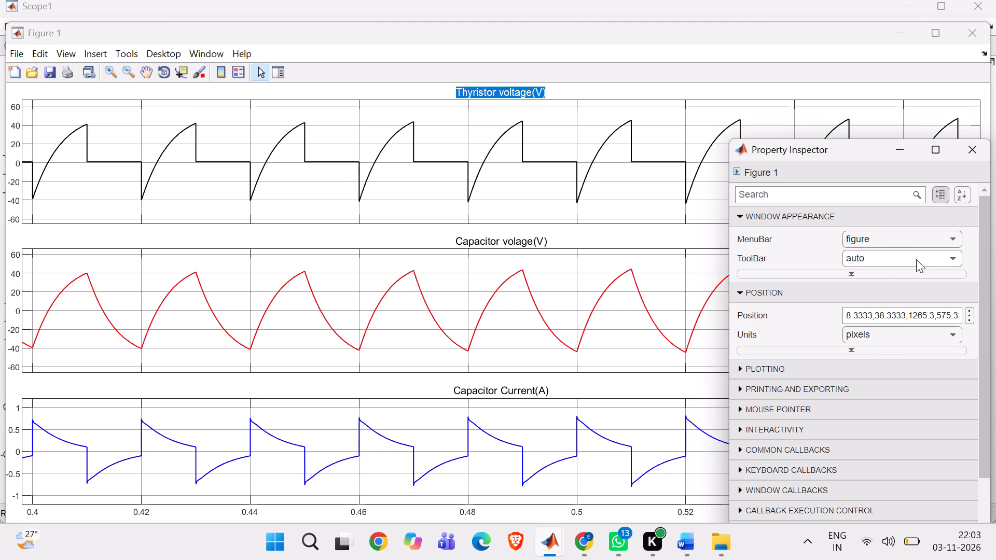
{"action": "scroll", "coordinate": [916, 259], "scroll_direction": "down", "scroll_amount": 10}
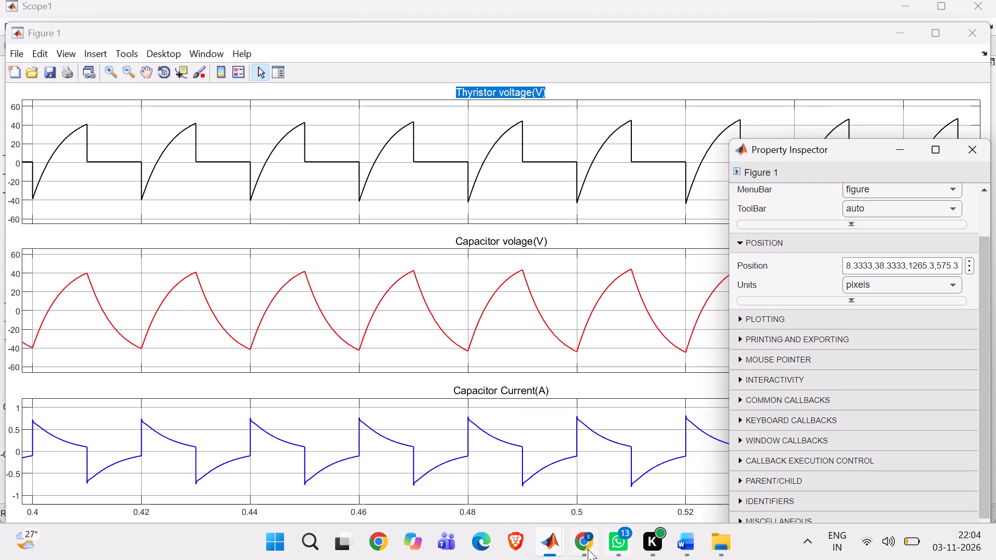
Recheck the title-resizing instructions in Chrome, and close the Property Inspector back in Figure 1.
{"action": "left_click", "coordinate": [570, 490]}
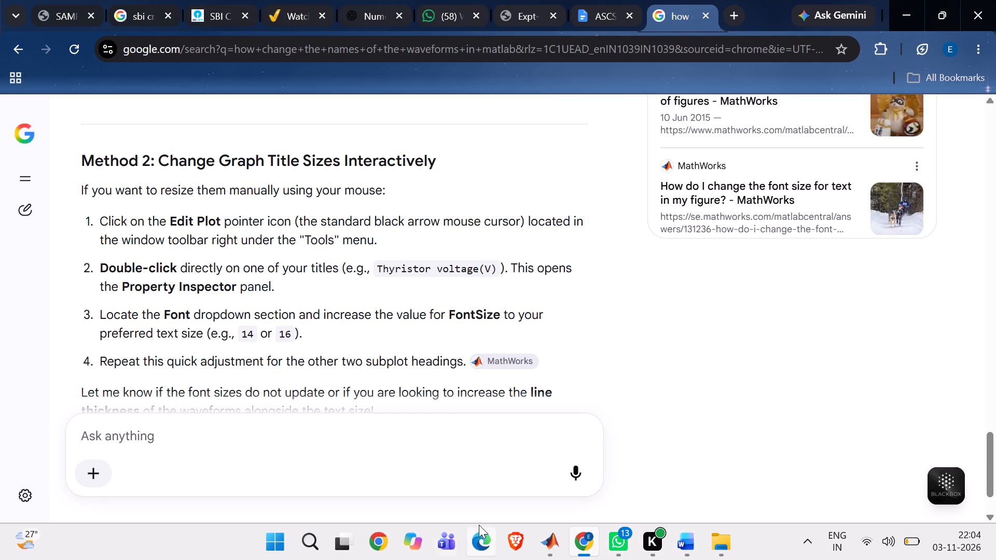
{"action": "left_click_drag", "start_coordinate": [713, 442], "coordinate": [707, 444]}
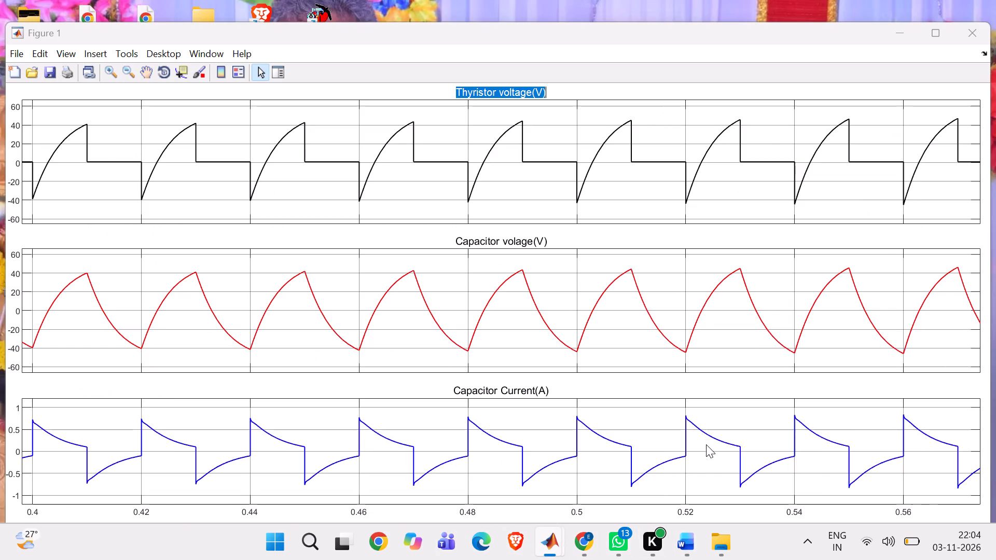
{"action": "left_click", "coordinate": [357, 72]}
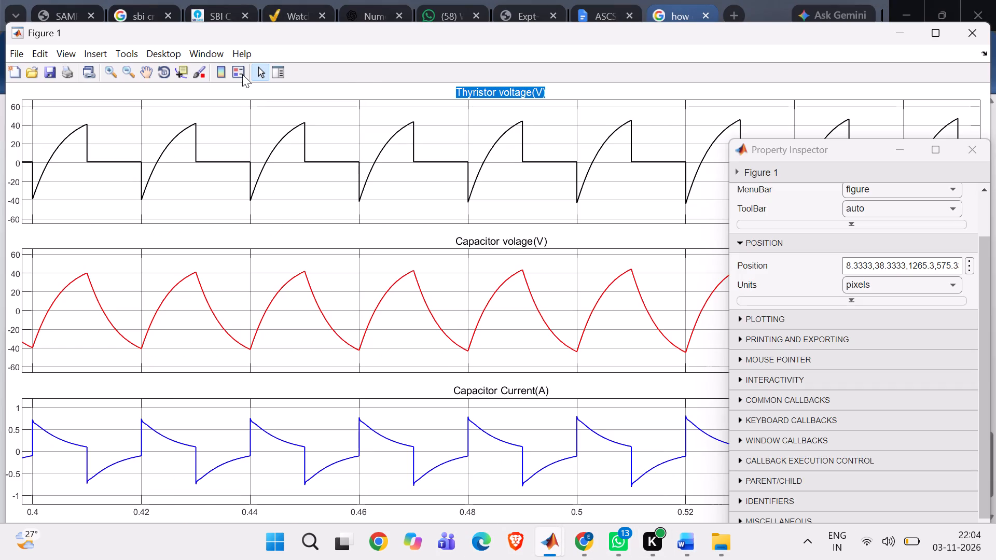
{"action": "left_click", "coordinate": [281, 69]}
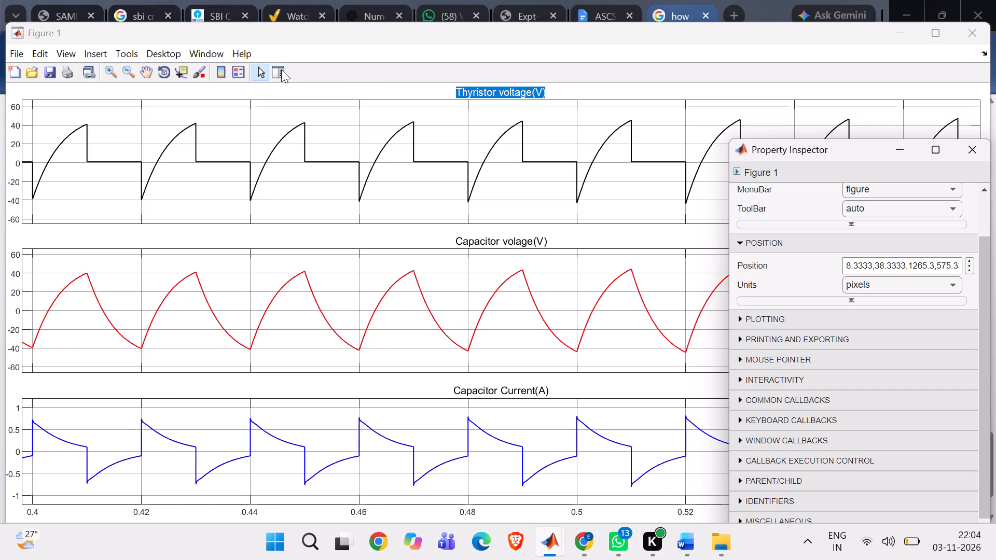
{"action": "left_click", "coordinate": [961, 146]}
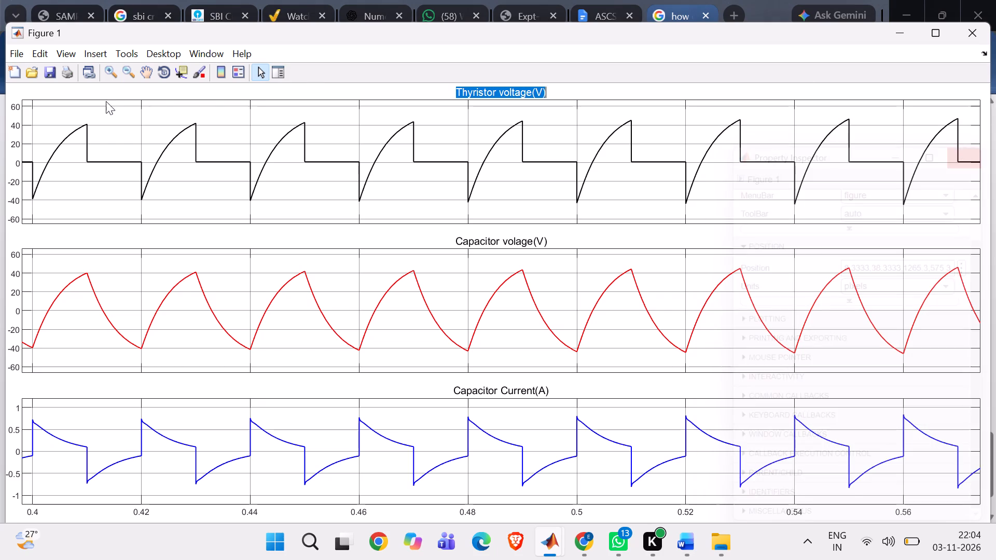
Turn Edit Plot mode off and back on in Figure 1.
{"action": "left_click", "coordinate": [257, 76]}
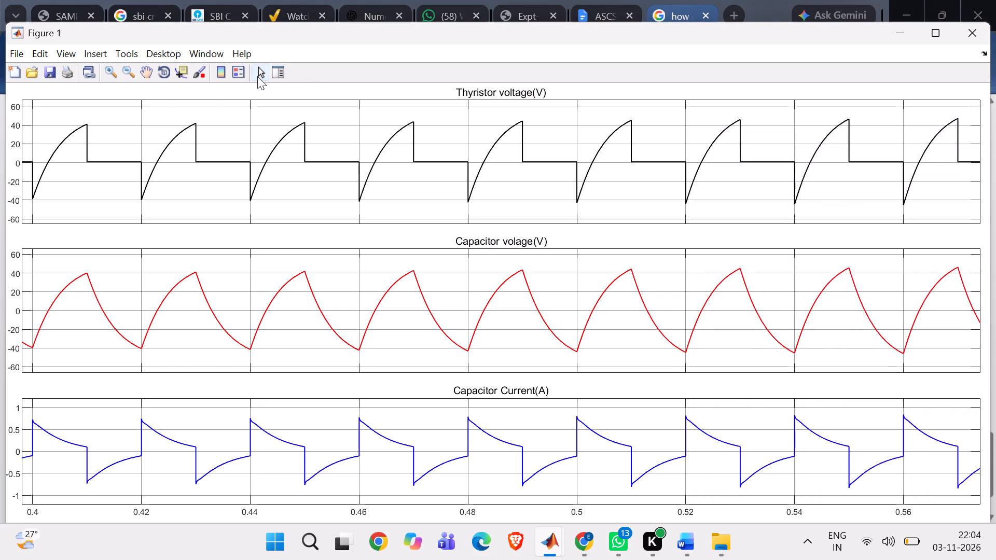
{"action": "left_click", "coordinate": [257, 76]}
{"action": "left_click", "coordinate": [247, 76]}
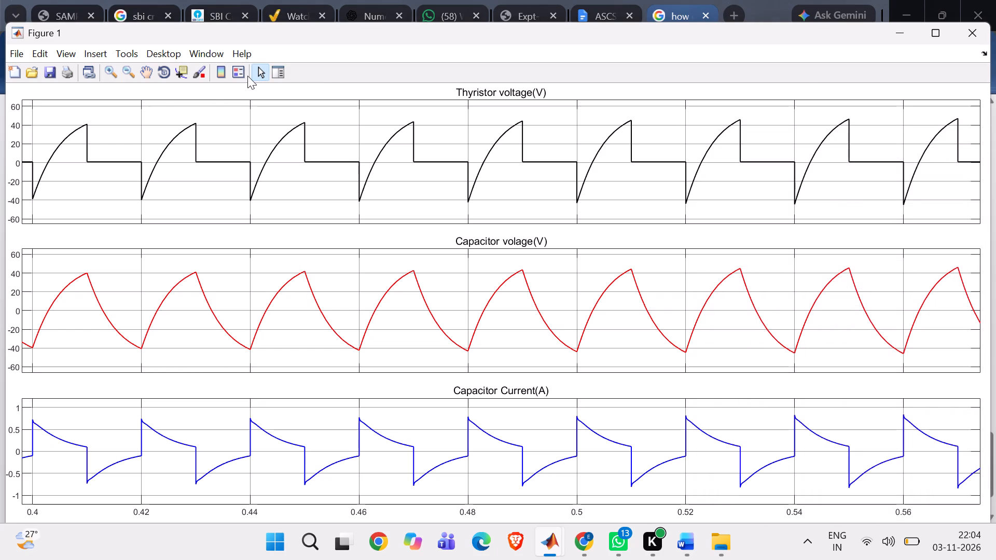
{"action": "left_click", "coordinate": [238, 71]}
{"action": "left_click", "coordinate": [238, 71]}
Look through Figure 1's plot tools and activate the Zoom Out tool.
{"action": "left_click", "coordinate": [123, 60]}
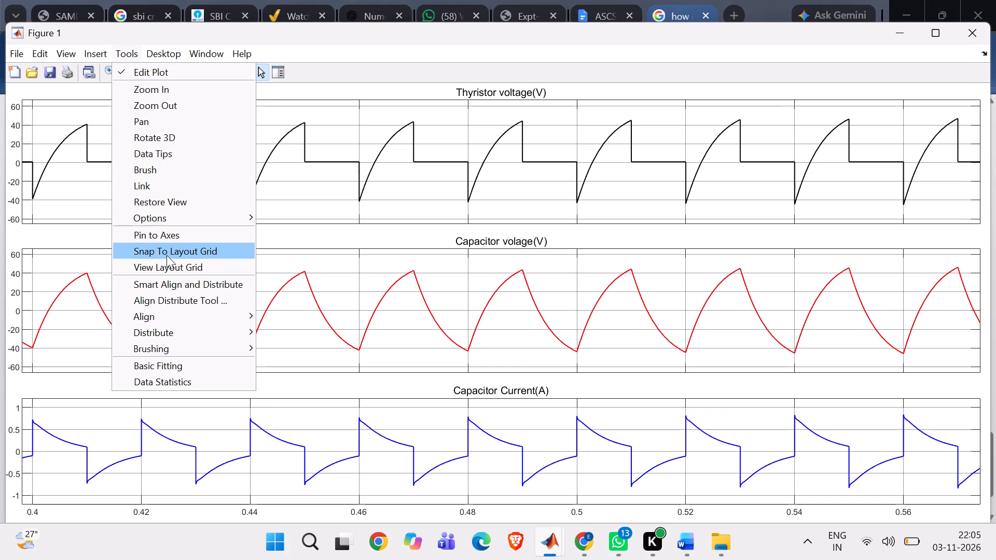
{"action": "scroll", "coordinate": [167, 255], "scroll_direction": "down", "scroll_amount": 4}
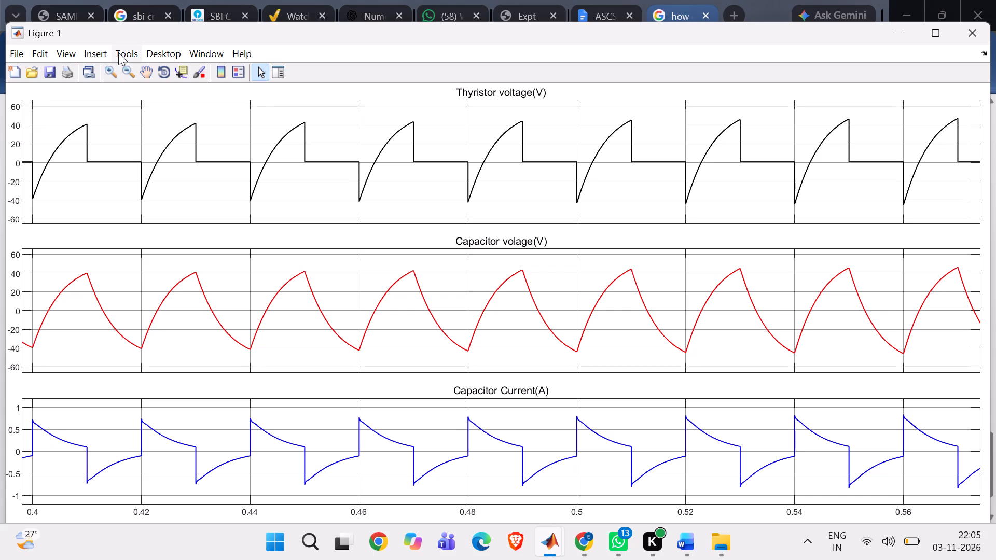
{"action": "left_click", "coordinate": [120, 52]}
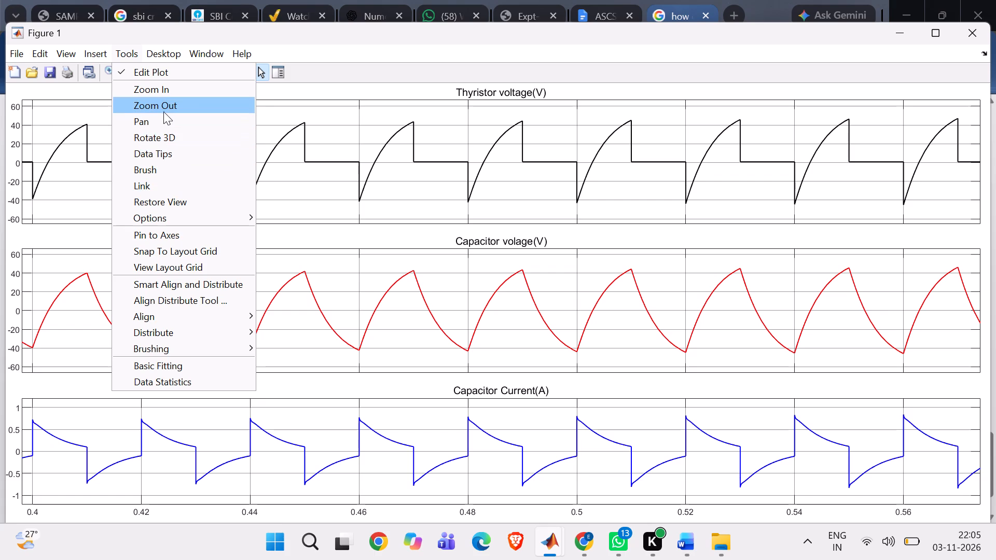
{"action": "left_click", "coordinate": [184, 105]}
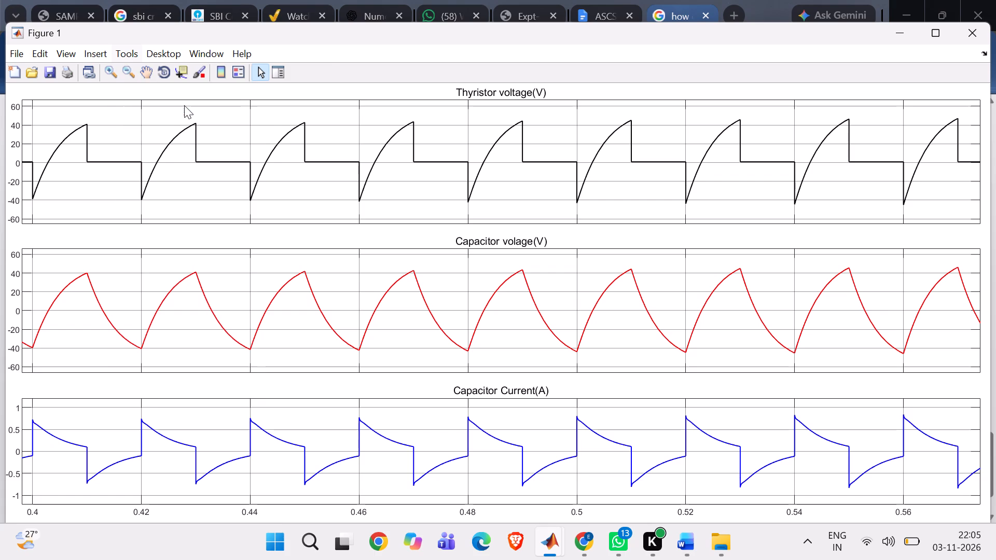
Open the Thyristor voltage(V) title for text editing and check what options its selected text offers.
{"action": "double_click", "coordinate": [467, 88]}
{"action": "left_click", "coordinate": [467, 88]}
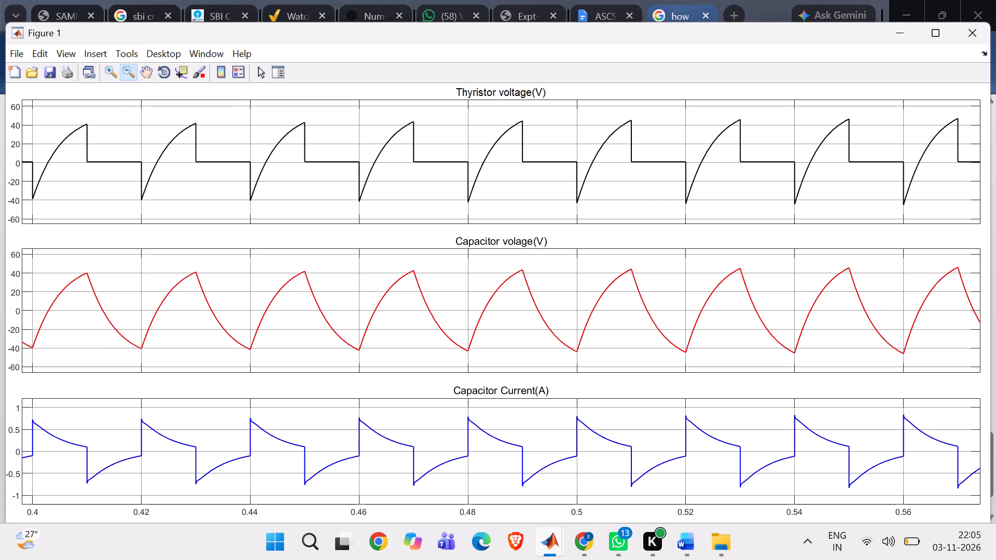
{"action": "left_click_drag", "start_coordinate": [545, 90], "coordinate": [448, 86]}
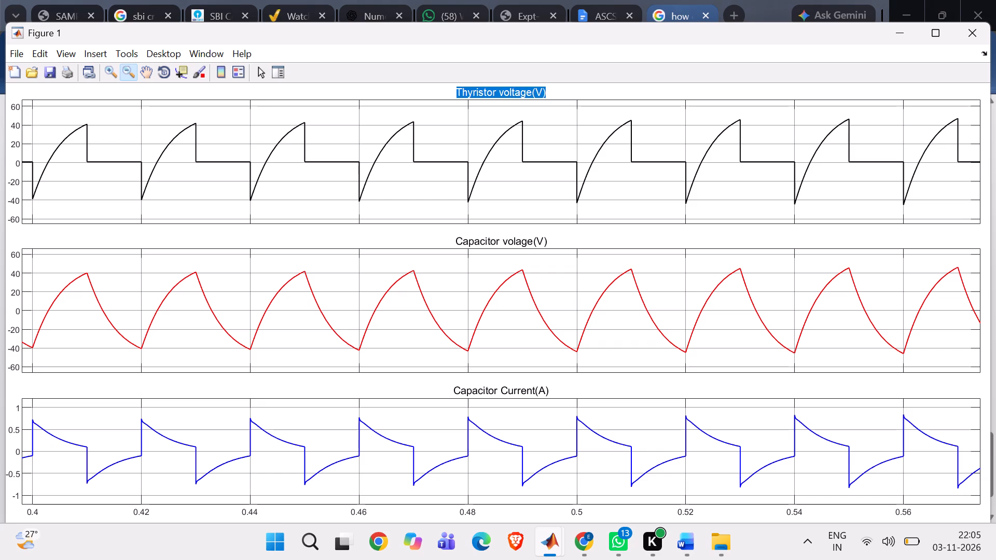
{"action": "right_click", "coordinate": [478, 92]}
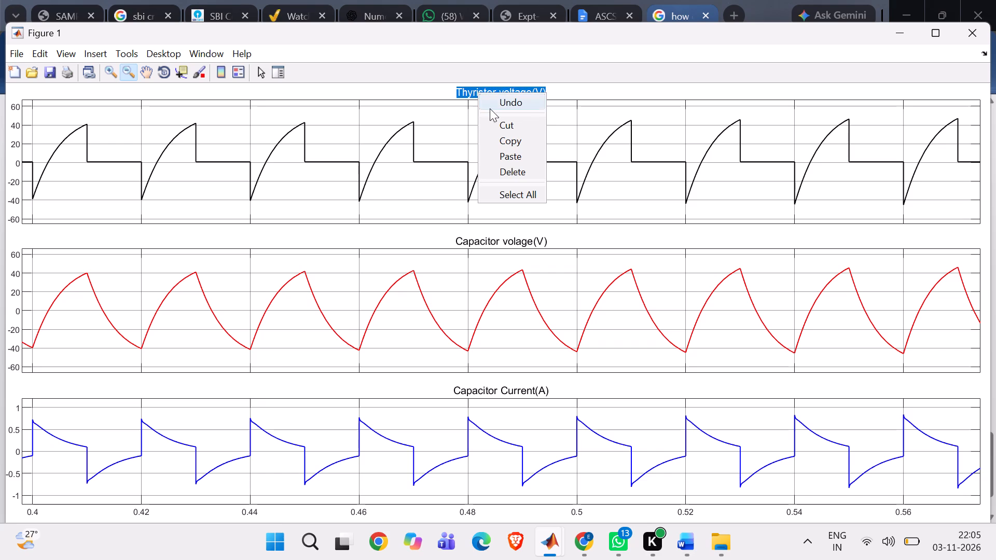
{"action": "left_click", "coordinate": [508, 198]}
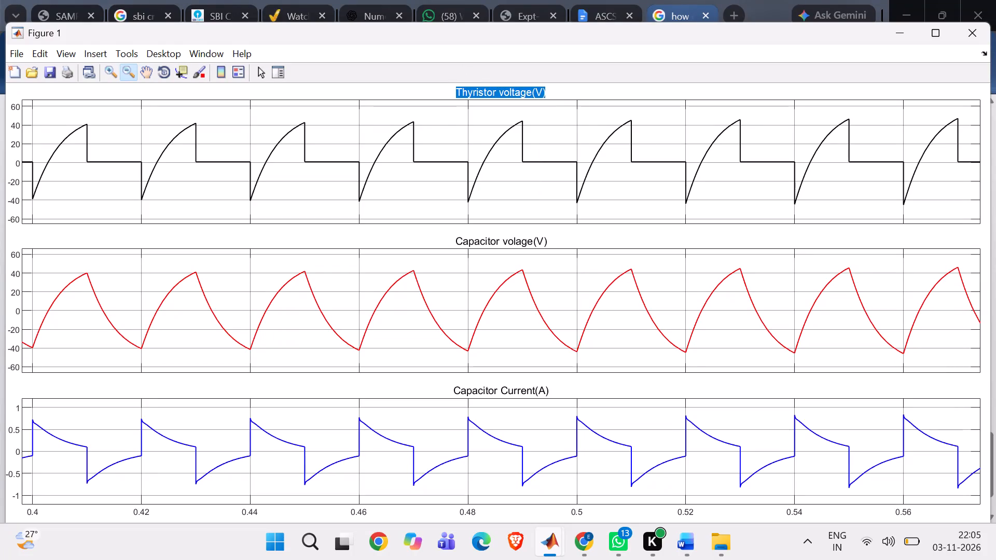
{"action": "left_click_drag", "start_coordinate": [454, 90], "coordinate": [600, 399]}
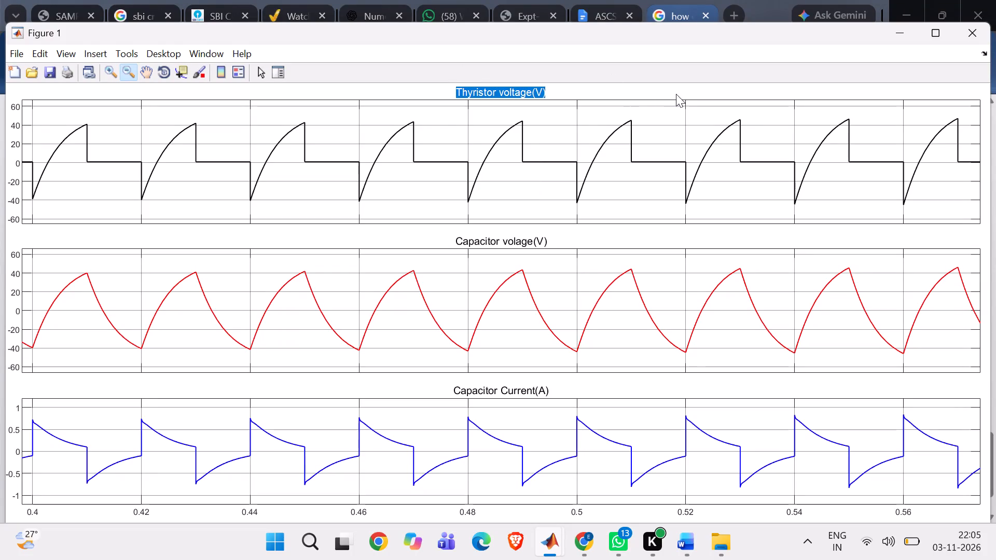
{"action": "left_click", "coordinate": [676, 94]}
Maximize the Figure 1 window and turn on Edit Plot mode.
{"action": "left_click", "coordinate": [928, 38]}
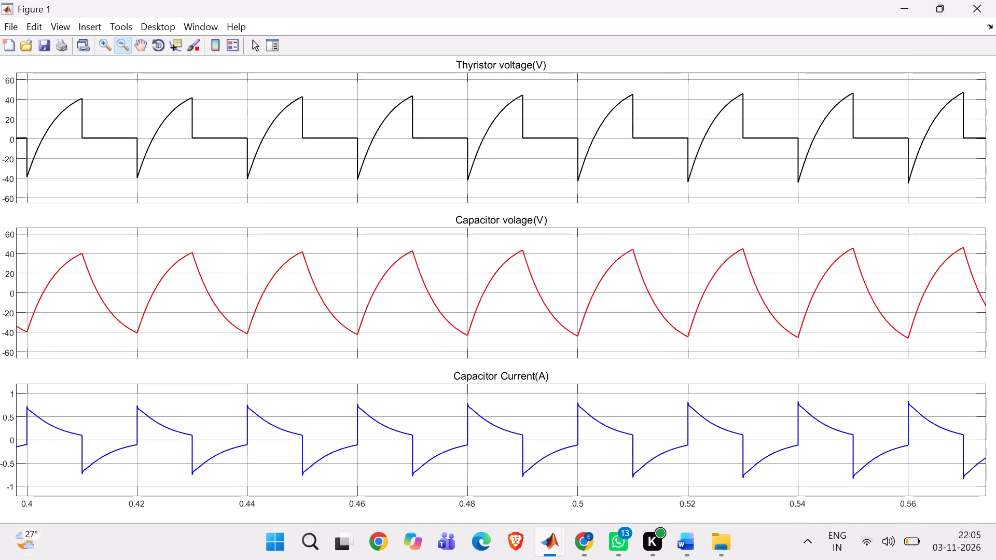
{"action": "left_click", "coordinate": [256, 43]}
Open the Thyristor voltage(V) title for editing and select its entire text.
{"action": "left_click", "coordinate": [451, 58]}
{"action": "left_click", "coordinate": [458, 62]}
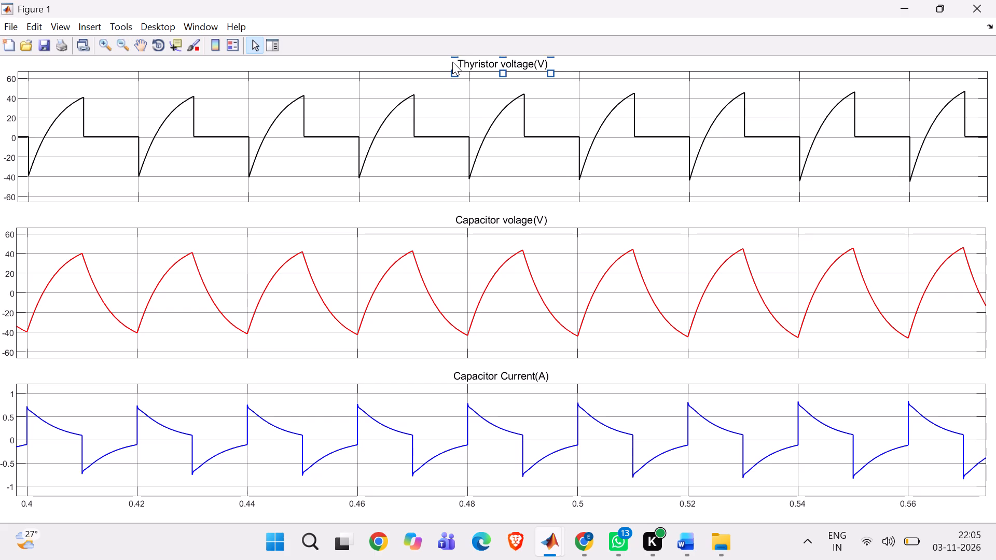
{"action": "right_click", "coordinate": [452, 62]}
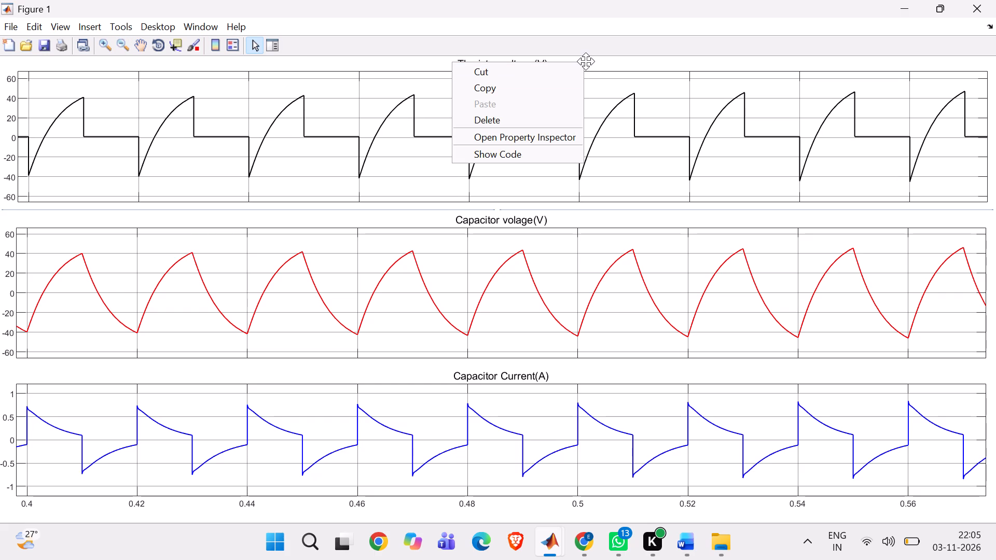
{"action": "left_click", "coordinate": [602, 60]}
{"action": "double_click", "coordinate": [520, 60]}
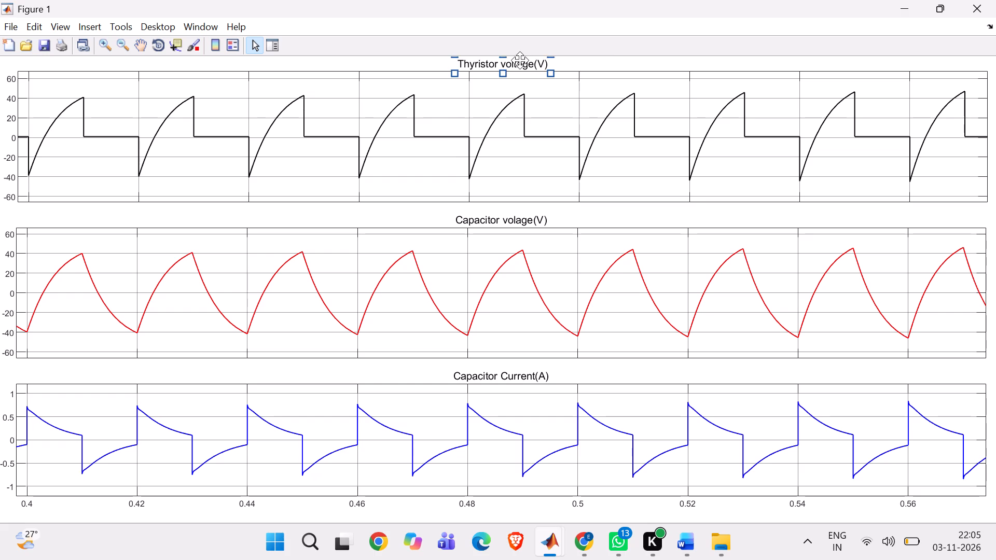
{"action": "double_click", "coordinate": [520, 60]}
{"action": "triple_click", "coordinate": [520, 60]}
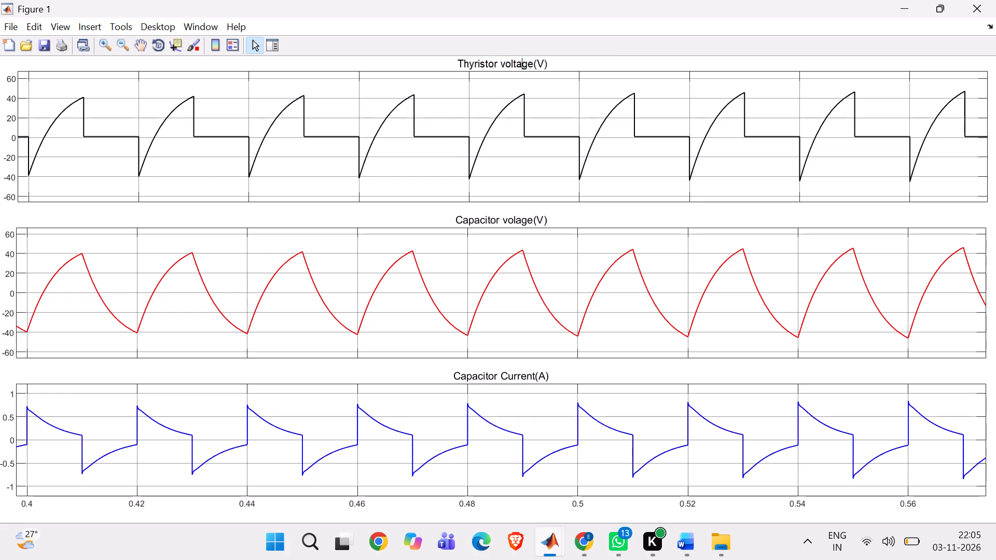
{"action": "triple_click", "coordinate": [520, 60]}
{"action": "left_click", "coordinate": [520, 60]}
{"action": "left_click", "coordinate": [520, 60]}
{"action": "double_click", "coordinate": [489, 58]}
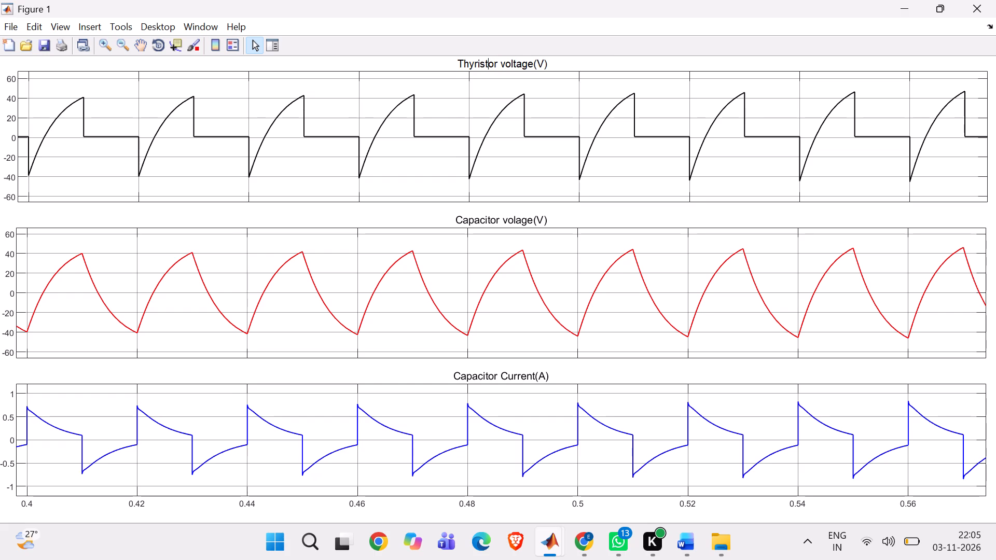
{"action": "left_click_drag", "start_coordinate": [487, 58], "coordinate": [525, 114]}
{"action": "left_click", "coordinate": [477, 60]}
{"action": "left_click_drag", "start_coordinate": [459, 65], "coordinate": [525, 274]}
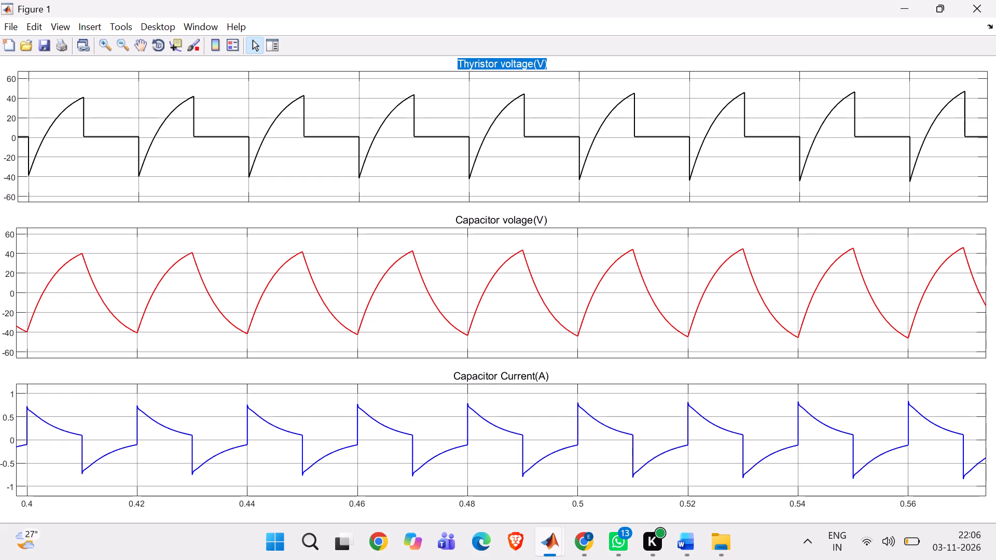
{"action": "left_click_drag", "start_coordinate": [525, 274], "coordinate": [573, 136]}
Show the Plot Edit Toolbar in Figure 1.
{"action": "left_click", "coordinate": [67, 20]}
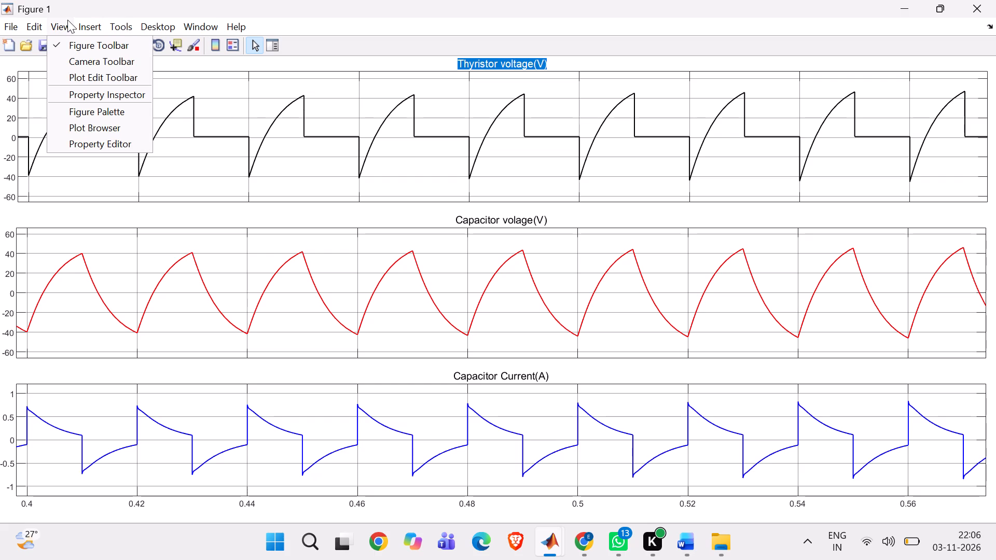
{"action": "left_click", "coordinate": [84, 74]}
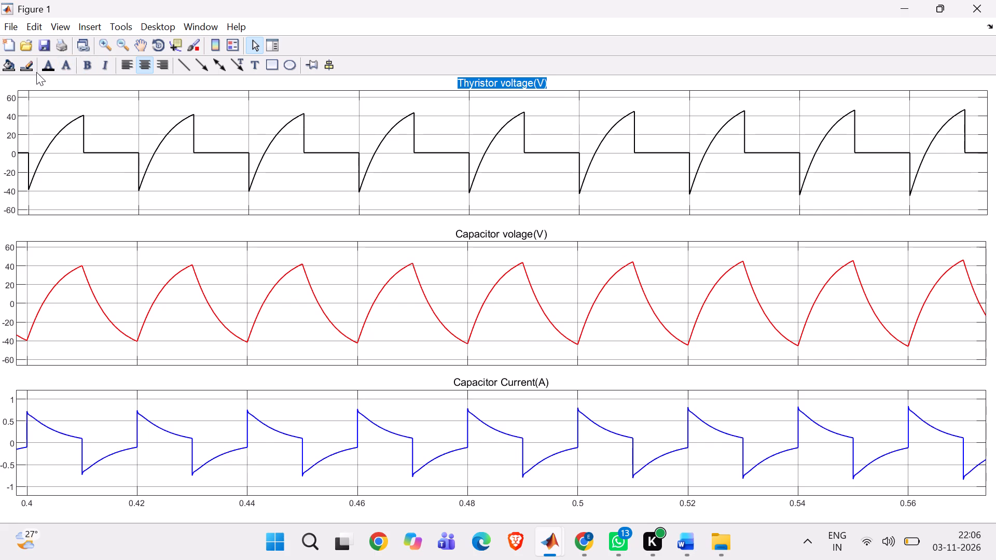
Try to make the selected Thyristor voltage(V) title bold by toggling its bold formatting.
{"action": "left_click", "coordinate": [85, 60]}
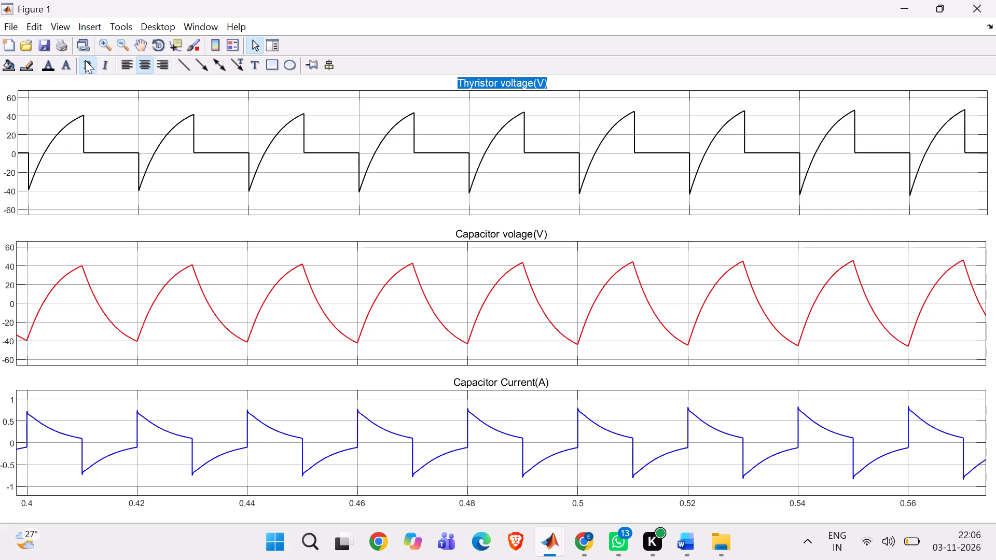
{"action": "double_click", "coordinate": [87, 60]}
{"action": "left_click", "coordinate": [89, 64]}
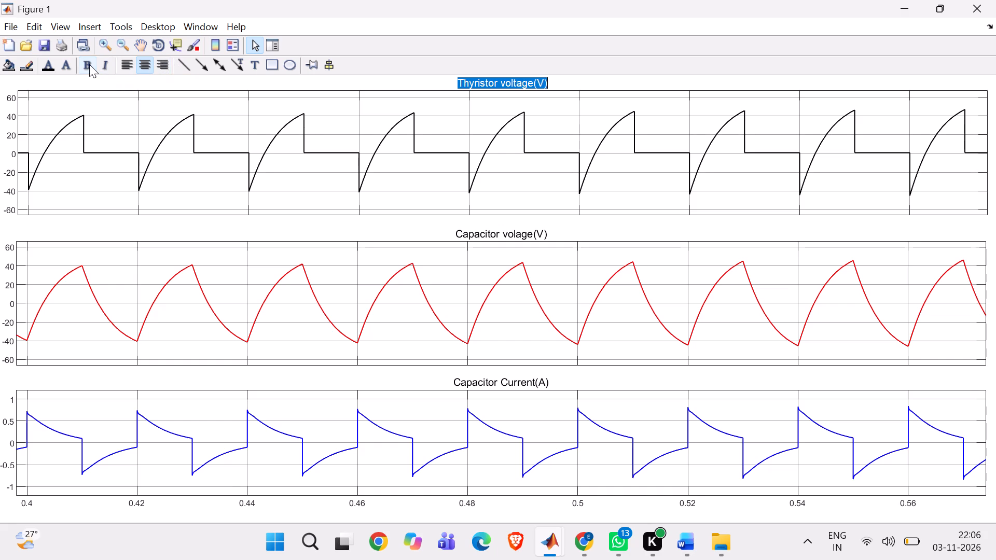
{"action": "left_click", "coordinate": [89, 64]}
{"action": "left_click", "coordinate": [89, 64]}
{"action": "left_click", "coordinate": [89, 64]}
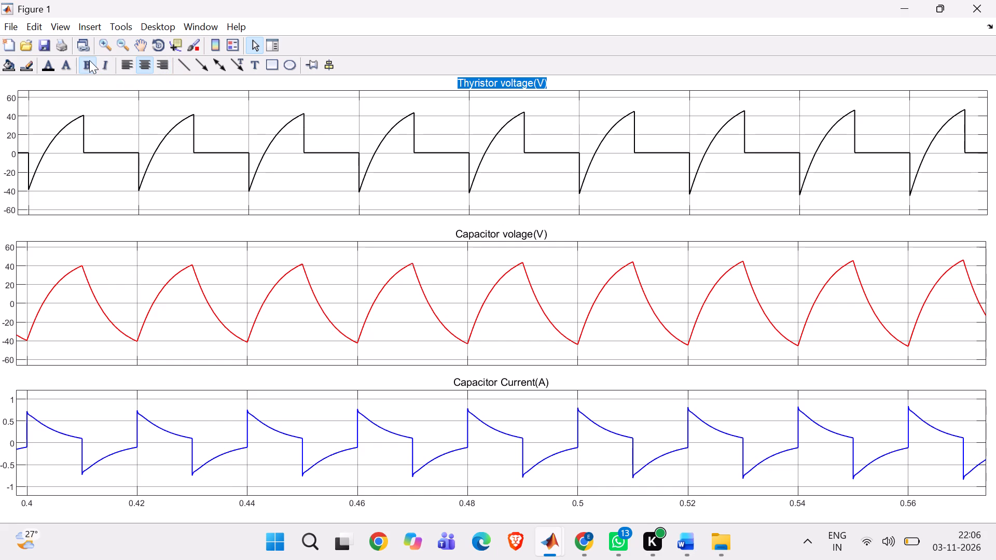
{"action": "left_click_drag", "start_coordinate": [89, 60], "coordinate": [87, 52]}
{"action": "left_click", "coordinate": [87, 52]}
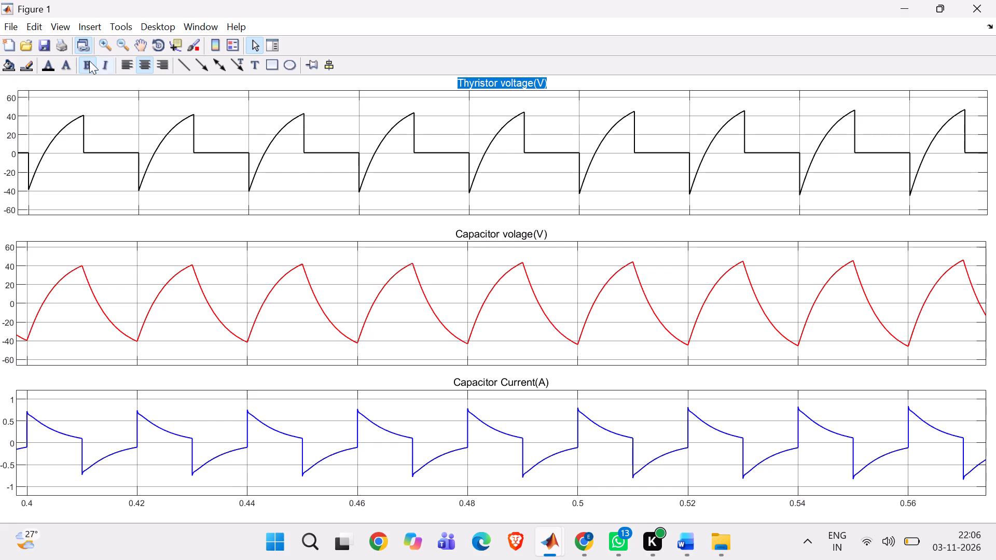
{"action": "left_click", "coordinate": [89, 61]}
Set the Thyristor voltage(V) title's font to Helvetica Bold, size 12, and finish editing its text.
{"action": "left_click", "coordinate": [67, 68]}
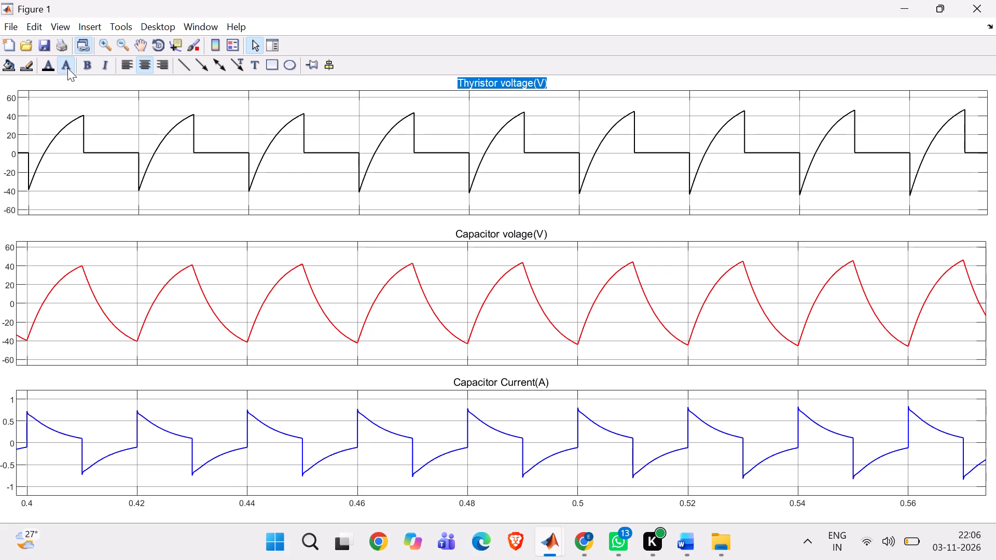
{"action": "left_click", "coordinate": [67, 68]}
{"action": "left_click", "coordinate": [89, 66]}
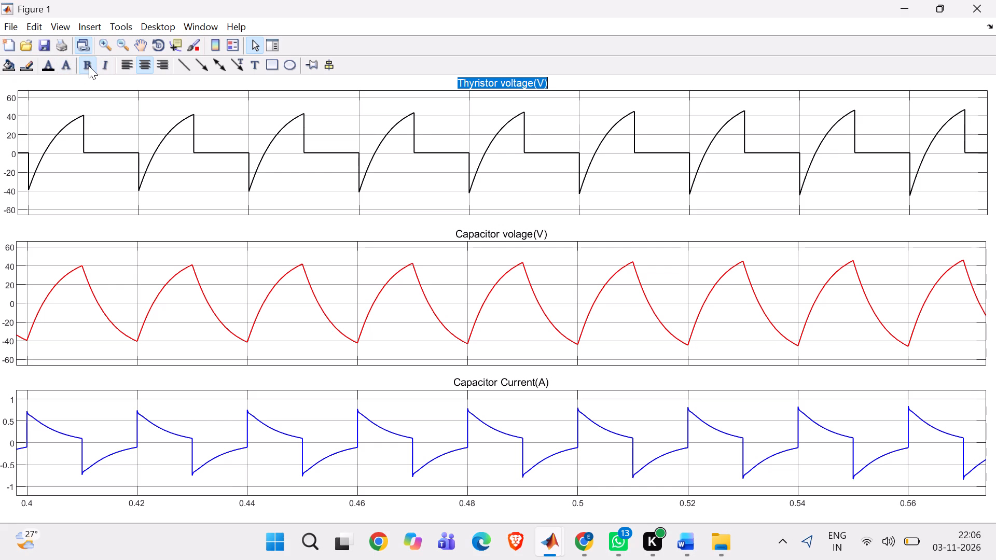
{"action": "double_click", "coordinate": [89, 66]}
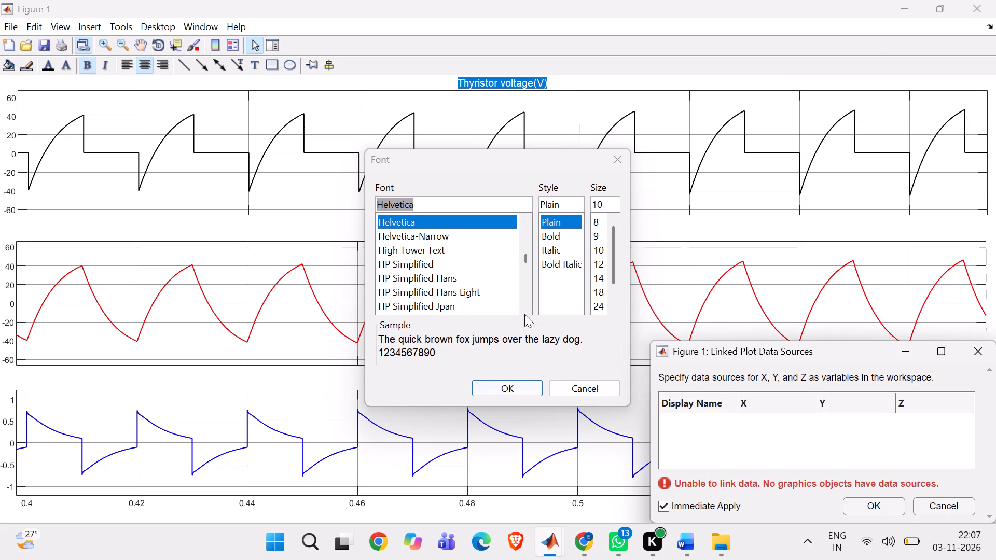
{"action": "left_click", "coordinate": [556, 239]}
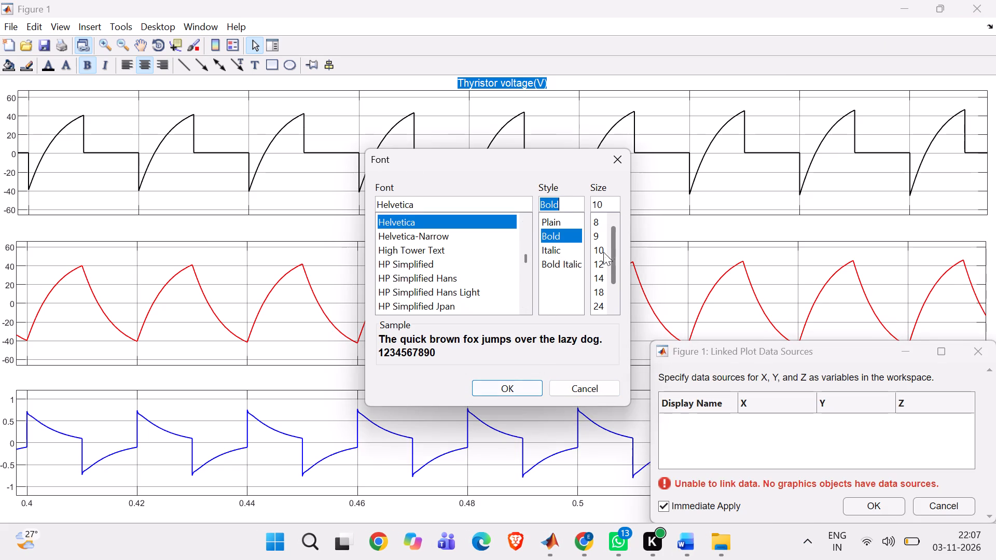
{"action": "left_click", "coordinate": [598, 269]}
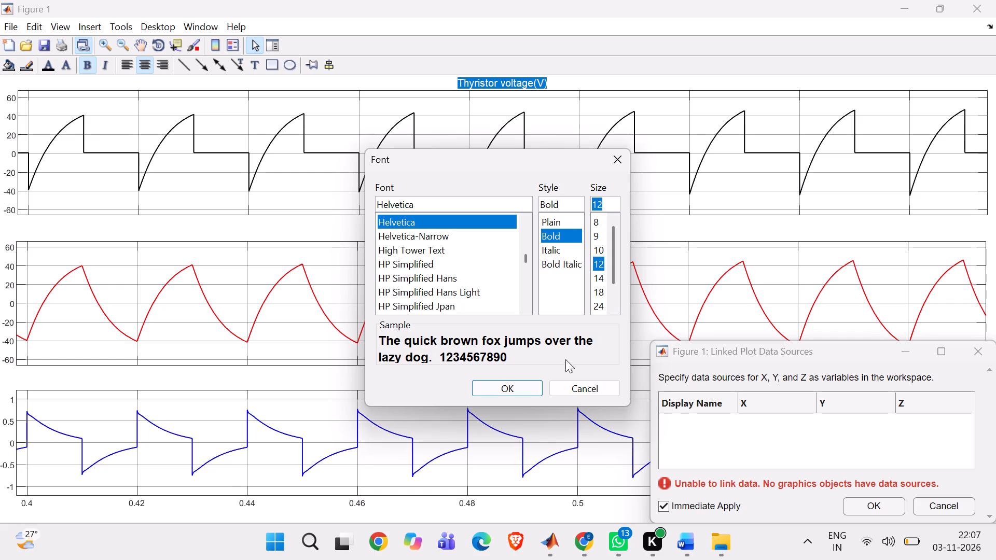
{"action": "left_click", "coordinate": [525, 387]}
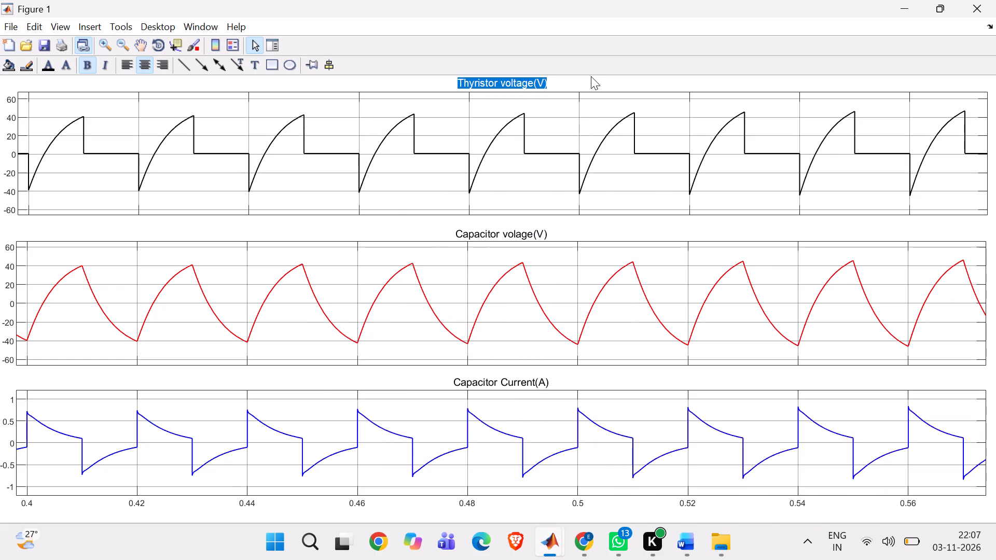
{"action": "left_click", "coordinate": [544, 237]}
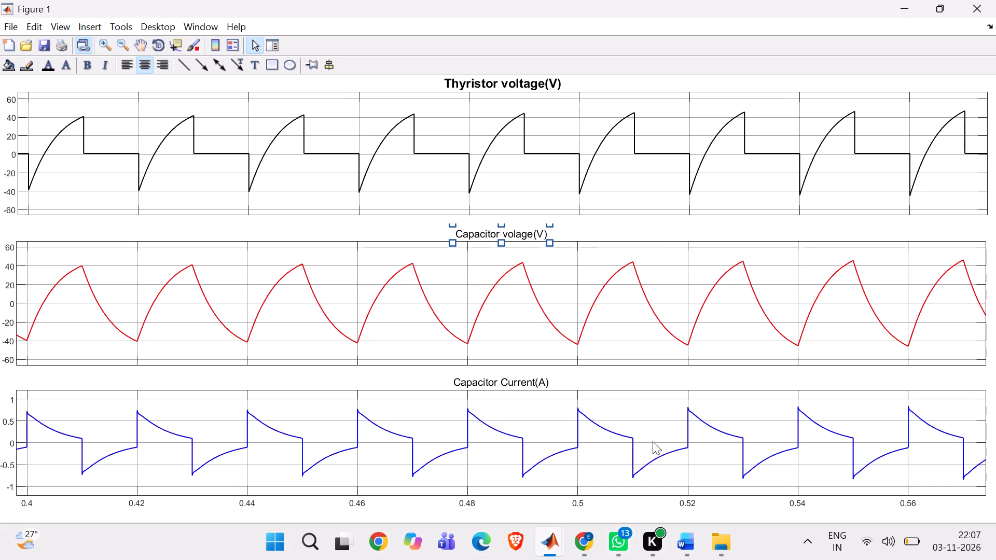
Make the Capacitor Current(A) title bold and set its font size to 12.
{"action": "double_click", "coordinate": [508, 386]}
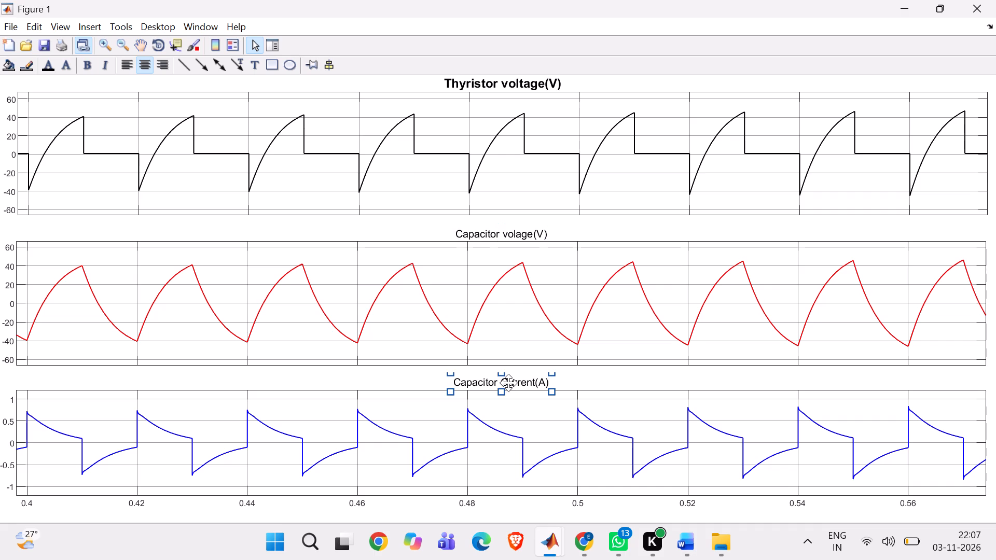
{"action": "left_click", "coordinate": [95, 72]}
{"action": "double_click", "coordinate": [95, 72]}
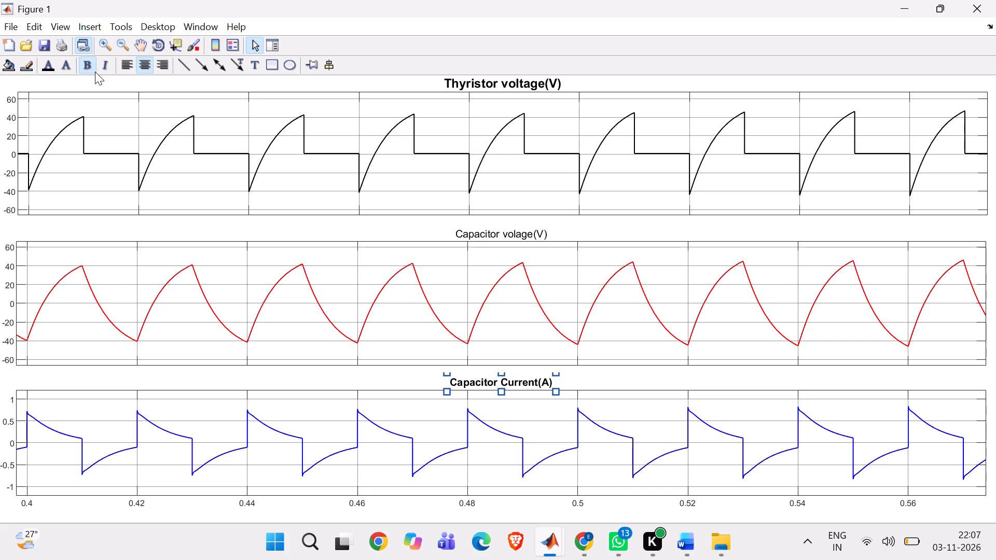
{"action": "left_click", "coordinate": [95, 72]}
{"action": "left_click", "coordinate": [95, 72]}
{"action": "left_click", "coordinate": [59, 72]}
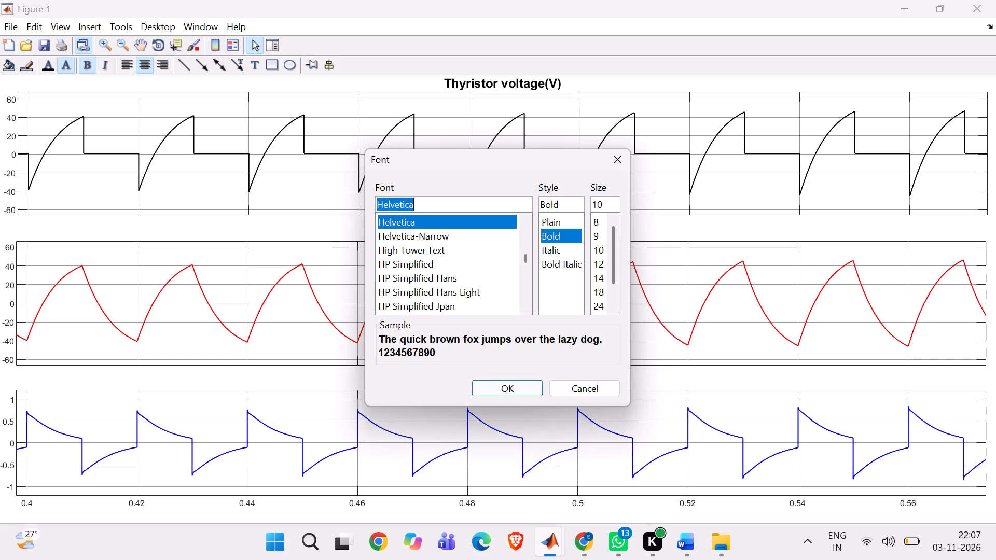
{"action": "left_click", "coordinate": [597, 265]}
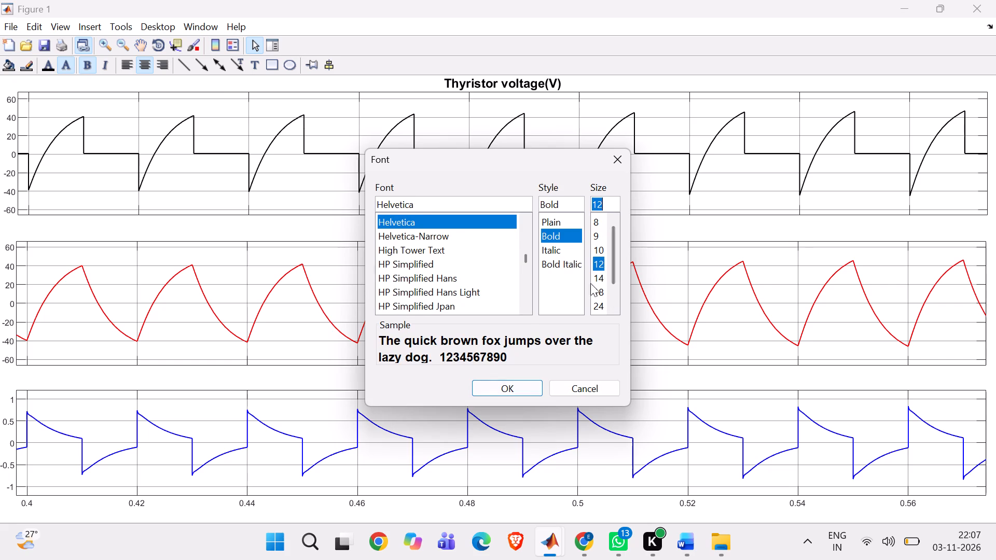
{"action": "left_click", "coordinate": [501, 385]}
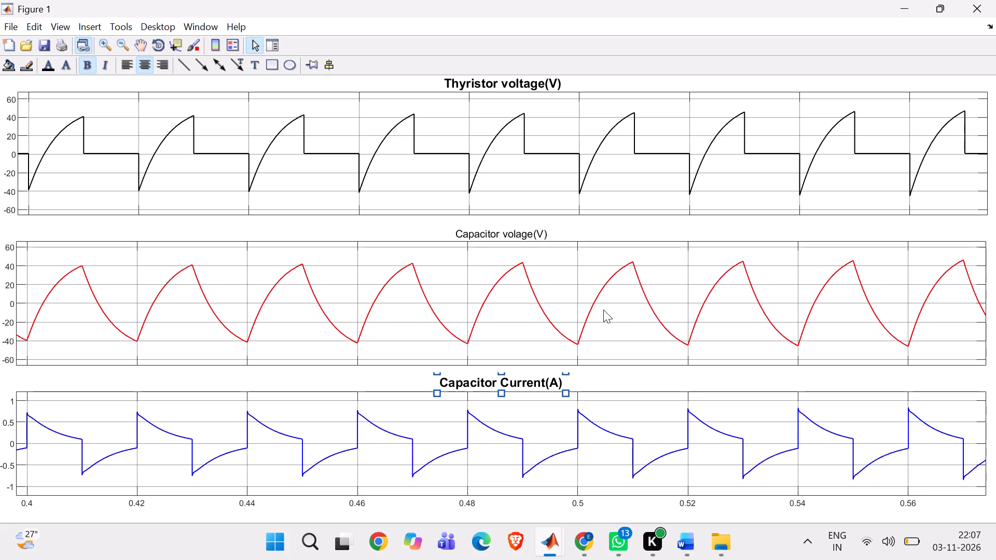
Set the Capacitor volage(V) title's font to Helvetica Bold, size 12, and deselect it.
{"action": "left_click", "coordinate": [528, 229]}
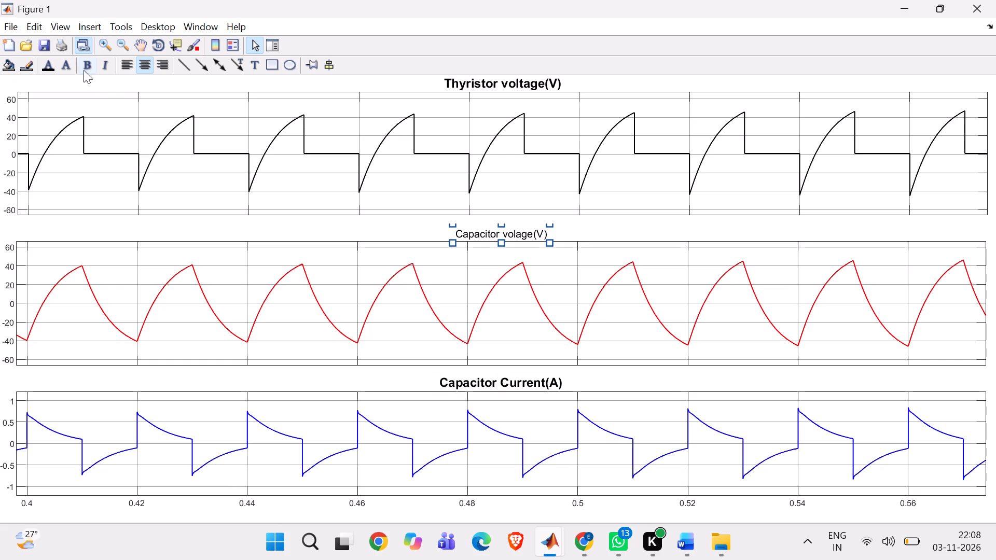
{"action": "left_click", "coordinate": [67, 63]}
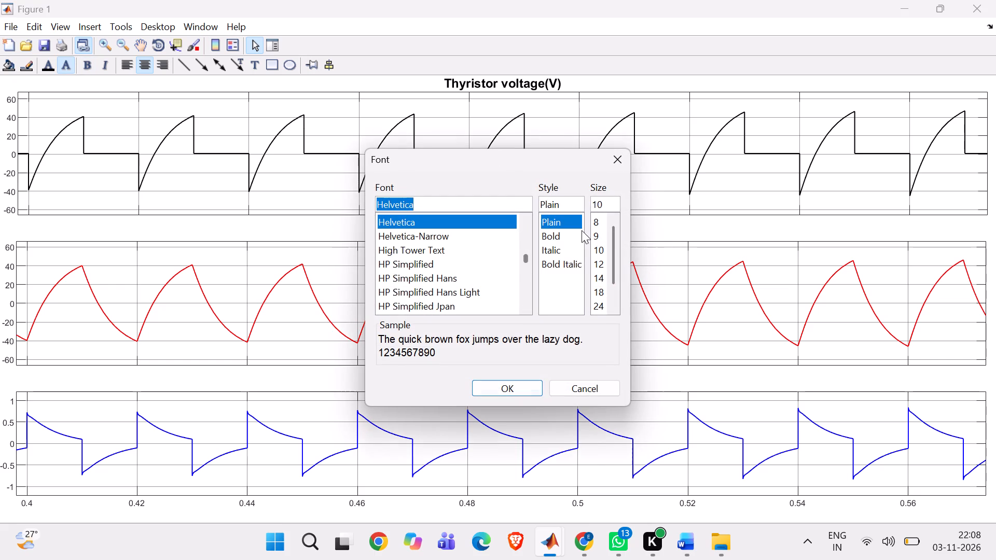
{"action": "left_click", "coordinate": [575, 236]}
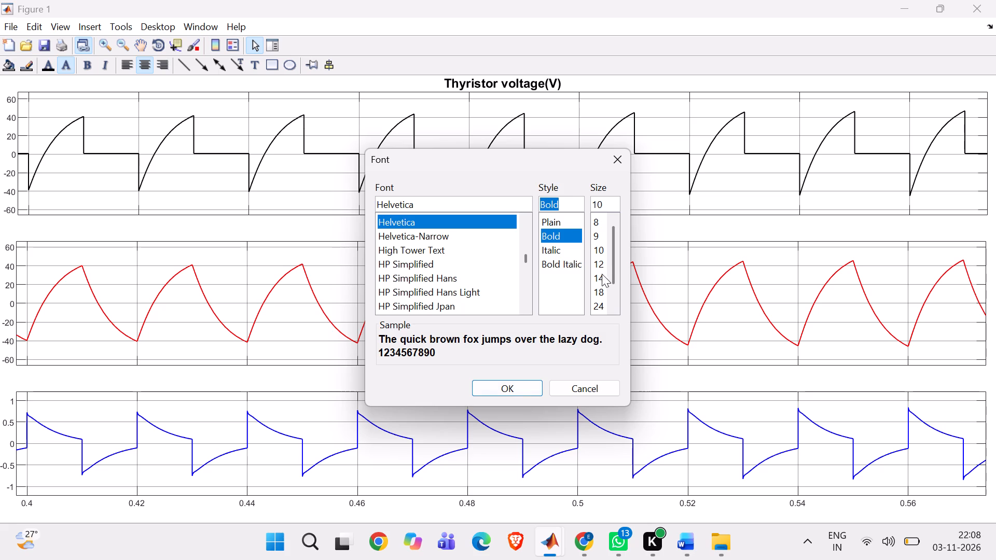
{"action": "left_click", "coordinate": [598, 263]}
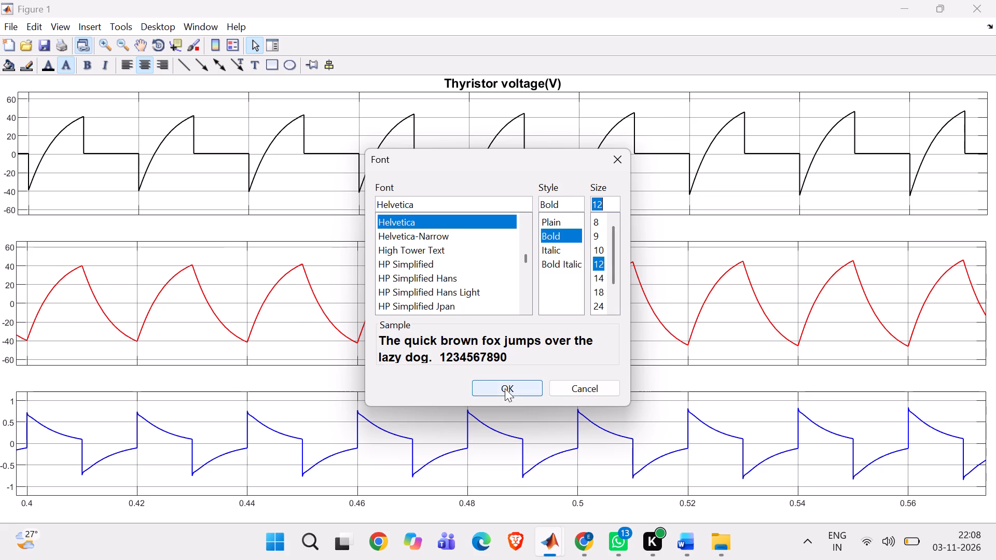
{"action": "left_click", "coordinate": [504, 388]}
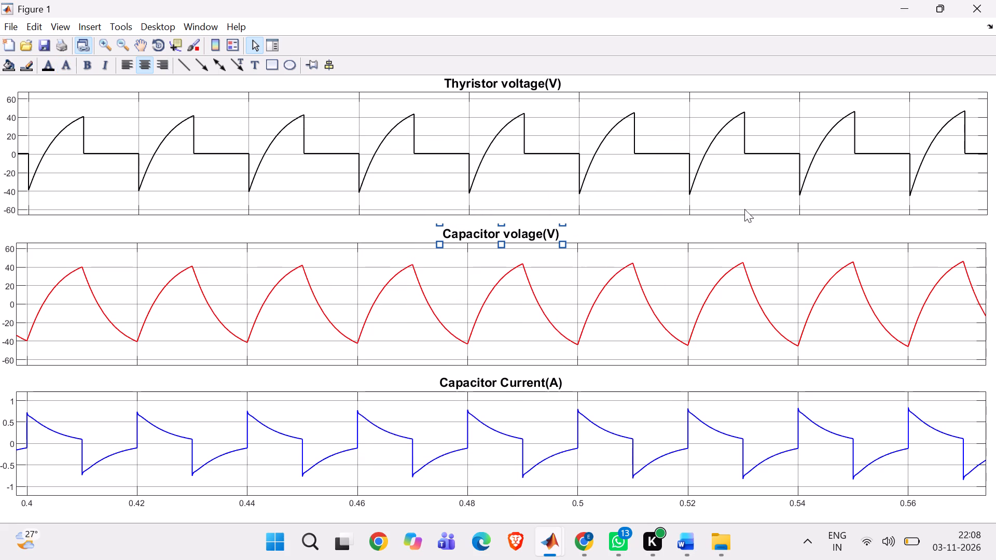
{"action": "left_click", "coordinate": [772, 85]}
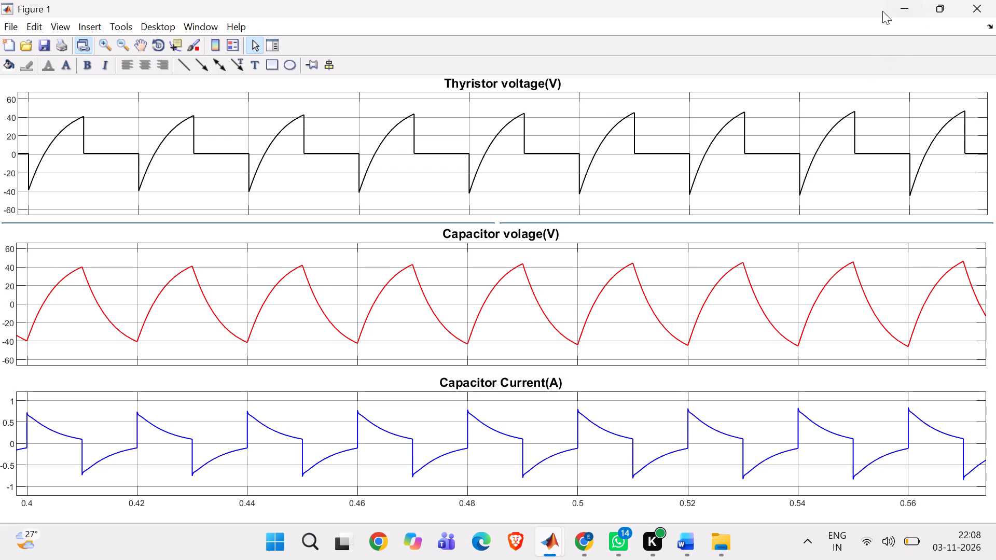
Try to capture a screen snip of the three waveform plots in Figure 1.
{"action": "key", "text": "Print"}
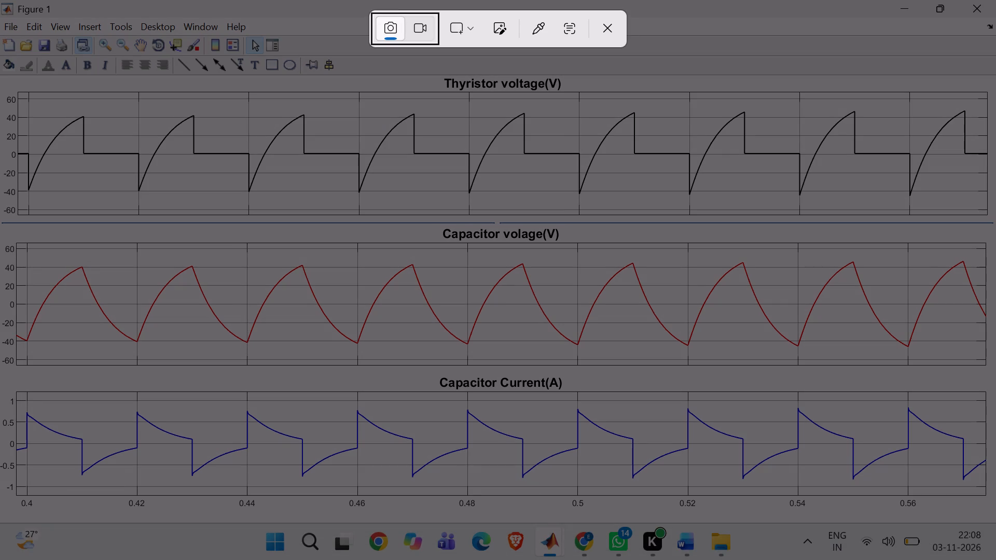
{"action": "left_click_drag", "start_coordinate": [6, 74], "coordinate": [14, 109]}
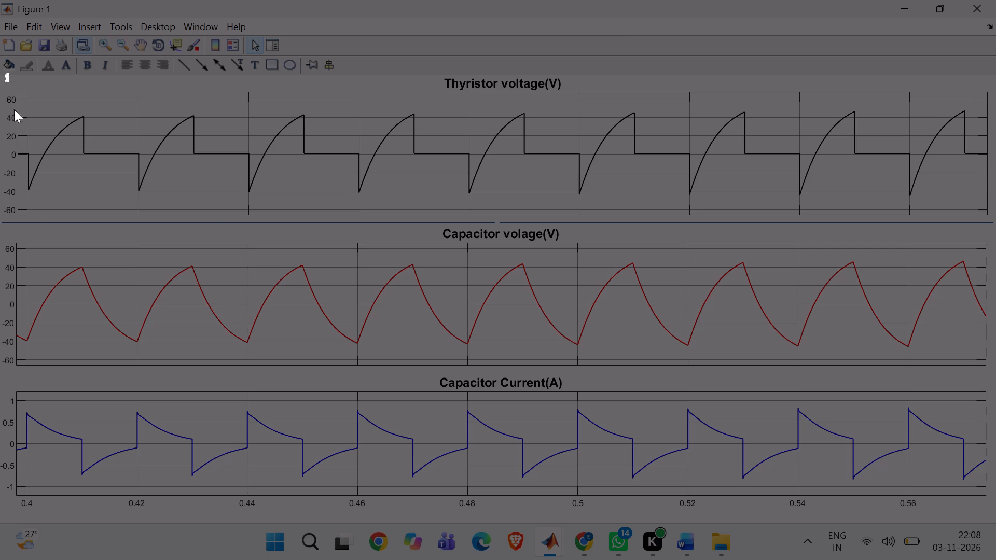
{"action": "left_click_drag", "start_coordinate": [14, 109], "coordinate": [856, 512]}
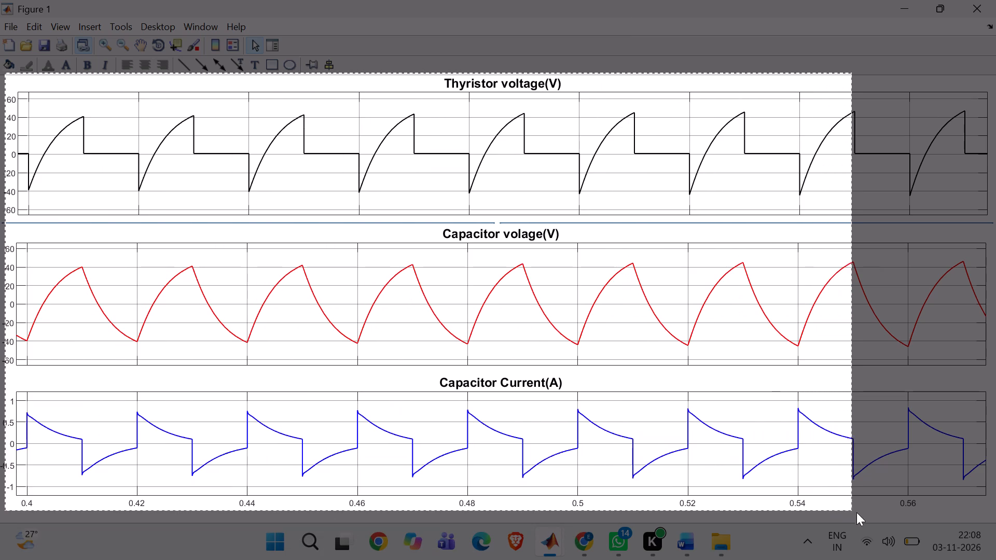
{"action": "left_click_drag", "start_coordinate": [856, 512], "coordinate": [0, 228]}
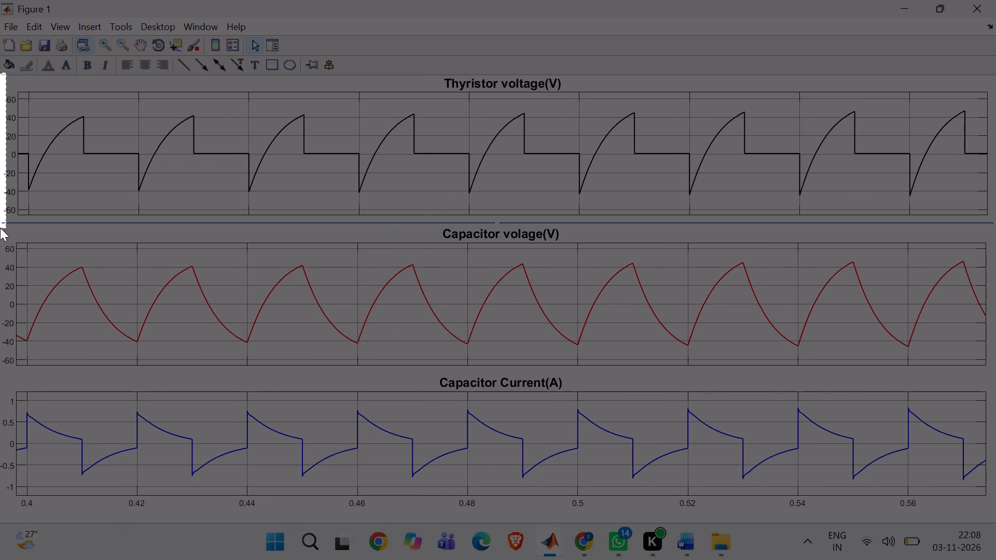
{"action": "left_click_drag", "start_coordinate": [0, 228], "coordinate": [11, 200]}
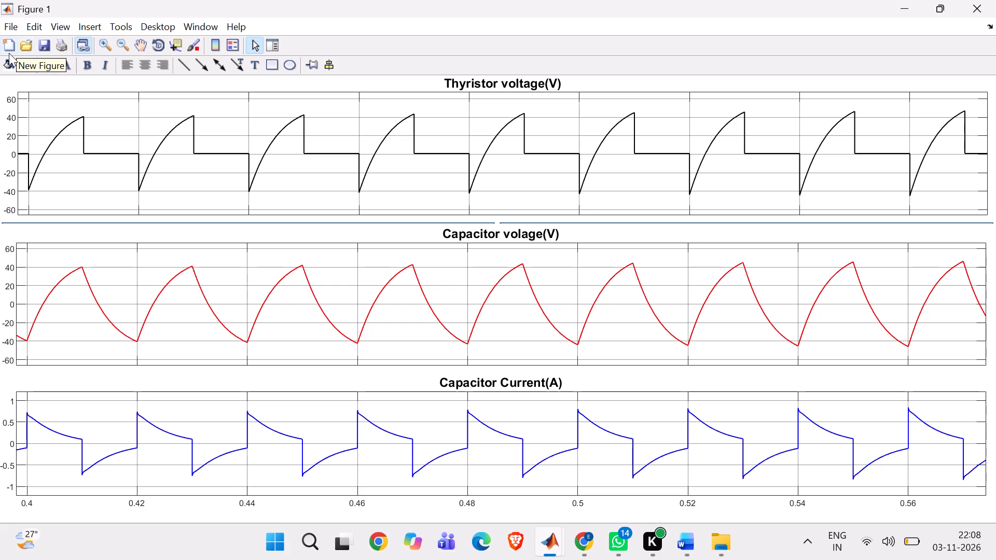
Start saving Figure 1 under a new file, opening the R load folder in E: > PG_SEM_1 > PE_LAB > CSI as its location.
{"action": "left_click", "coordinate": [29, 47]}
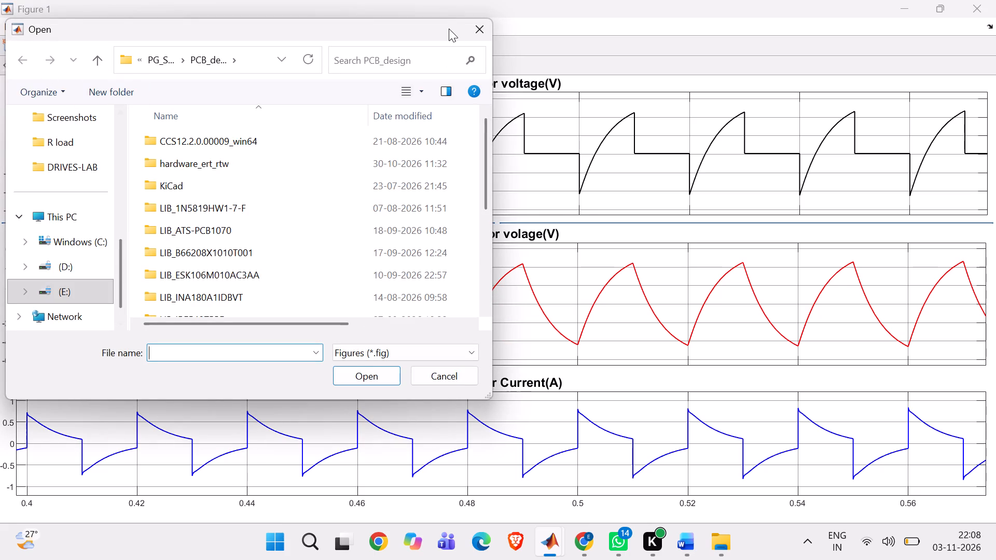
{"action": "left_click", "coordinate": [471, 28]}
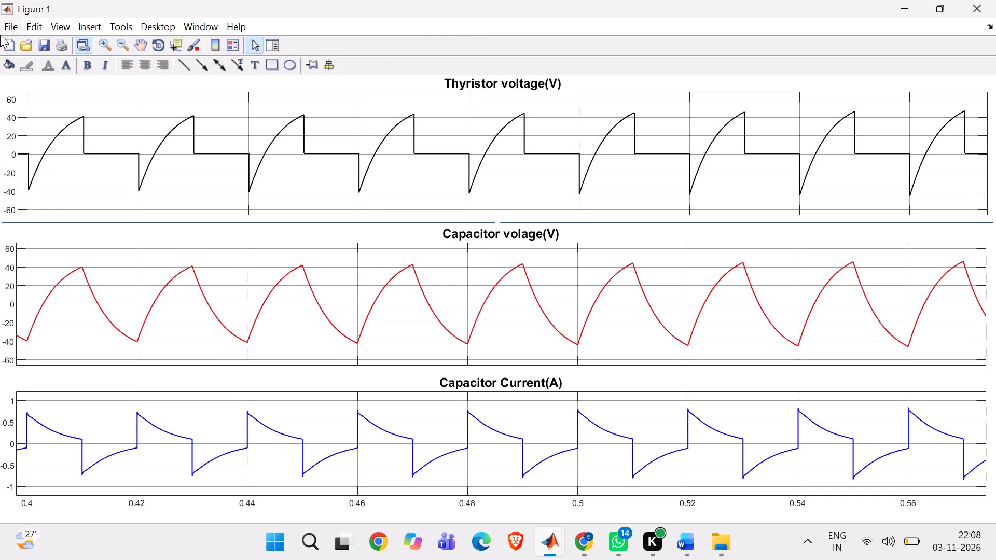
{"action": "left_click", "coordinate": [12, 25]}
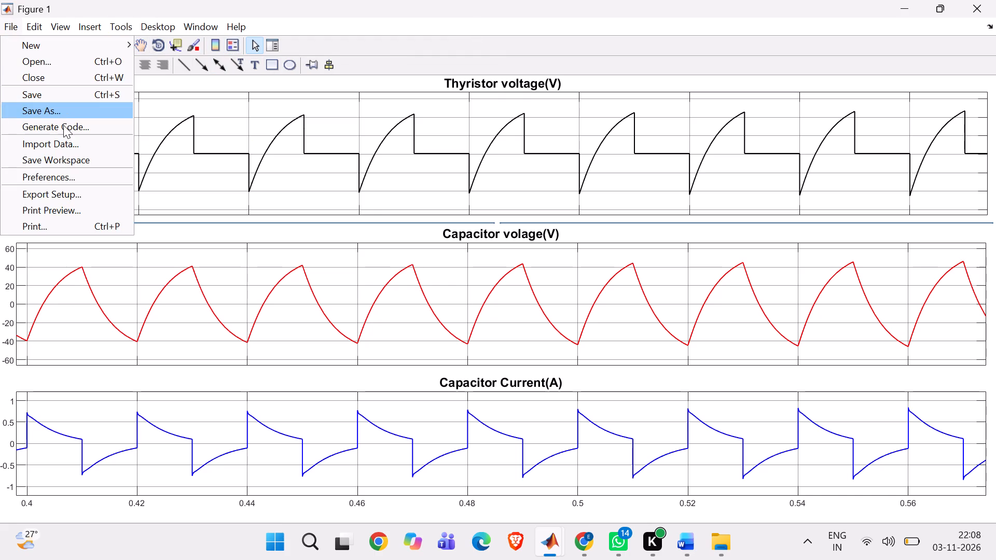
{"action": "left_click", "coordinate": [63, 108]}
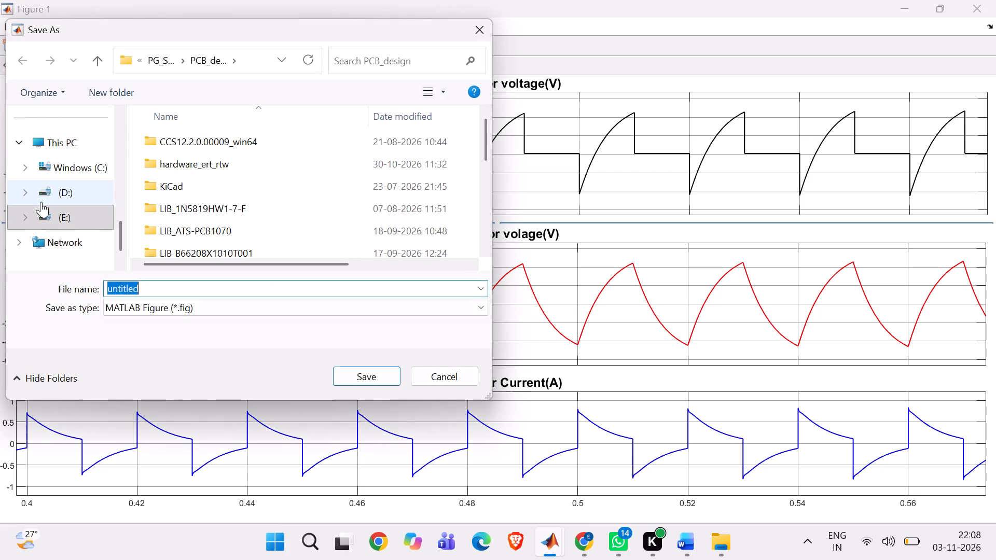
{"action": "left_click", "coordinate": [48, 215]}
{"action": "double_click", "coordinate": [157, 163]}
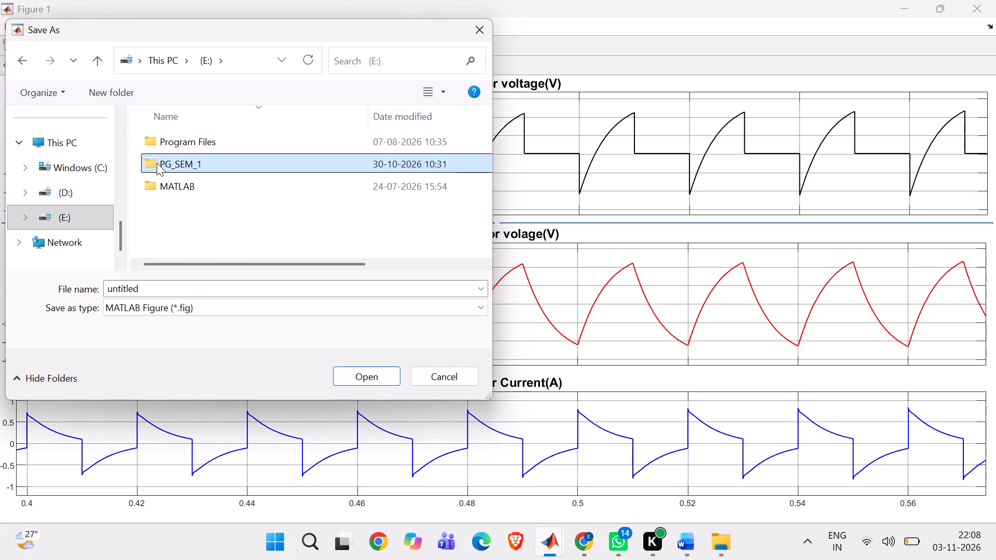
{"action": "double_click", "coordinate": [170, 201]}
{"action": "right_click", "coordinate": [170, 201]}
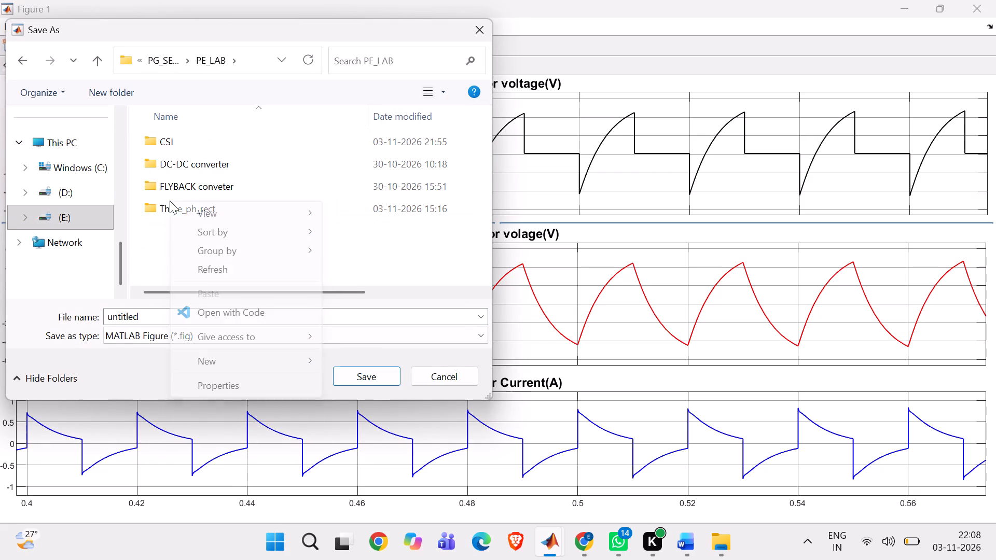
{"action": "left_click", "coordinate": [181, 125]}
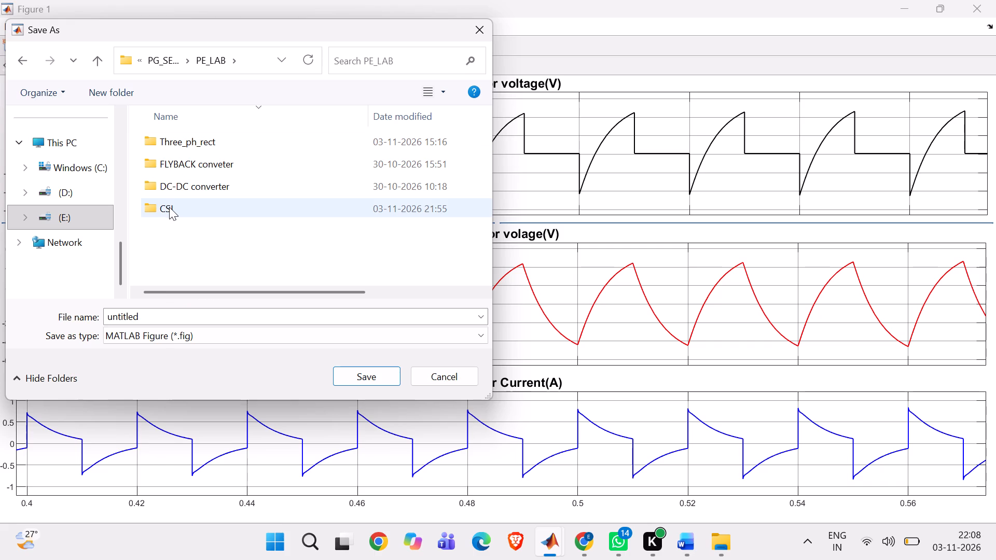
{"action": "left_click", "coordinate": [165, 203]}
{"action": "left_click", "coordinate": [165, 203]}
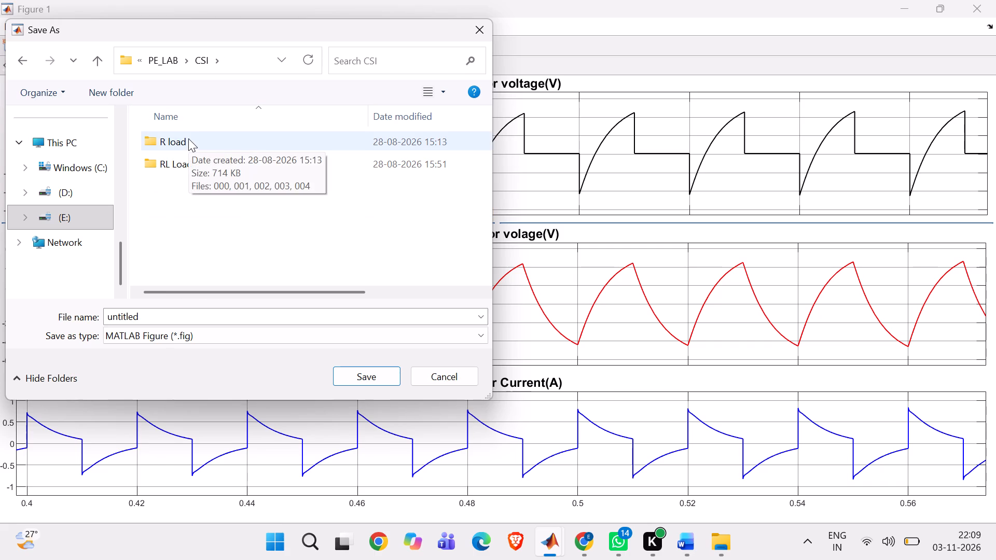
{"action": "double_click", "coordinate": [188, 138]}
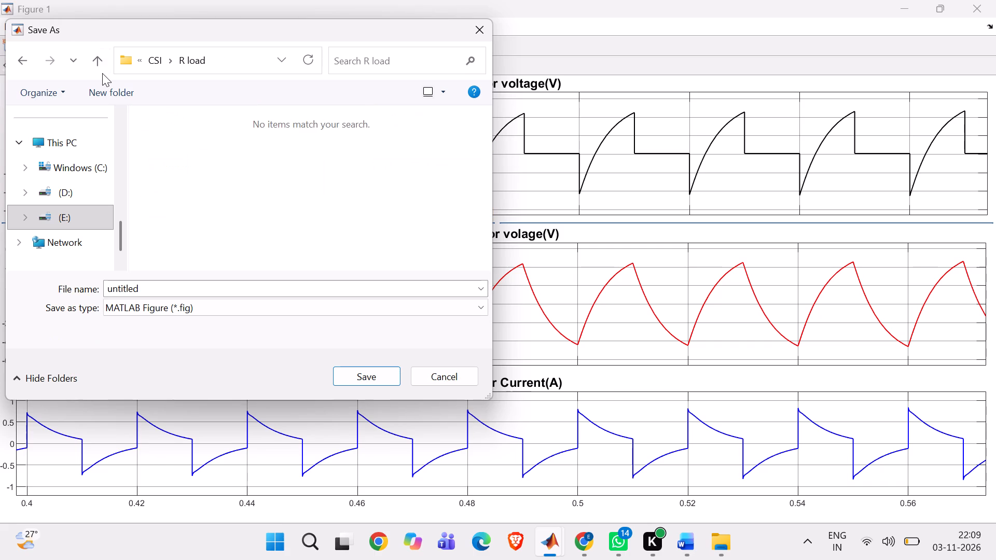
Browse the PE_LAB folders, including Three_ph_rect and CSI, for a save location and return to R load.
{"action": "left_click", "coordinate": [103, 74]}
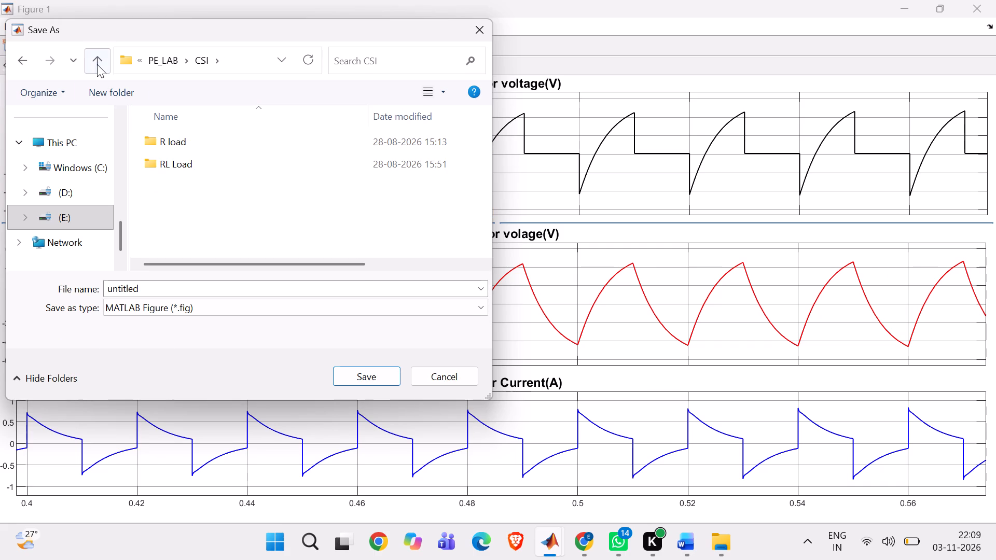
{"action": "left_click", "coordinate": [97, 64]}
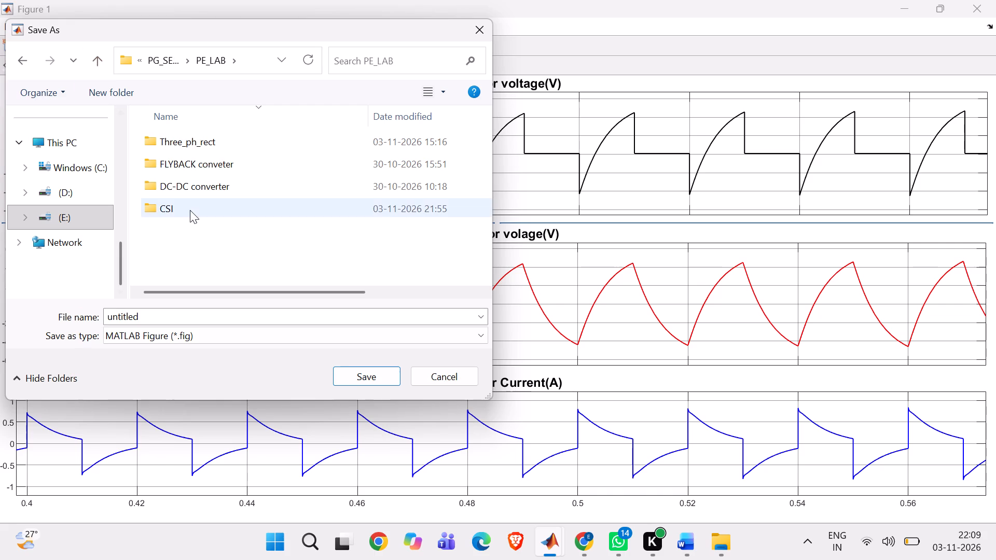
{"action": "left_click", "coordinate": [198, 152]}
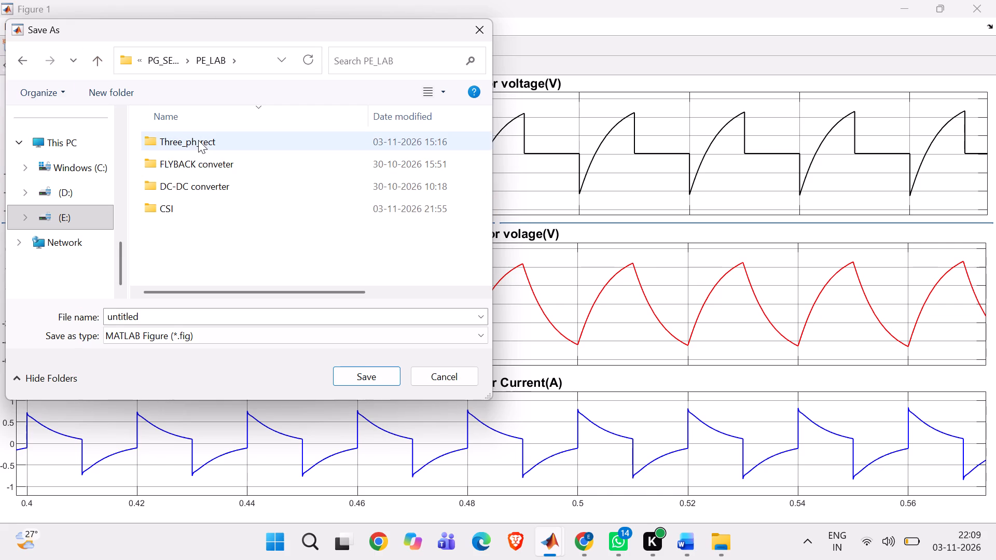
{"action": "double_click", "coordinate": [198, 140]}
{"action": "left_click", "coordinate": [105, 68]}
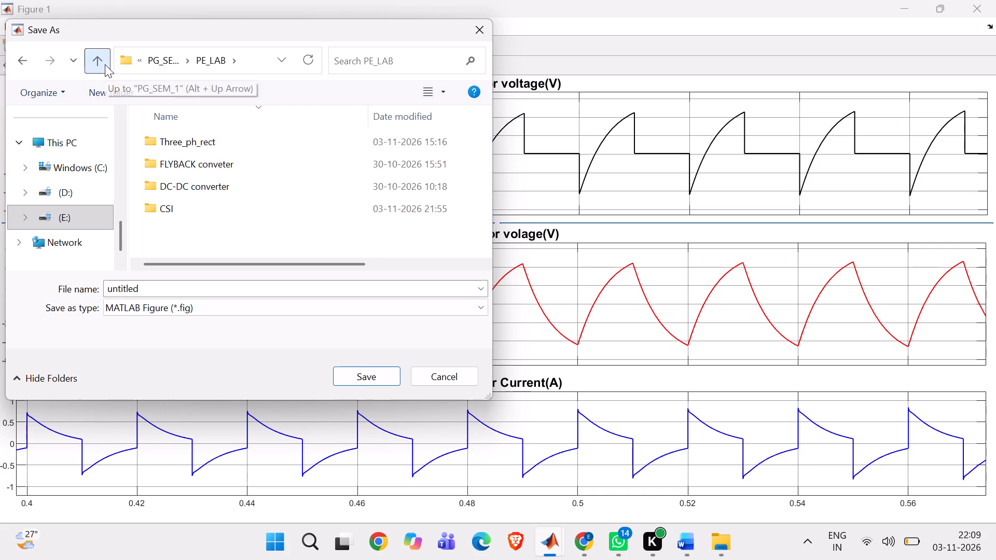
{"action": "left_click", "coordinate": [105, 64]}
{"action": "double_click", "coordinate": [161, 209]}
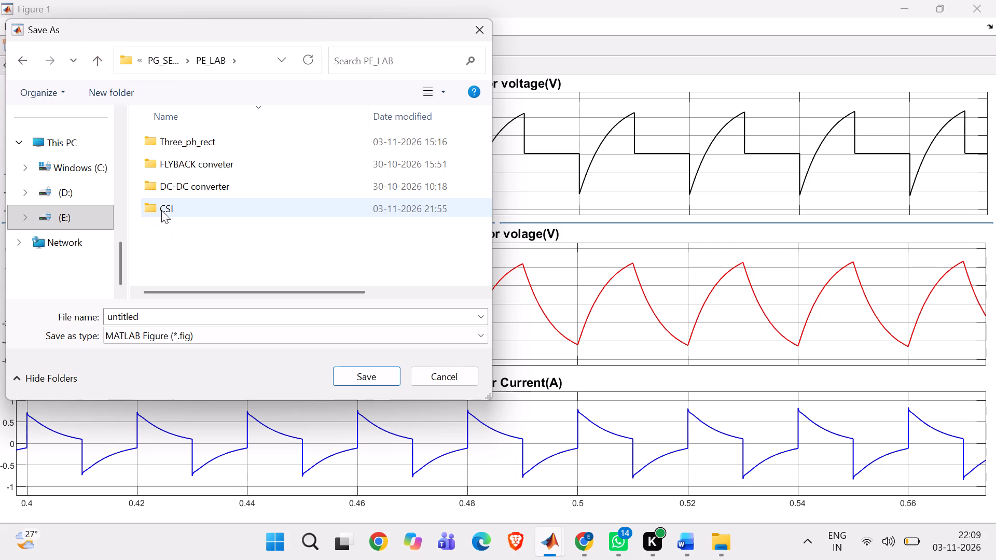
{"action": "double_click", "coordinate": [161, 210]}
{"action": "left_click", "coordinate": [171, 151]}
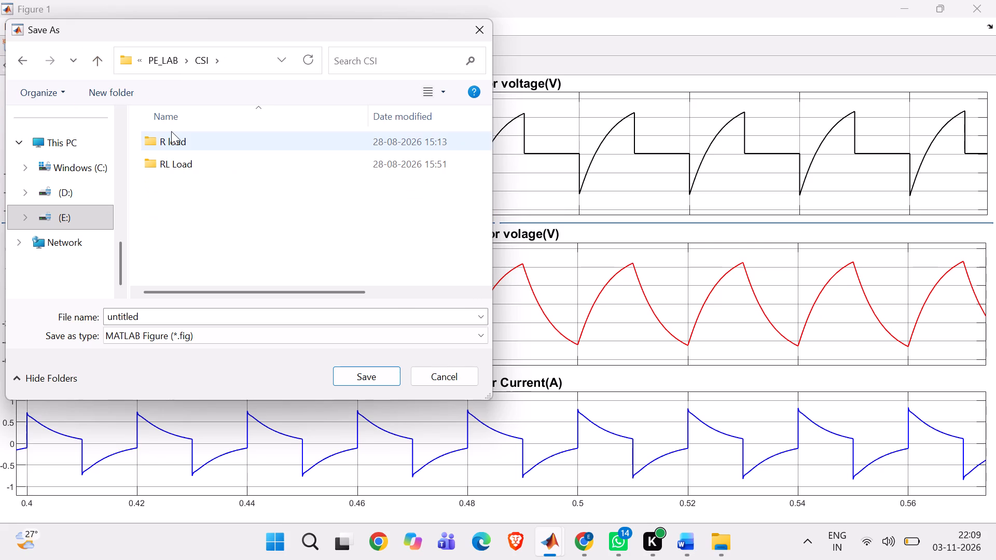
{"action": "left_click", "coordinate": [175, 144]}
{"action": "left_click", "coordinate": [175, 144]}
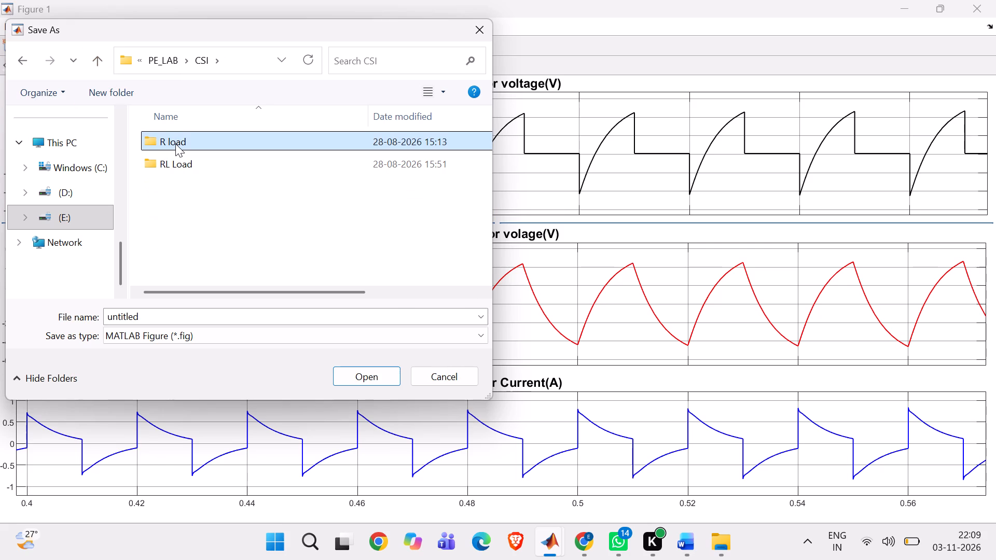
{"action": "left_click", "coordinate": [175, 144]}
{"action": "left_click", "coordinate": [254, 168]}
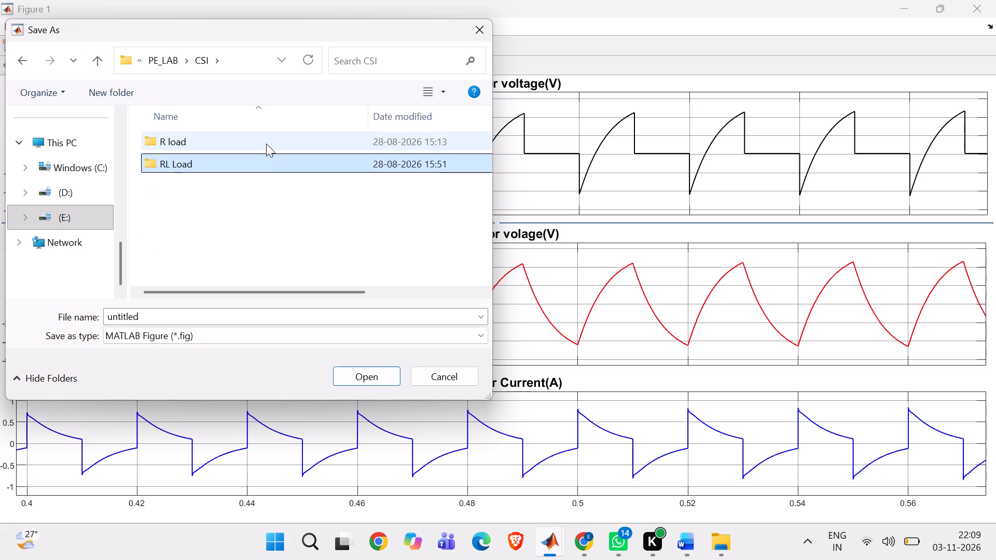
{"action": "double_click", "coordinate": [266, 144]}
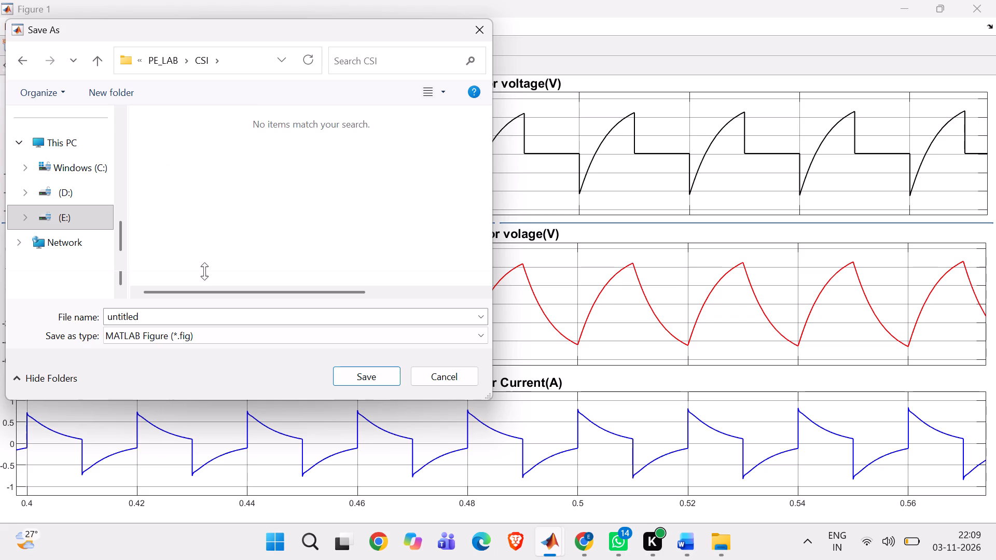
Save the figure as untitled in MATLAB Figure (*.fig) format in the R load folder.
{"action": "left_click", "coordinate": [192, 282]}
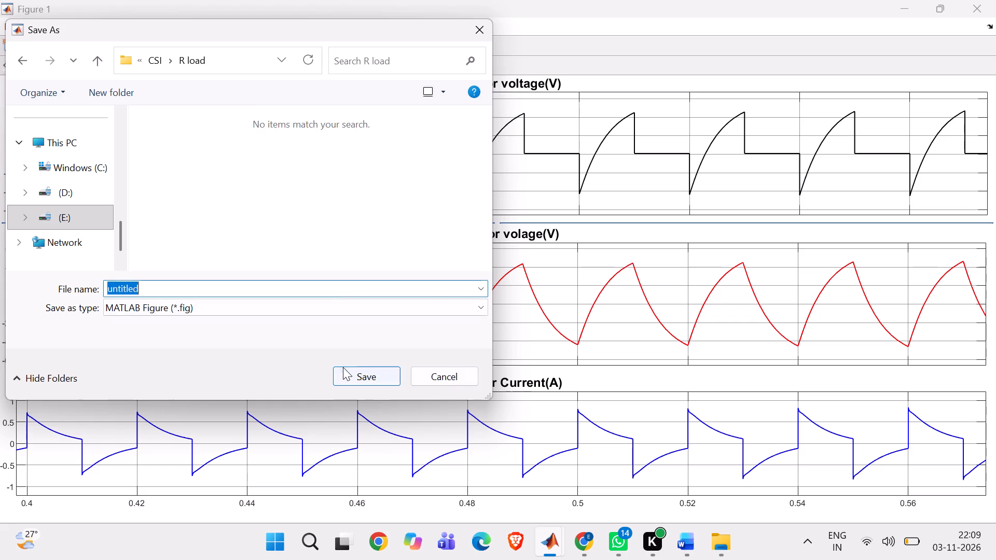
{"action": "left_click", "coordinate": [352, 377]}
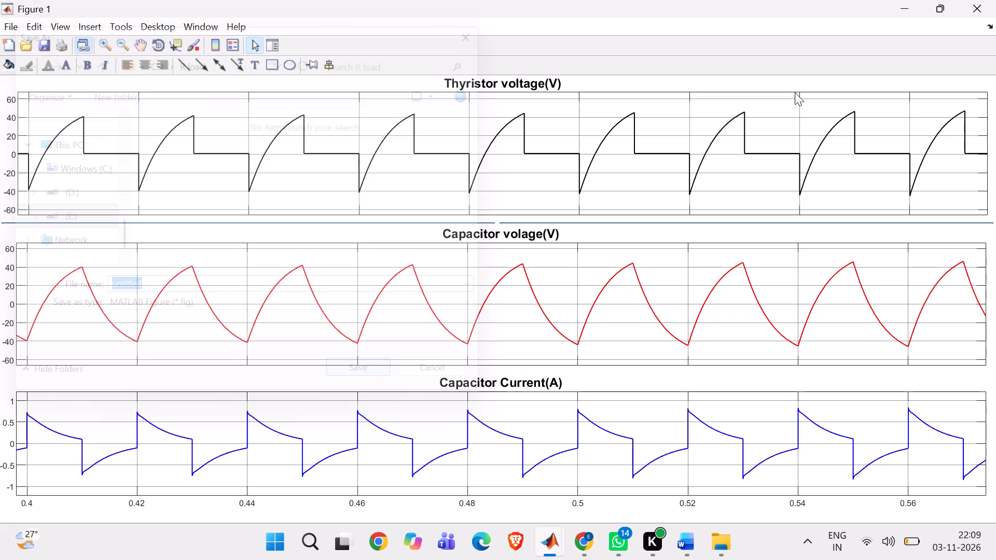
Minimize Figure 1 and close the Linked Plot Data Sources dialog.
{"action": "left_click", "coordinate": [902, 4]}
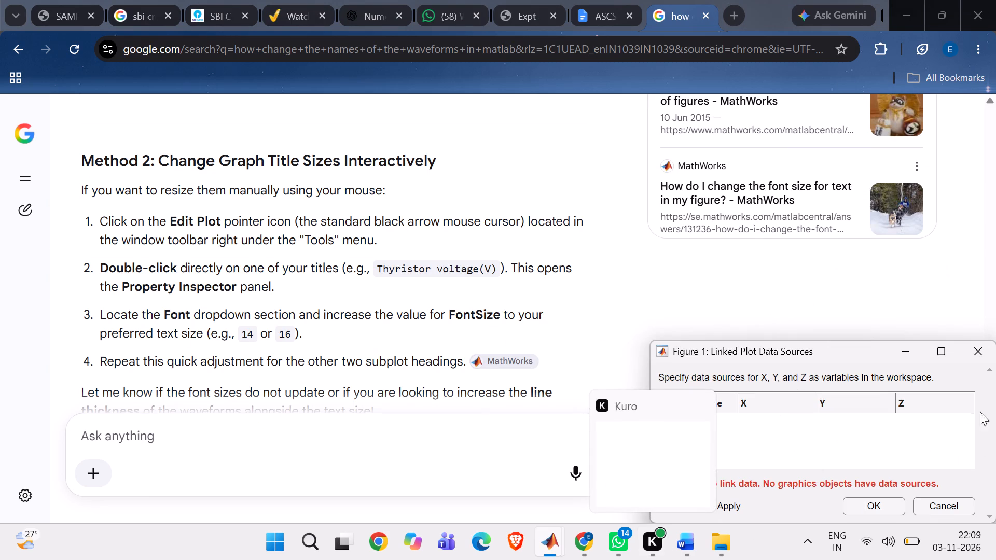
{"action": "left_click", "coordinate": [970, 347]}
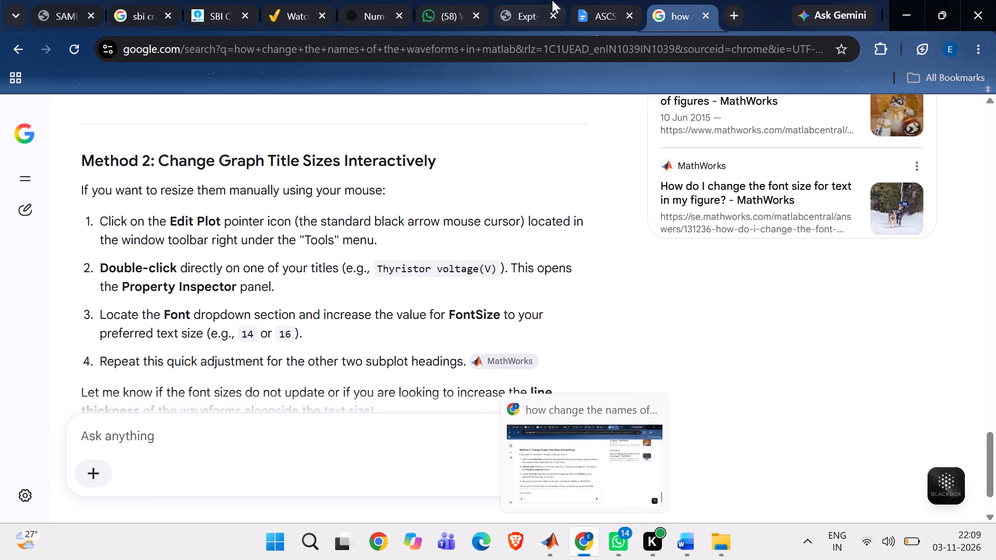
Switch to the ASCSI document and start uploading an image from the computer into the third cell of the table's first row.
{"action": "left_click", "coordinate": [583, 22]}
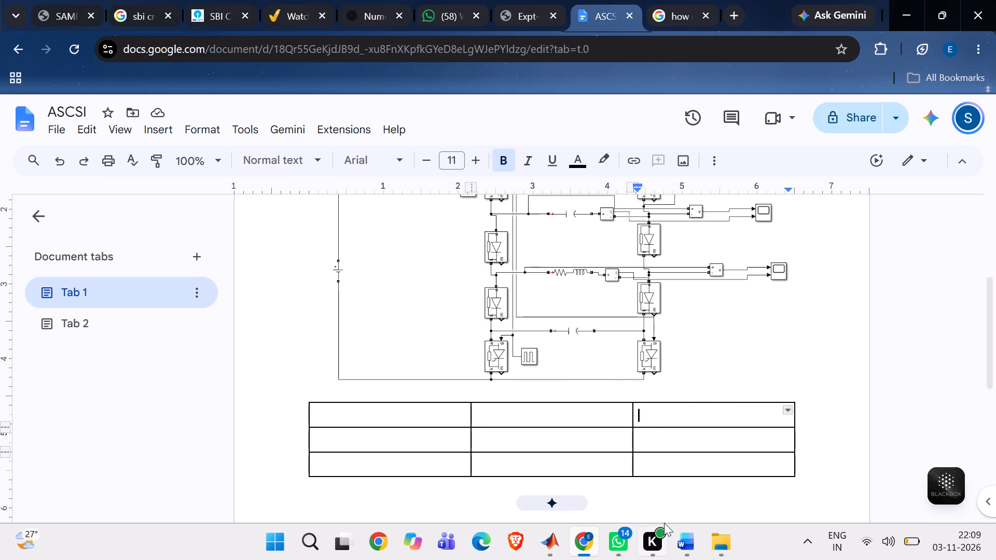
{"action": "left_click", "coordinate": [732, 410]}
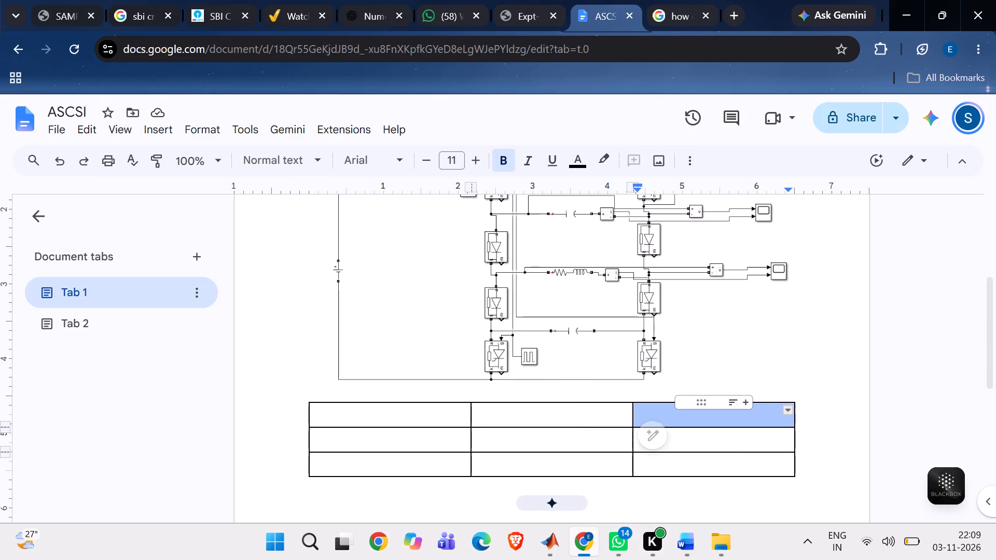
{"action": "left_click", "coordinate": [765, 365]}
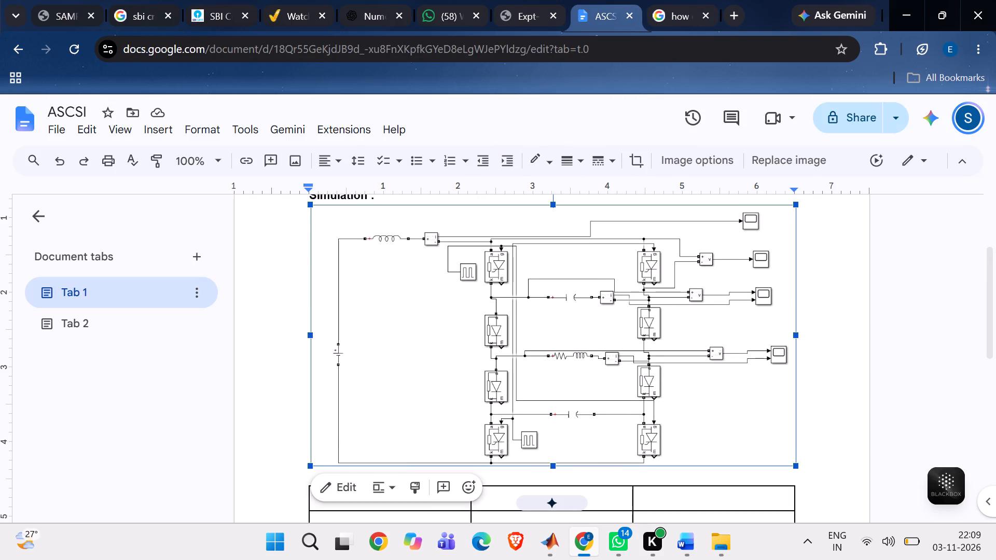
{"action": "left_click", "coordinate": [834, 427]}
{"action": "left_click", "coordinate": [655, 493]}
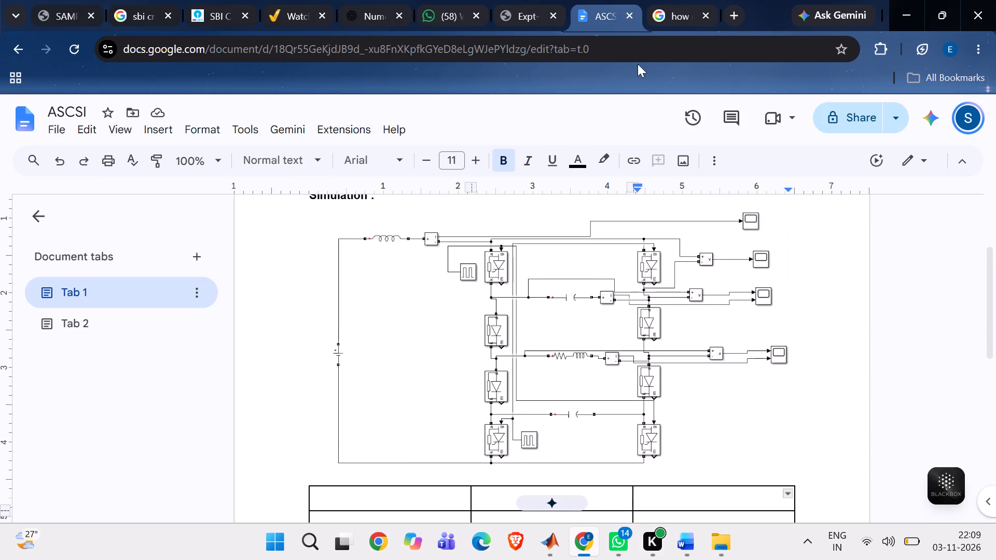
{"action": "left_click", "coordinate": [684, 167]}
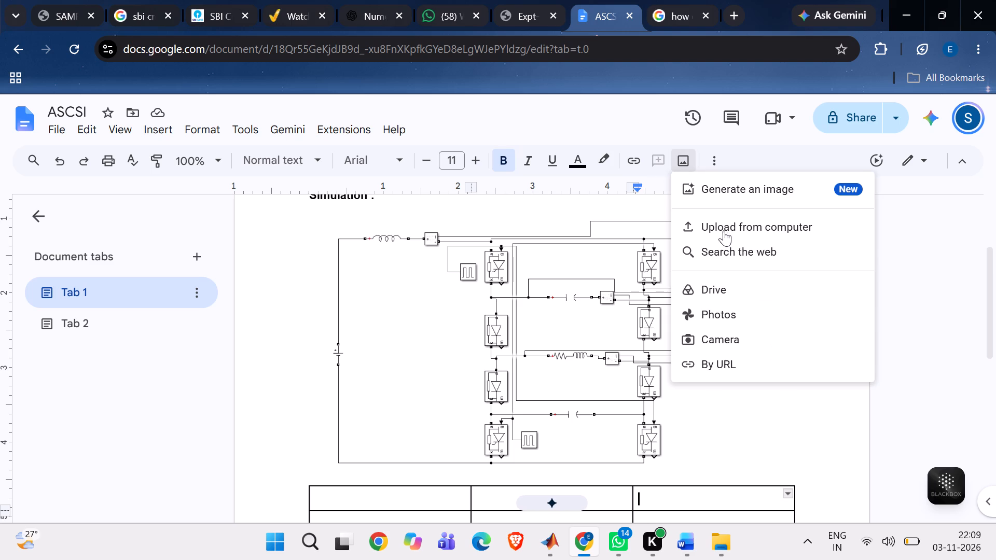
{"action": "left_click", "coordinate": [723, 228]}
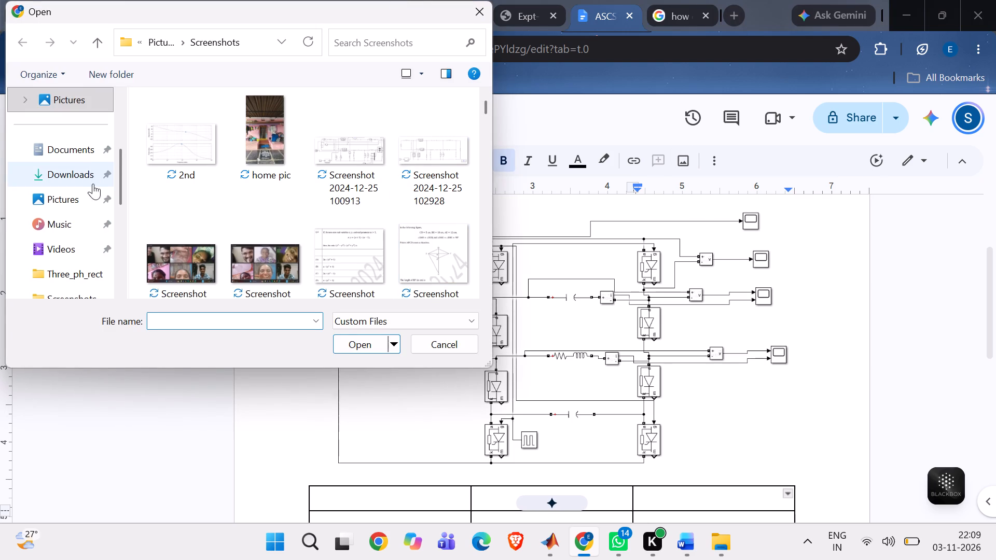
Look through the Three_ph_rect folder and the CSI R load and RL Load folders for the saved figure, and cancel the upload.
{"action": "scroll", "coordinate": [64, 234], "scroll_direction": "down", "scroll_amount": 2}
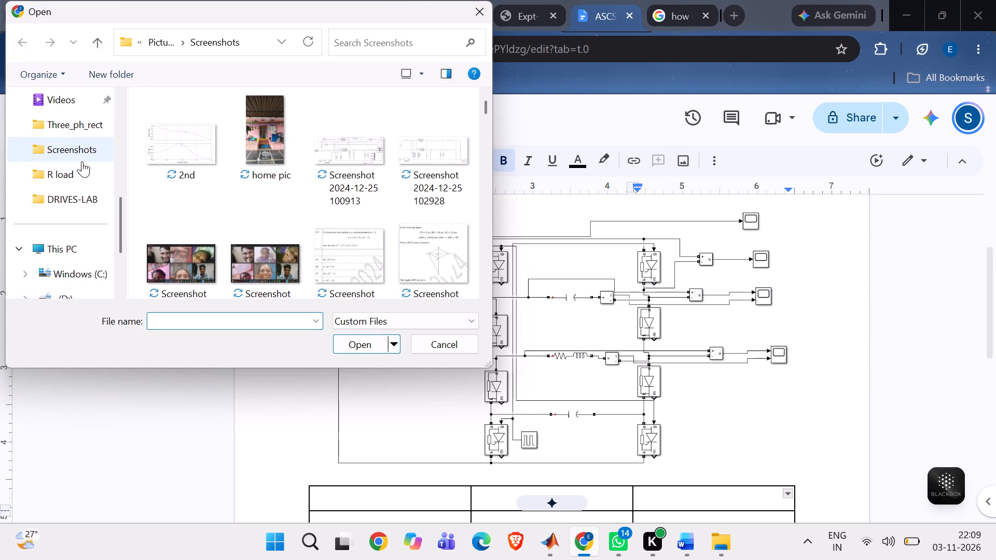
{"action": "left_click", "coordinate": [85, 129]}
{"action": "left_click", "coordinate": [218, 43]}
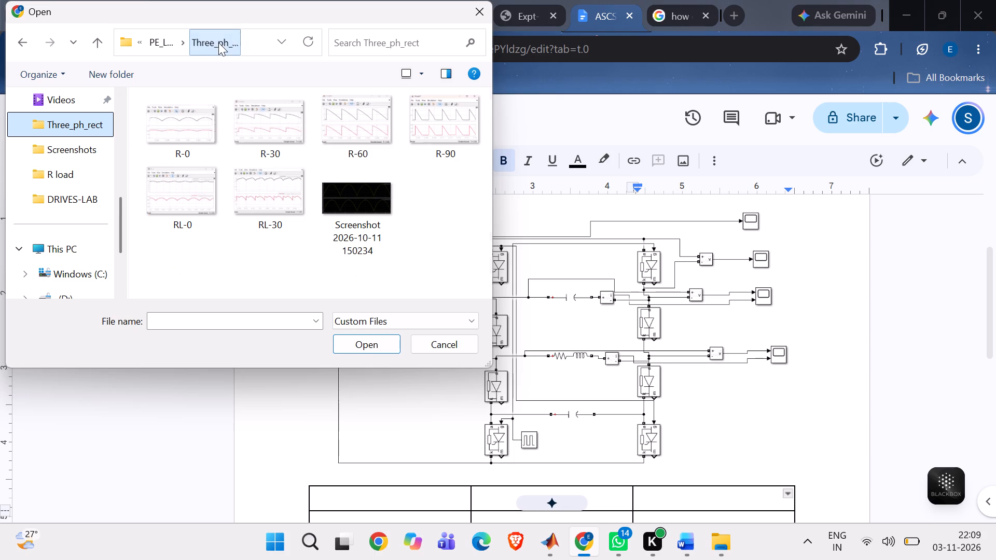
{"action": "left_click", "coordinate": [160, 41]}
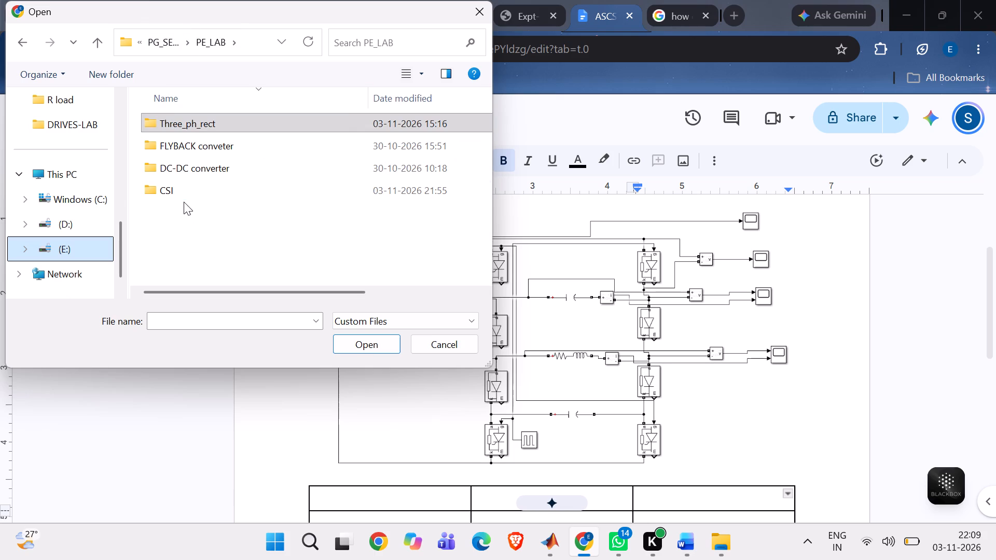
{"action": "double_click", "coordinate": [183, 194]}
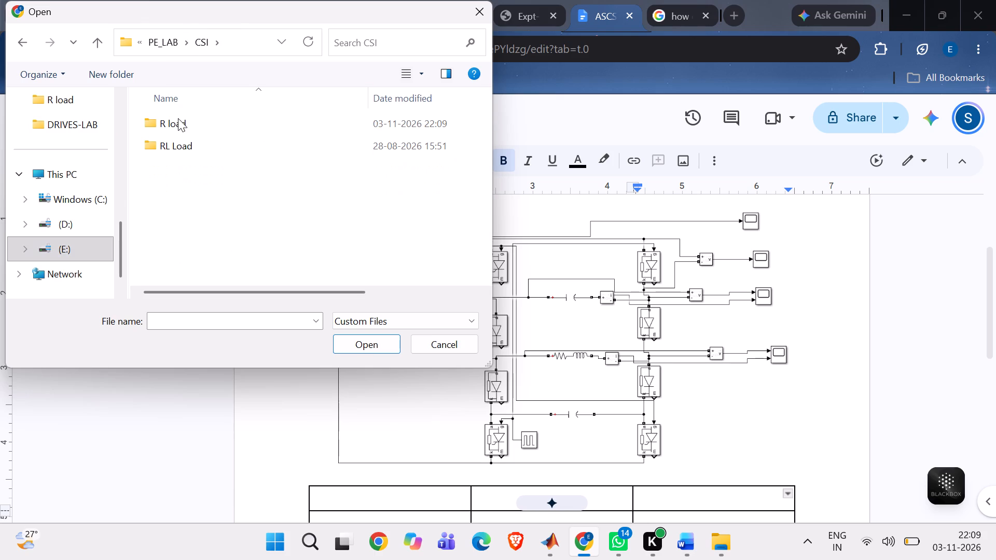
{"action": "double_click", "coordinate": [178, 118]}
{"action": "scroll", "coordinate": [347, 203], "scroll_direction": "down", "scroll_amount": 6}
{"action": "scroll", "coordinate": [341, 205], "scroll_direction": "up", "scroll_amount": 2}
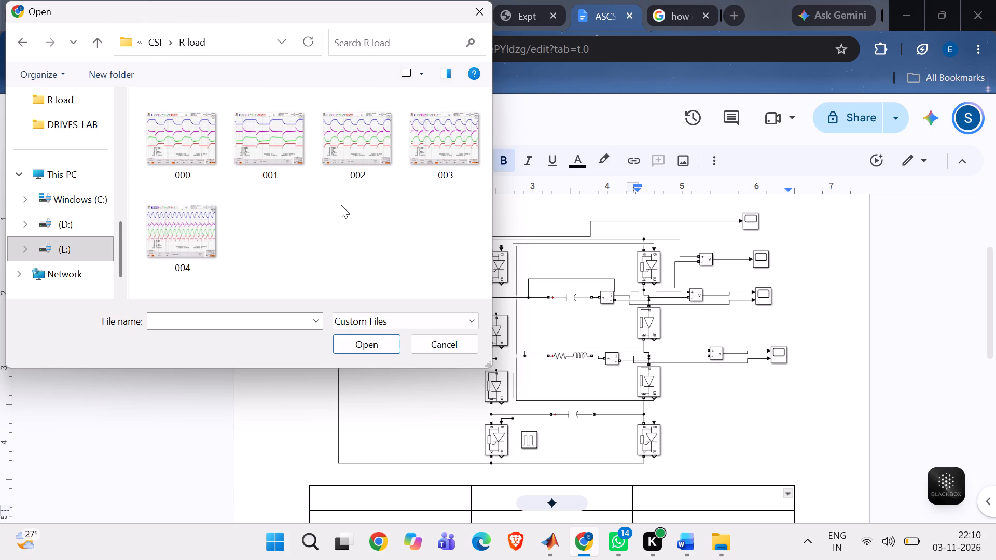
{"action": "scroll", "coordinate": [341, 205], "scroll_direction": "up", "scroll_amount": 3}
{"action": "left_click", "coordinate": [98, 41]}
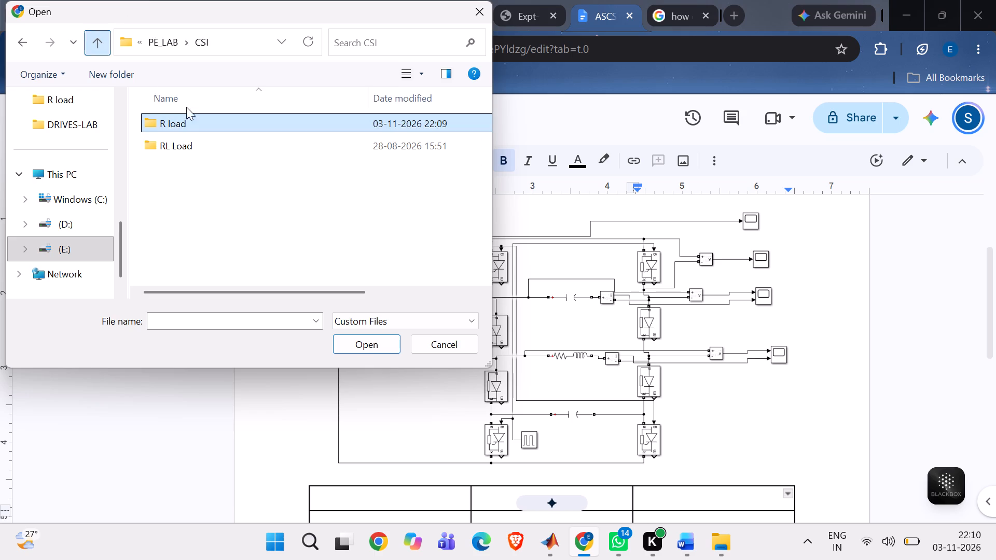
{"action": "double_click", "coordinate": [203, 144]}
{"action": "scroll", "coordinate": [231, 197], "scroll_direction": "down", "scroll_amount": 4}
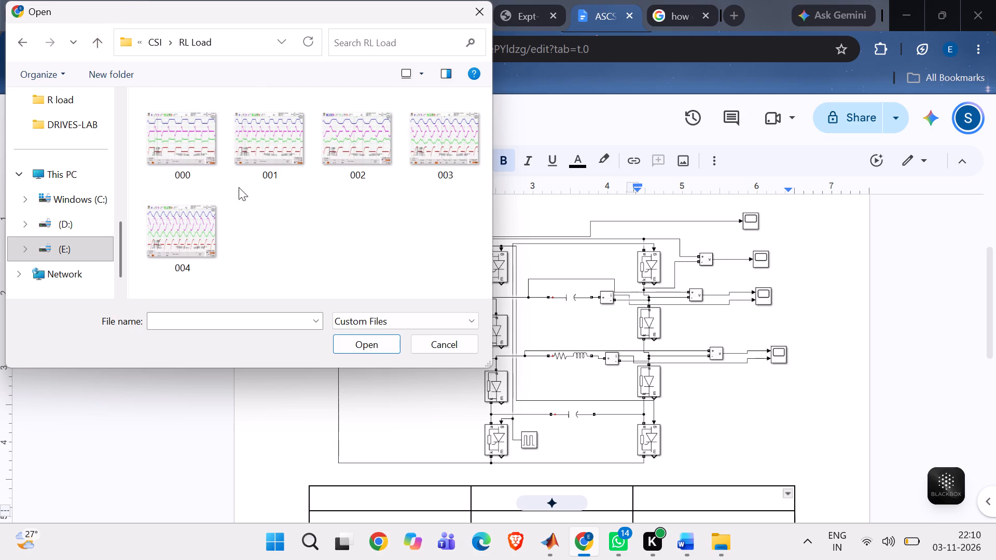
{"action": "scroll", "coordinate": [257, 161], "scroll_direction": "up", "scroll_amount": 3}
{"action": "left_click", "coordinate": [477, 13]}
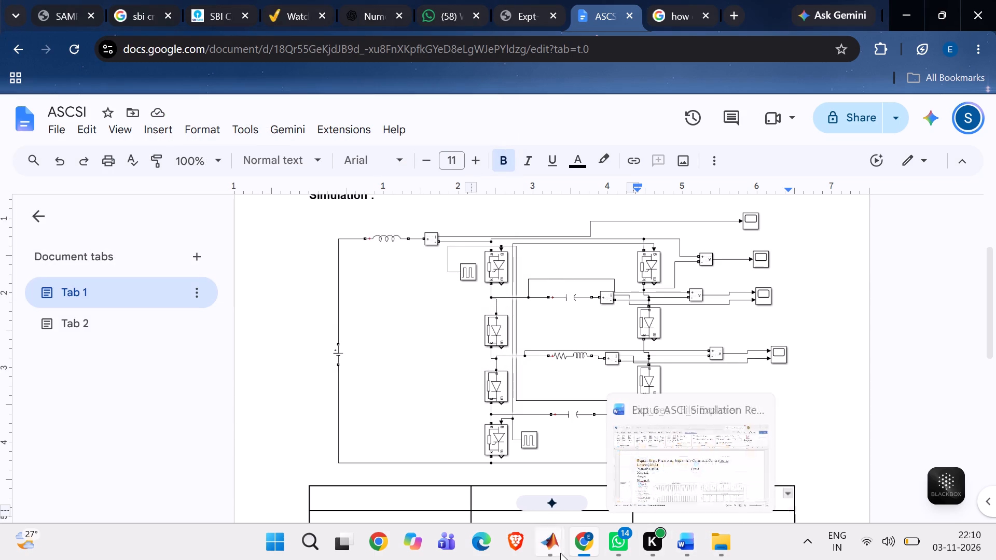
Switch to MATLAB's Figure 1 and use the Copy command on the waveform figure.
{"action": "left_click", "coordinate": [808, 465]}
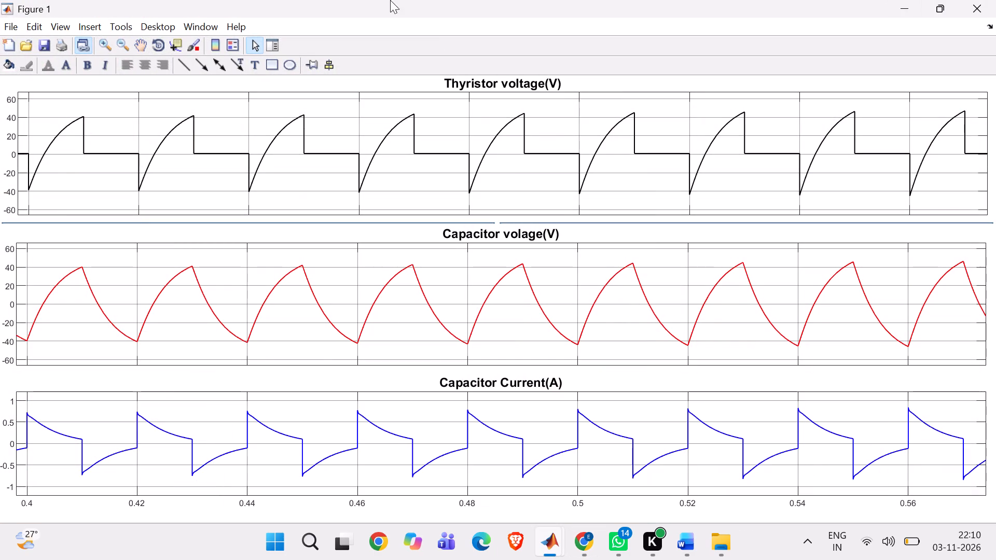
{"action": "left_click", "coordinate": [18, 19]}
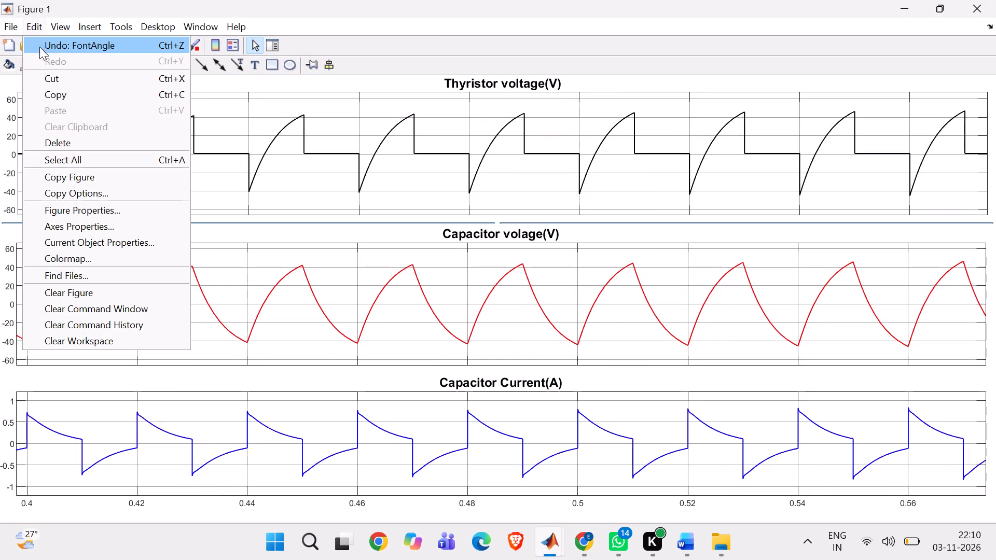
{"action": "left_click", "coordinate": [53, 96]}
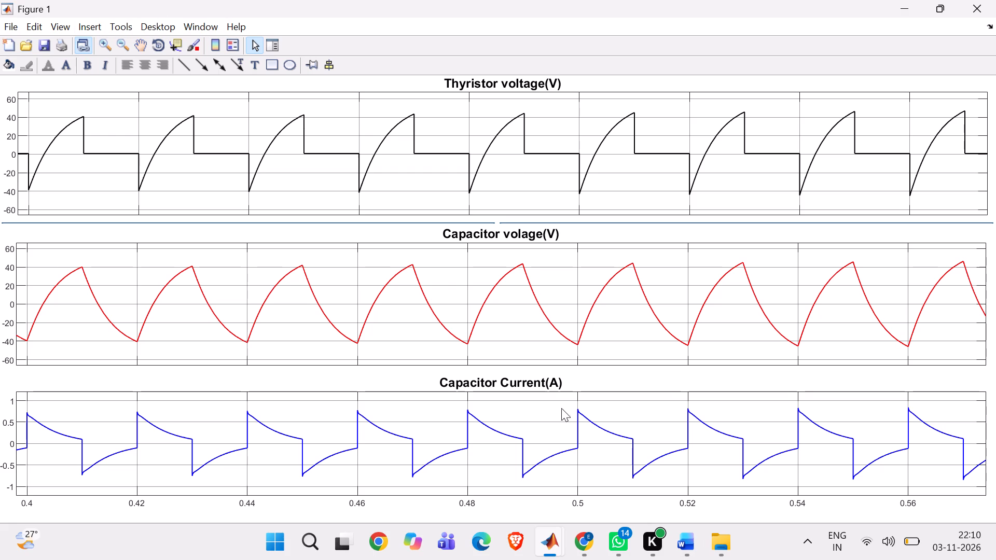
Locate the untitled MATLAB figure in the R load folder in File Explorer, select it, and dismiss the battery notice.
{"action": "left_click", "coordinate": [720, 544]}
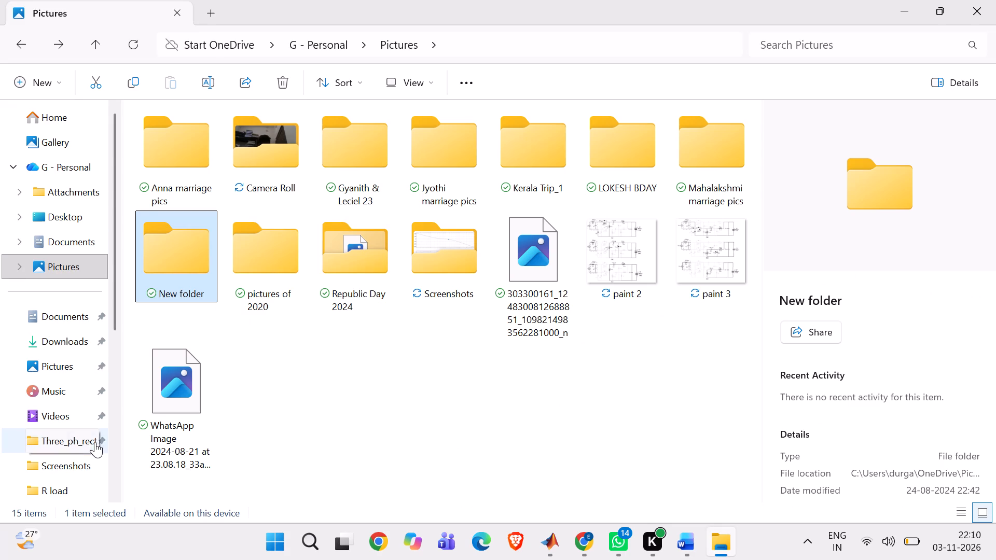
{"action": "scroll", "coordinate": [95, 442], "scroll_direction": "down", "scroll_amount": 2}
{"action": "double_click", "coordinate": [69, 343]}
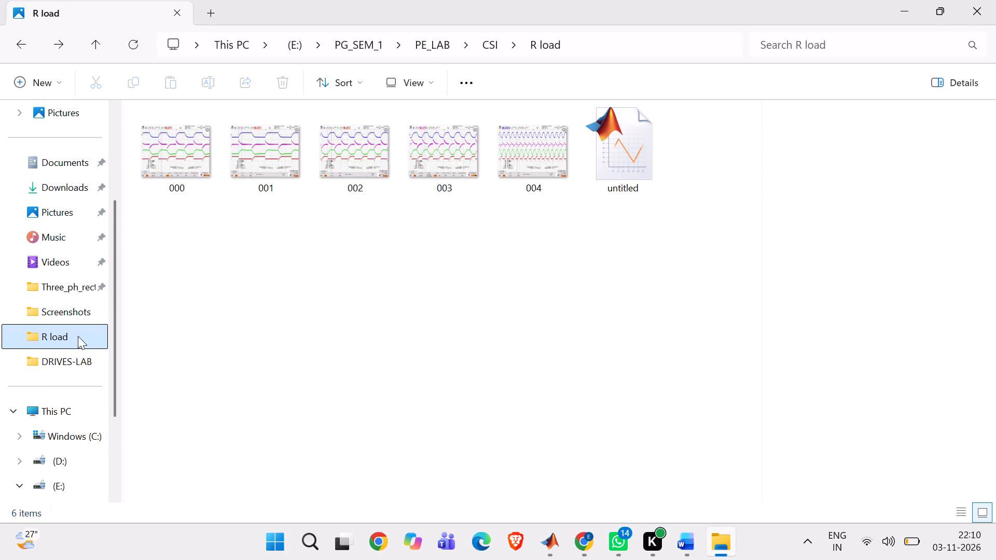
{"action": "left_click", "coordinate": [608, 162]}
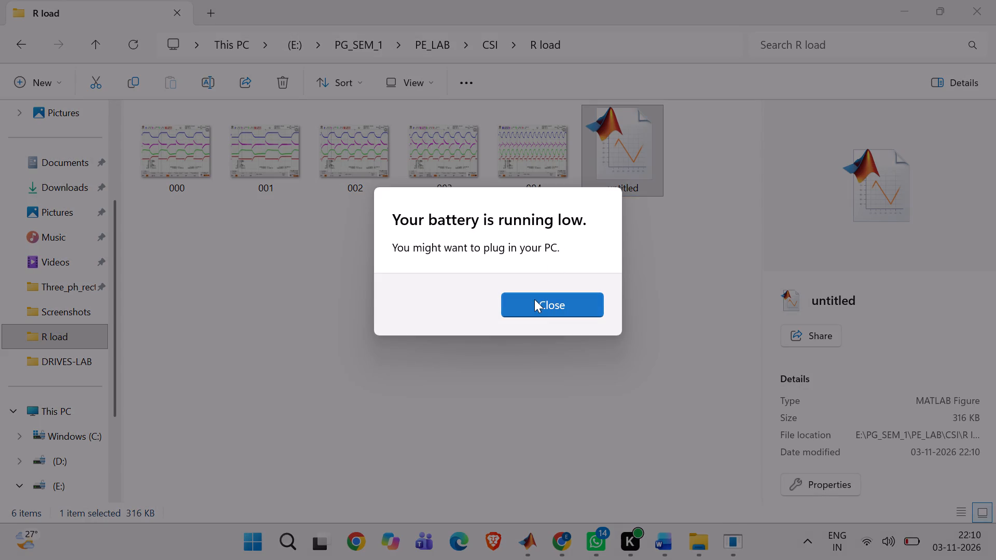
{"action": "left_click", "coordinate": [534, 299]}
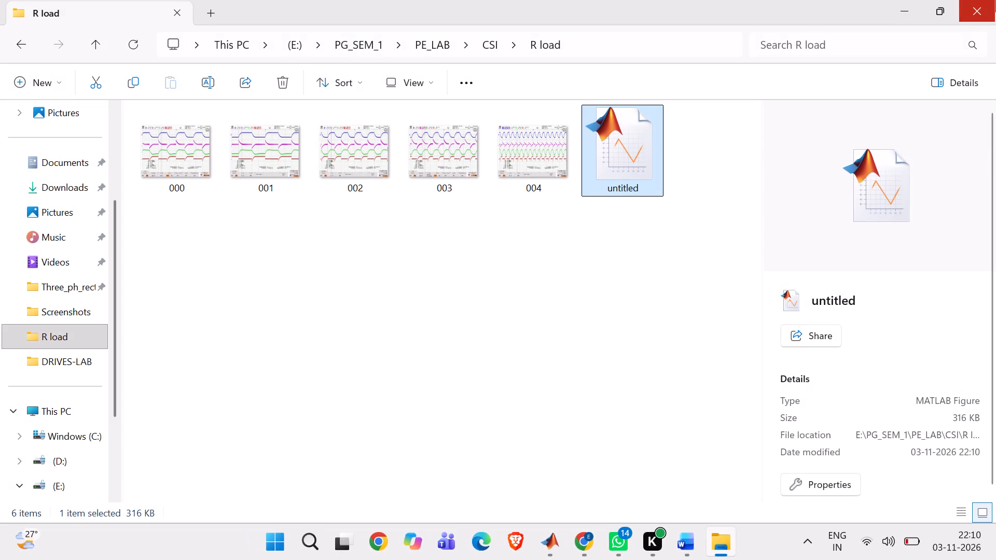